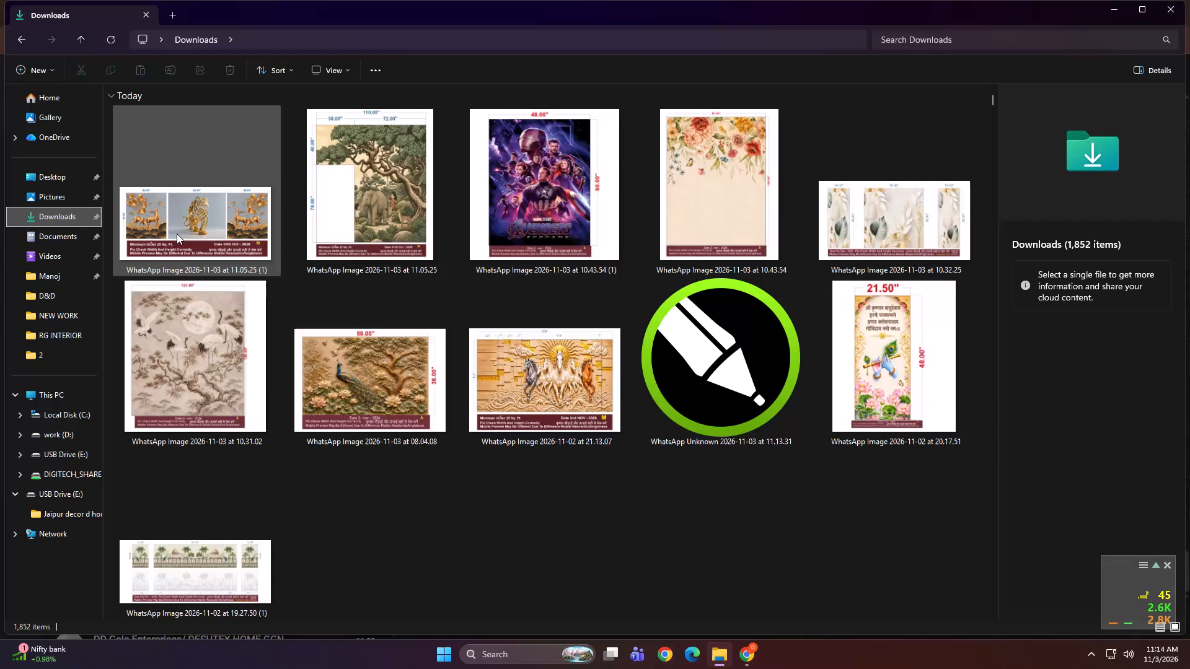
Select the nine WhatsApp images from 2026-11-03 at 11.05.25 (1) through 2026-11-02 at 20.17.51, leaving out the CorelDRAW file.
shift+click(908, 383)
ctrl+click(764, 391)
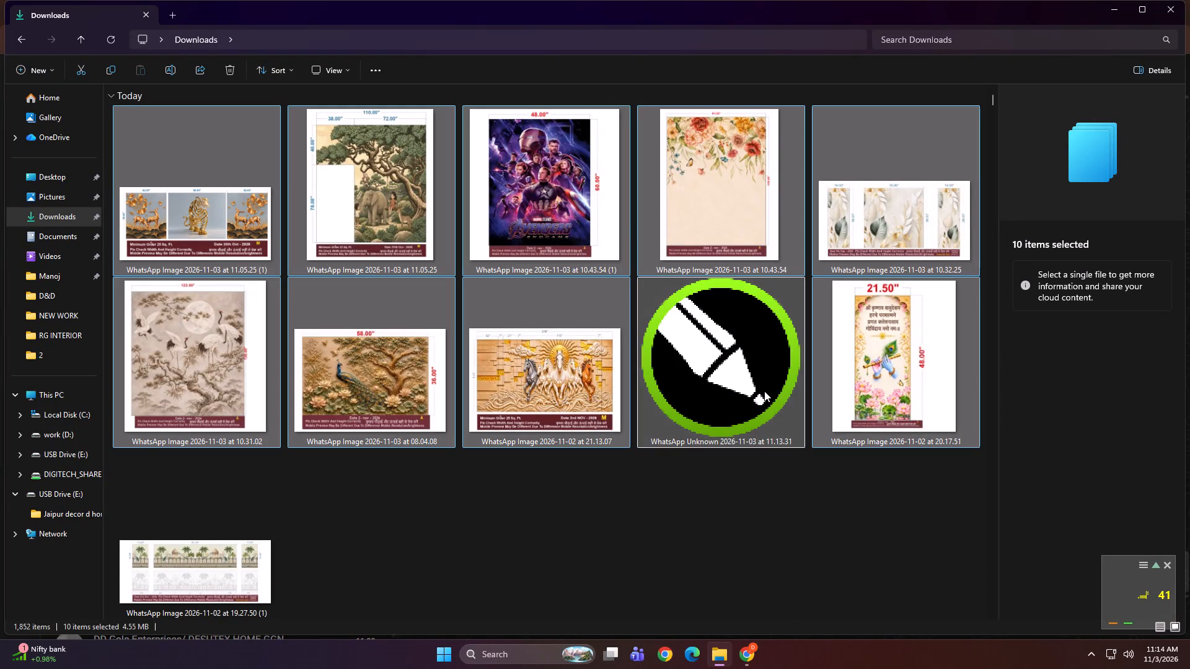
drag(552, 172, 772, 655)
Search Windows for "cor" to find the CorelDRAW 2018 (64-Bit) app.
click(513, 660)
text(cor)
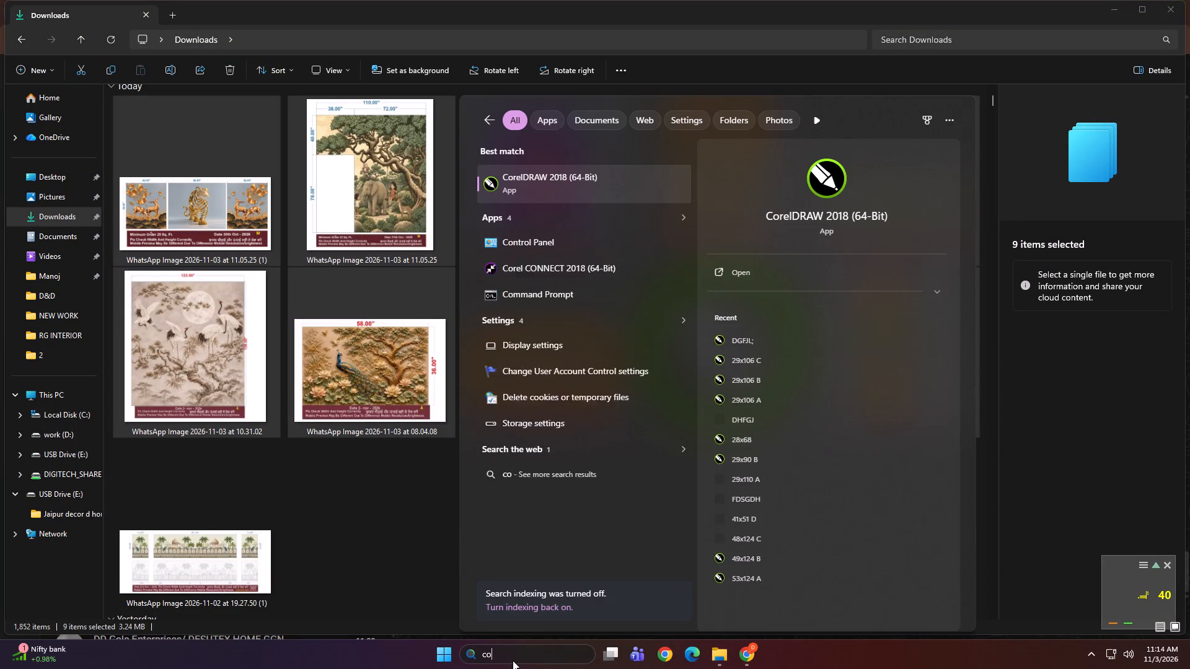
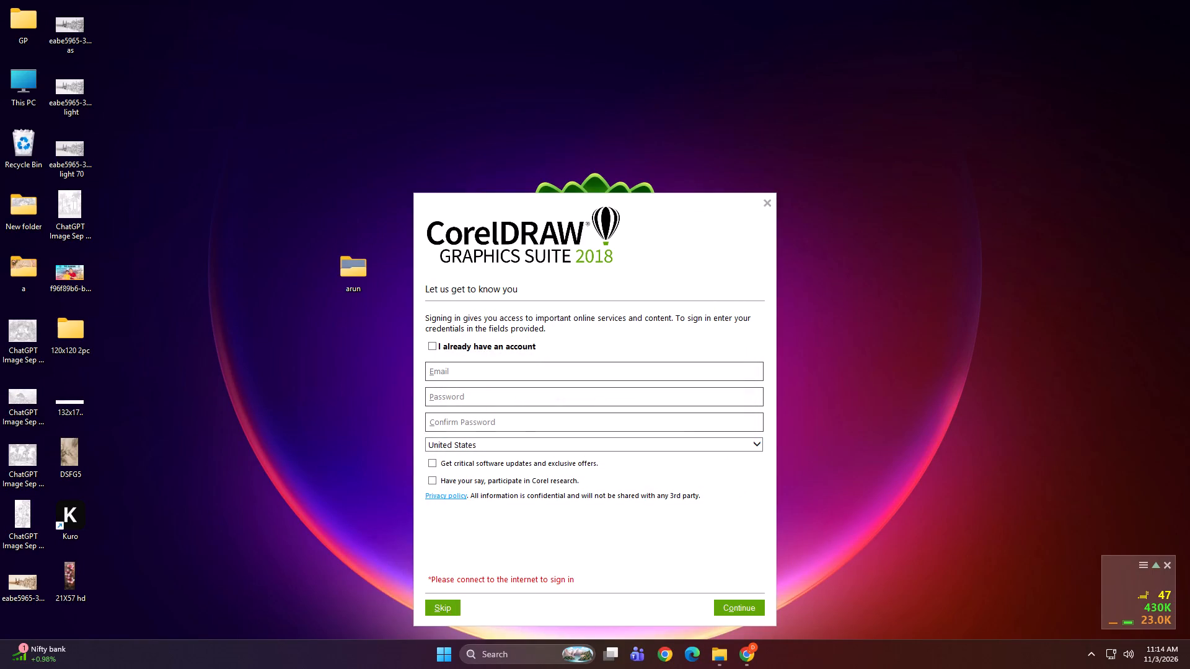
Skip the CorelDRAW account sign-in and continue to the application.
click(461, 606)
click(452, 606)
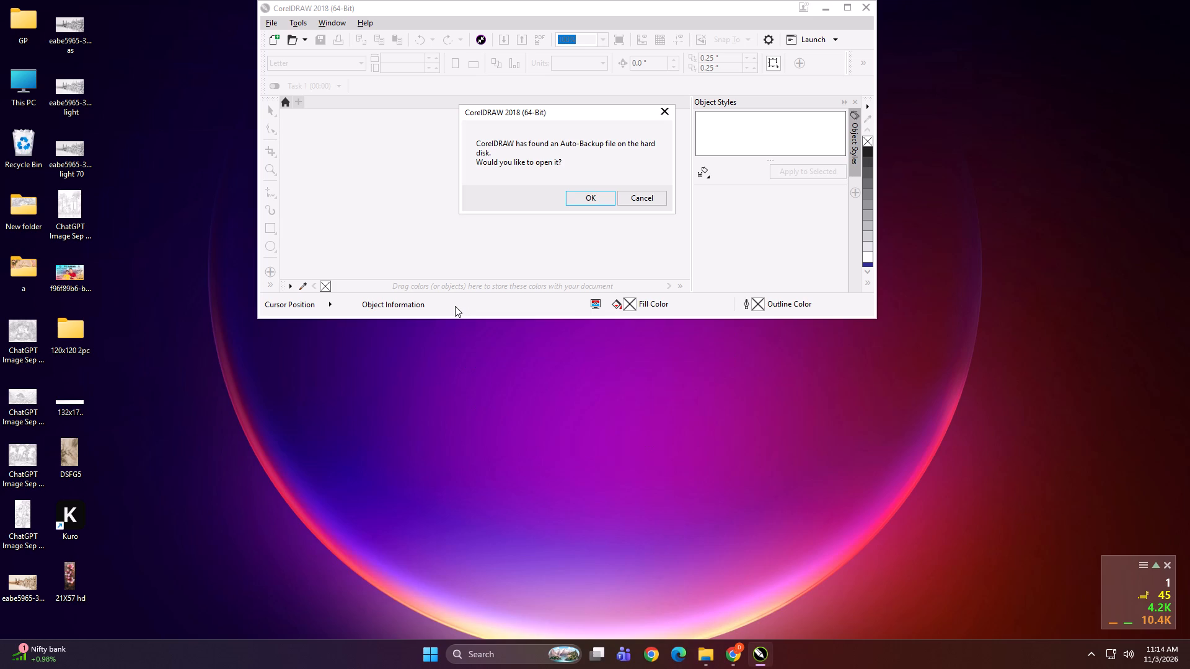
Search Windows for "kuro" and launch the Kuro app.
click(490, 655)
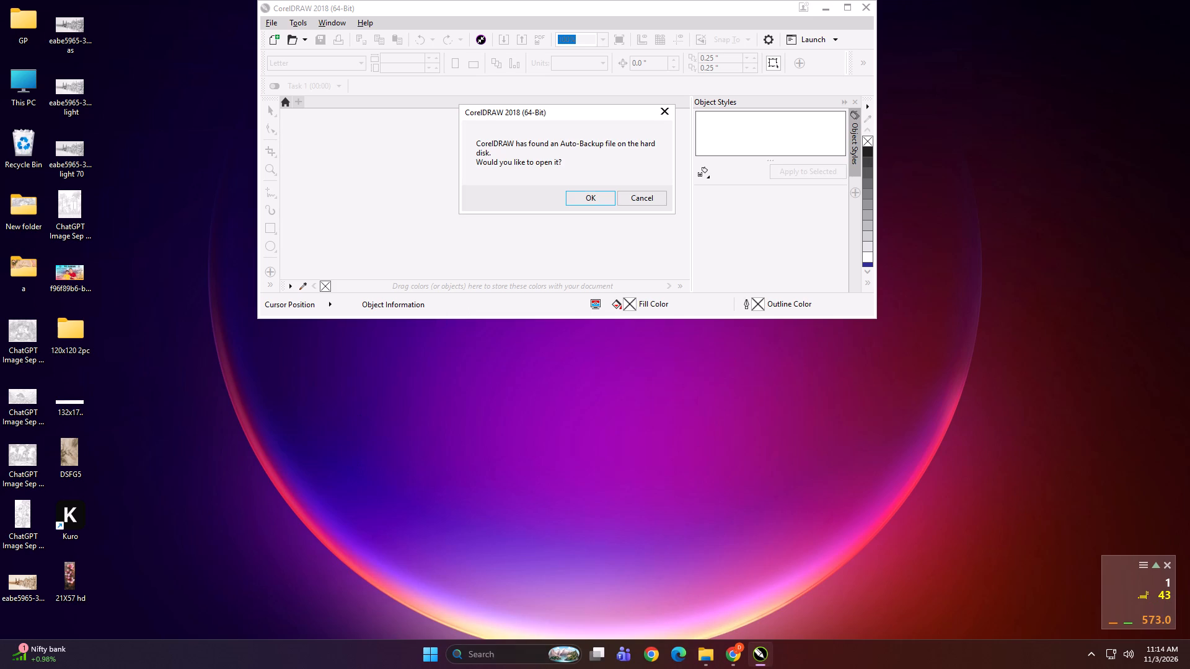
text(kuro)
key(Return)
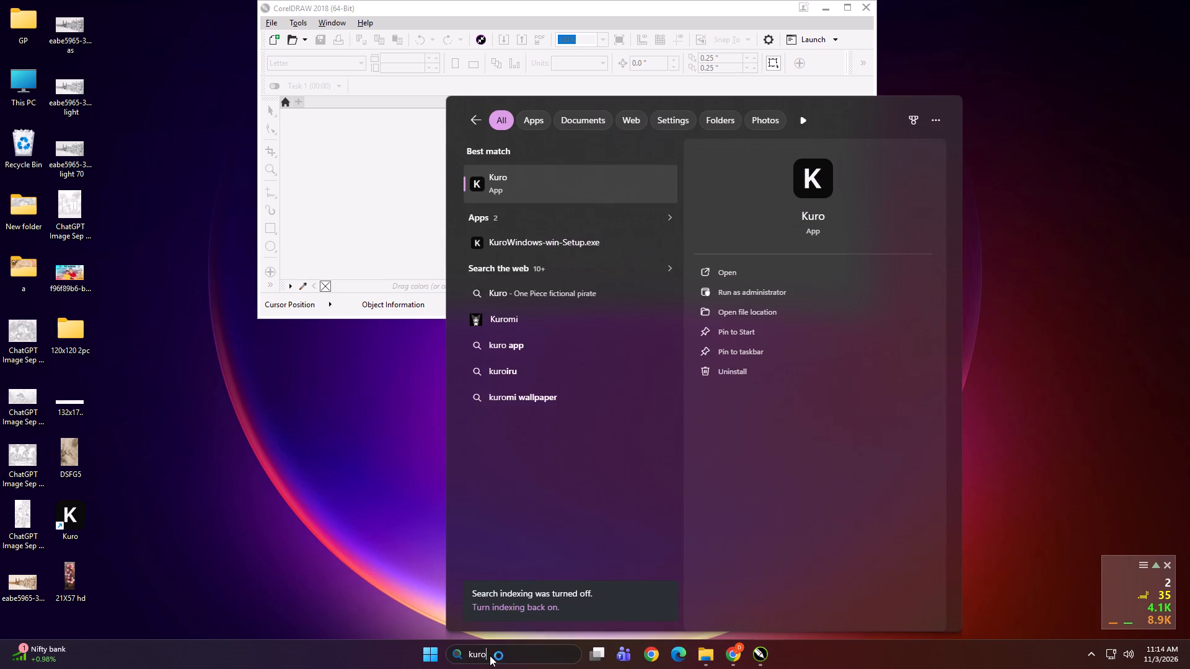
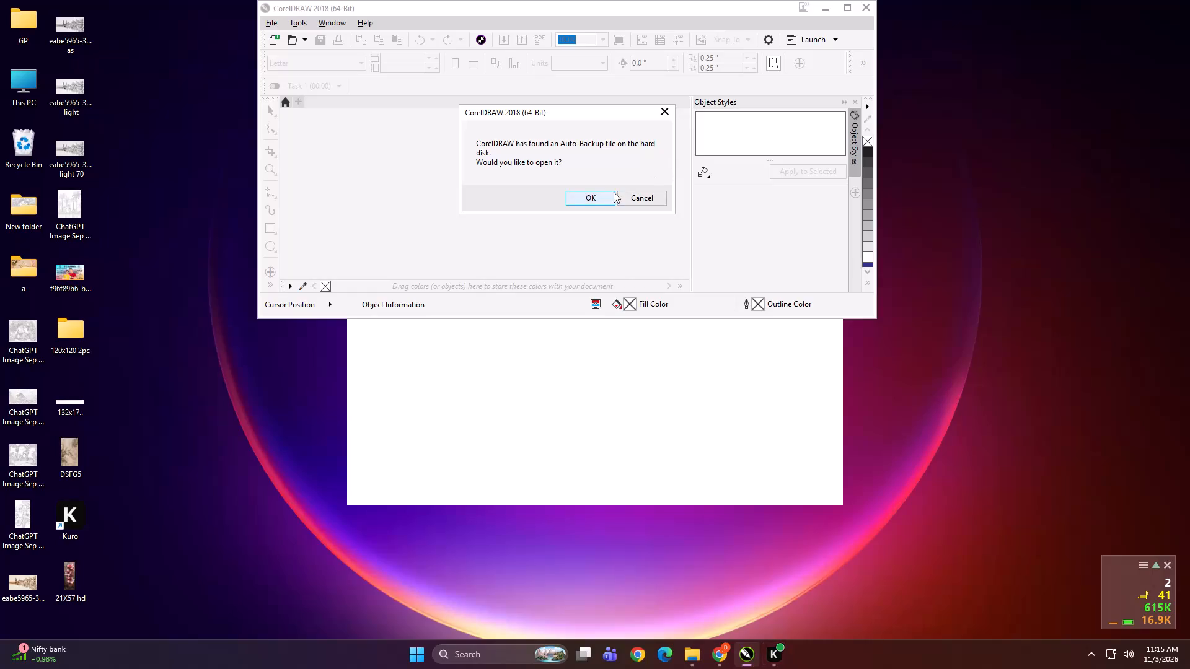
Decline opening the Auto-Backup file that CorelDRAW found on the hard disk.
click(624, 192)
click(640, 206)
click(640, 198)
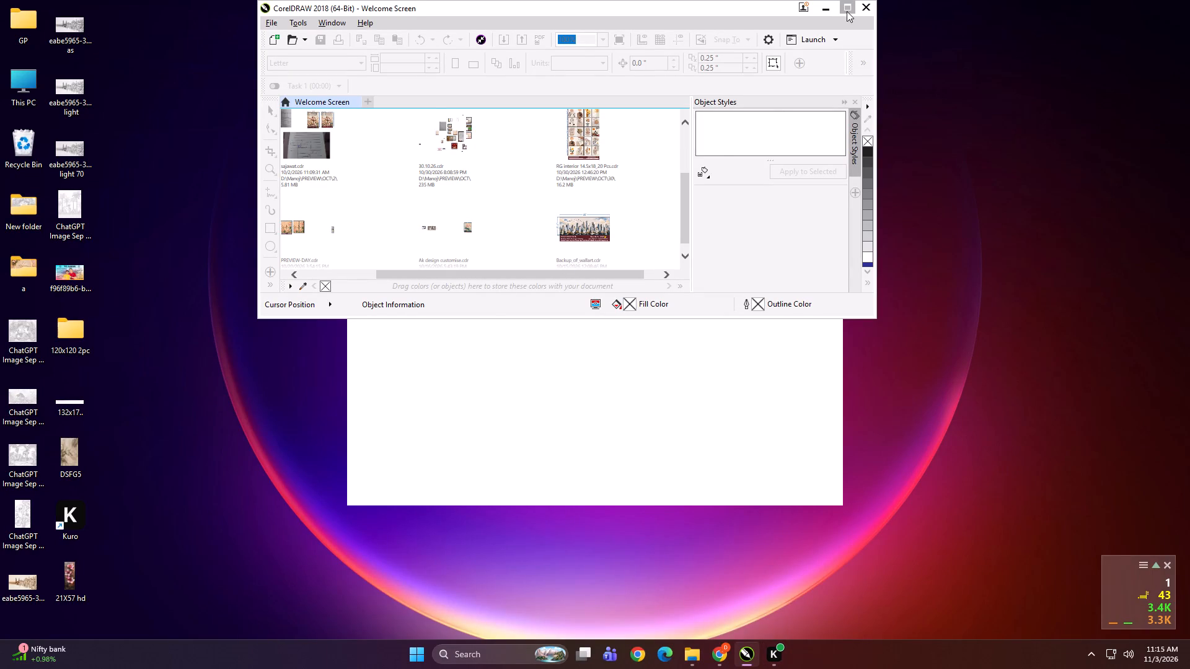
Maximize the window and create a new blank Letter document, 8.5 by 11 inches in RGB, with the default settings.
click(850, 11)
scroll(320, 318, up, 3)
click(311, 182)
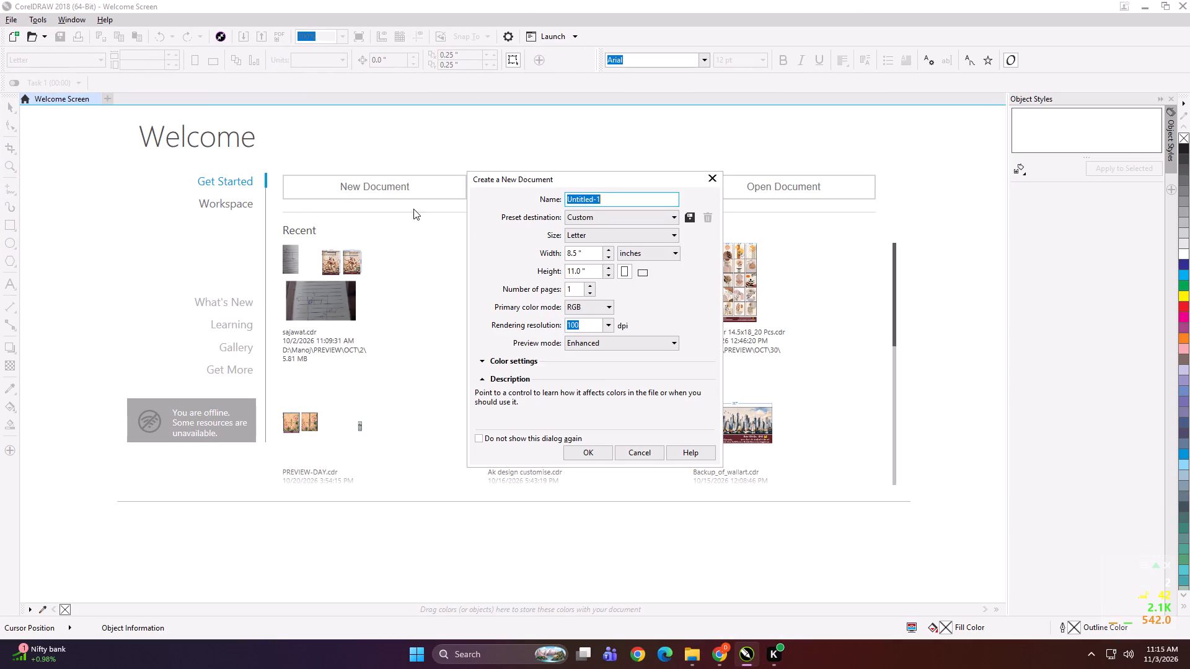
click(596, 445)
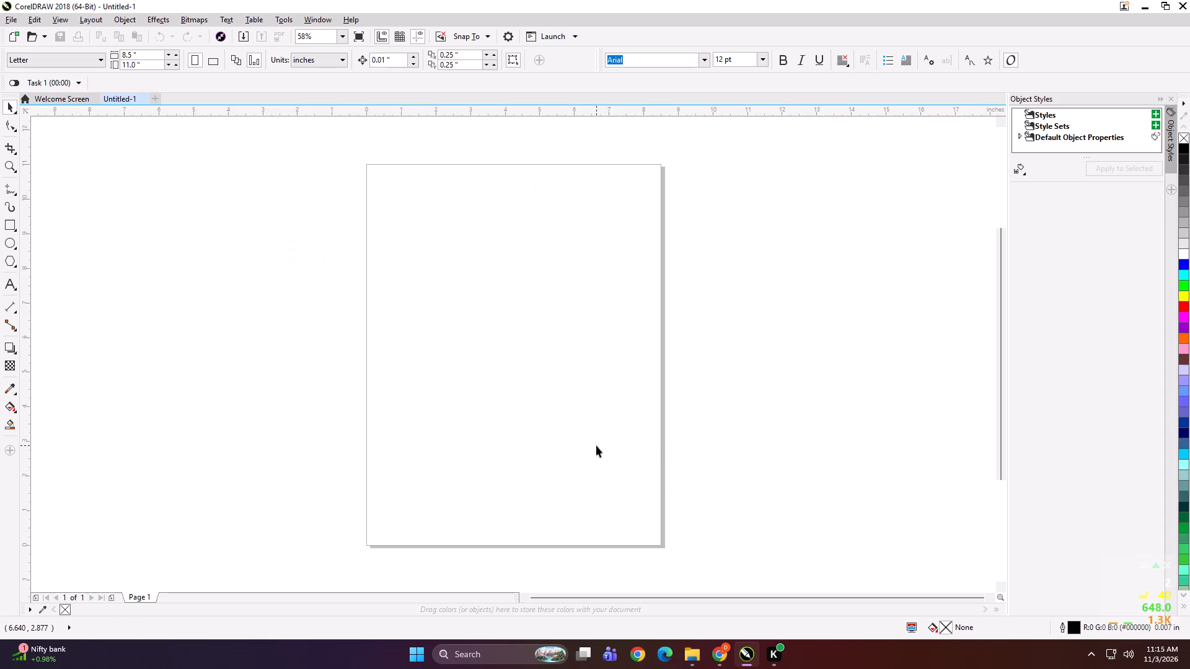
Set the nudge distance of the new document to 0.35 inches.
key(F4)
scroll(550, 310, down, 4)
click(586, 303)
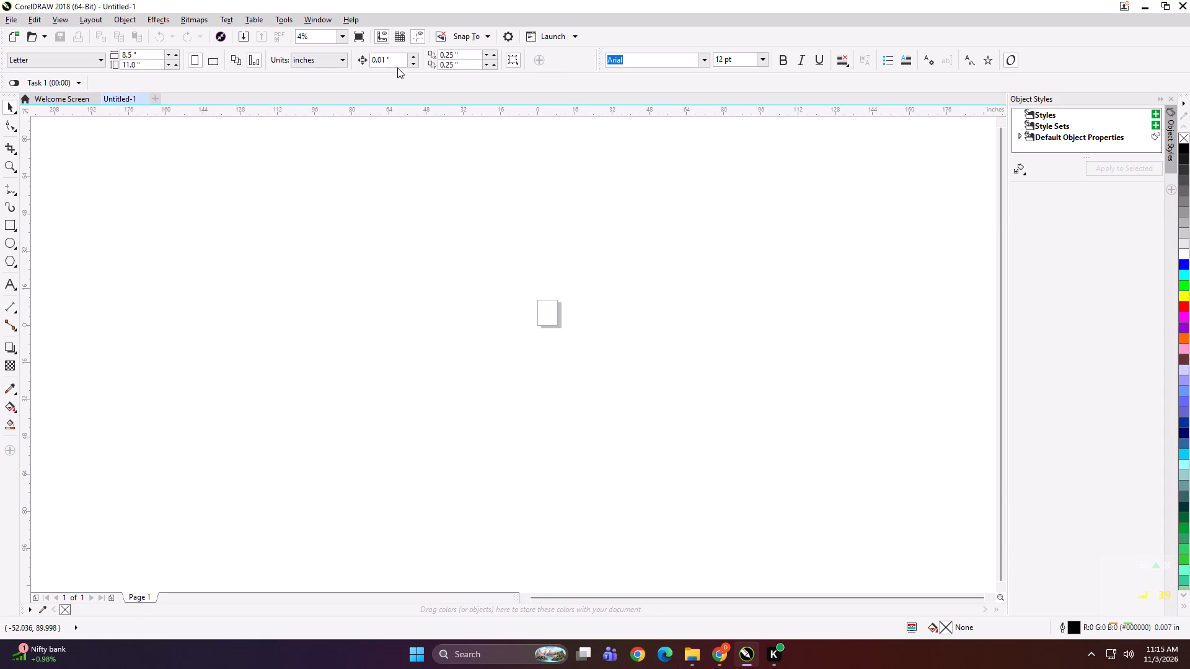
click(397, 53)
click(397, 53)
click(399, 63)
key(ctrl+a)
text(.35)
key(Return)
Set the document's nudge distance to 0.5 inches.
click(399, 63)
key(ctrl+a)
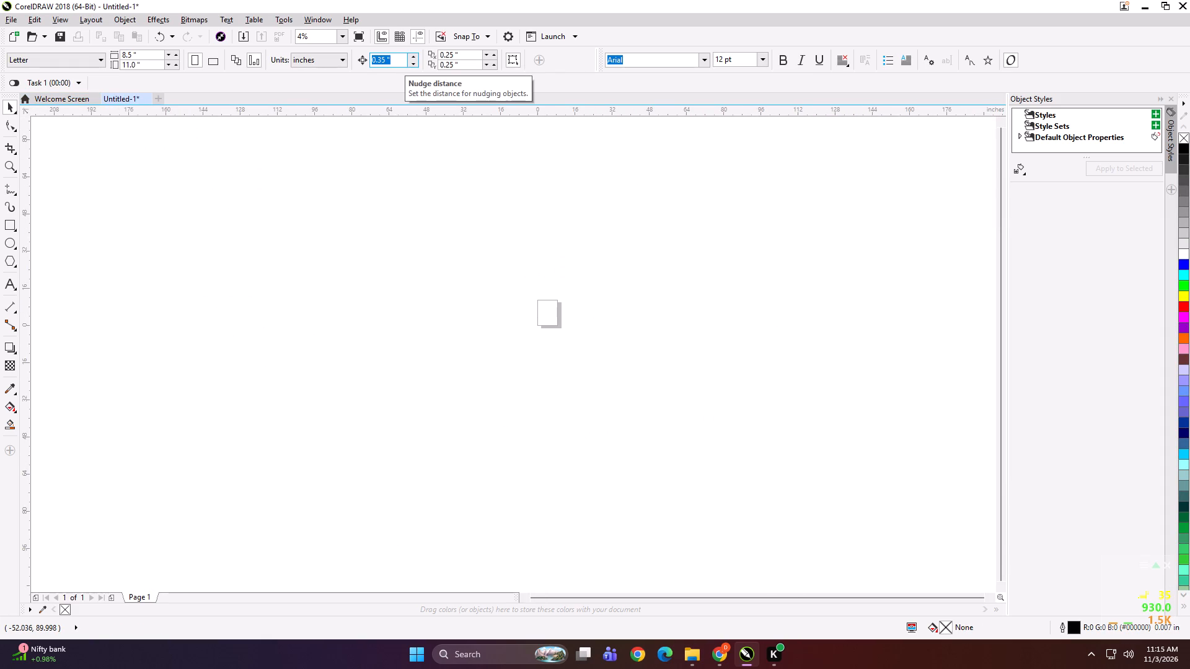
key(5)
key(ctrl+a)
text(.5)
key(Return)
click(477, 321)
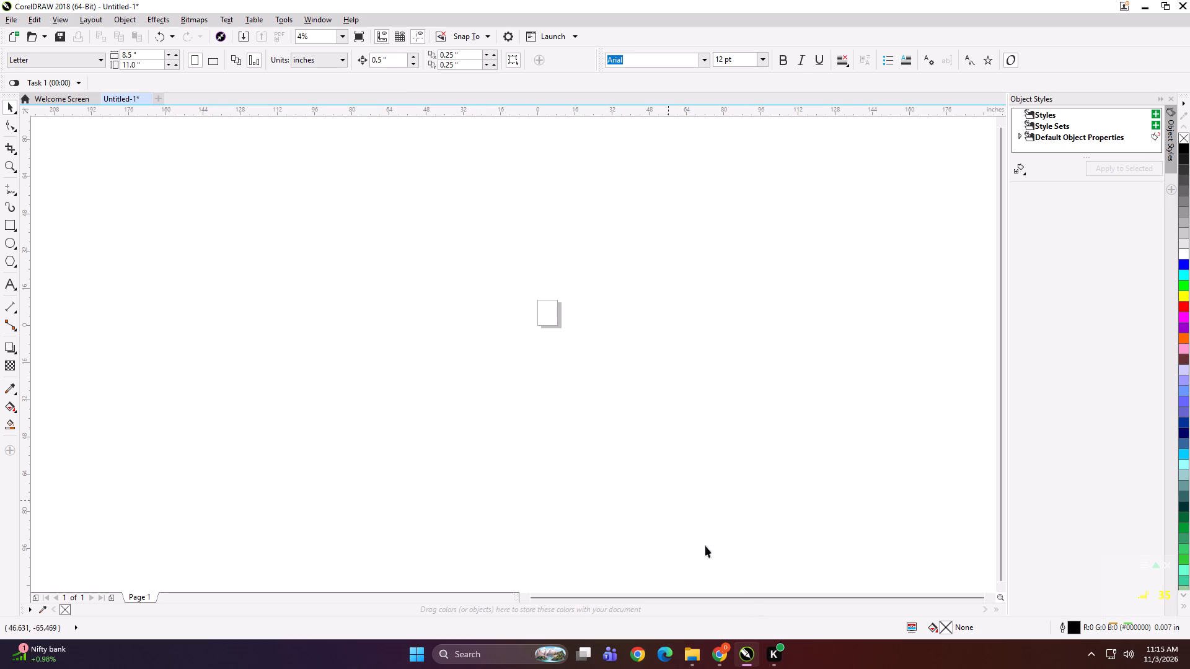
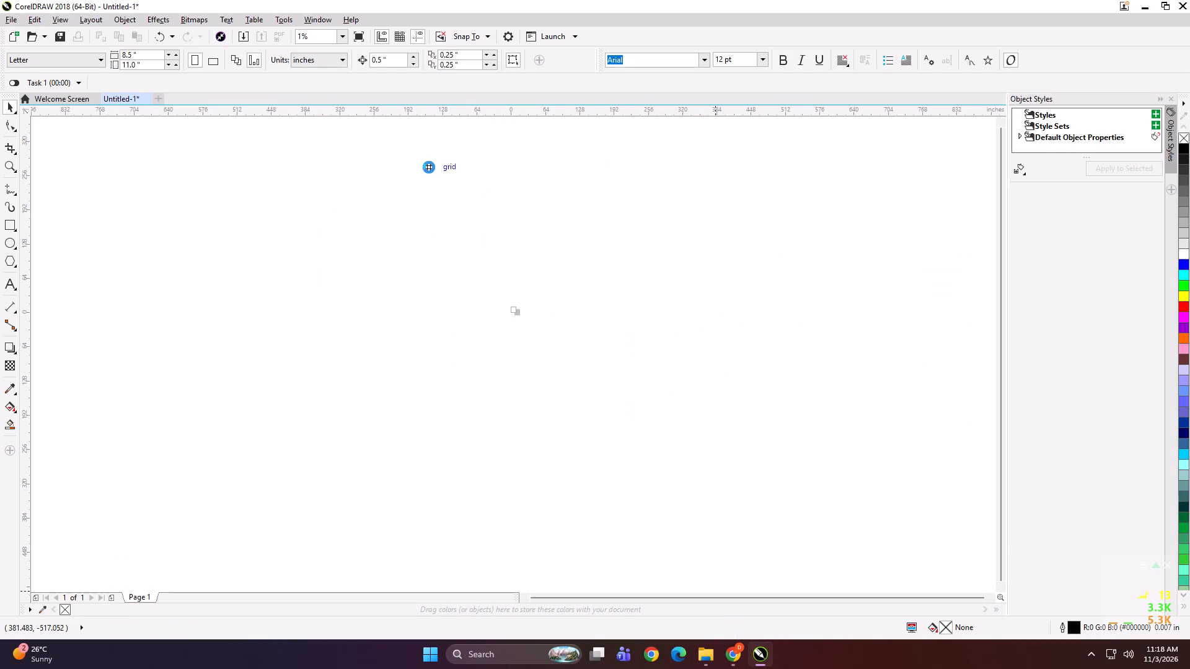
Select the nine small stacked images together and enlarge them proportionally to about 3,086% scale.
drag(402, 154, 473, 208)
shift+drag(437, 175, 454, 181)
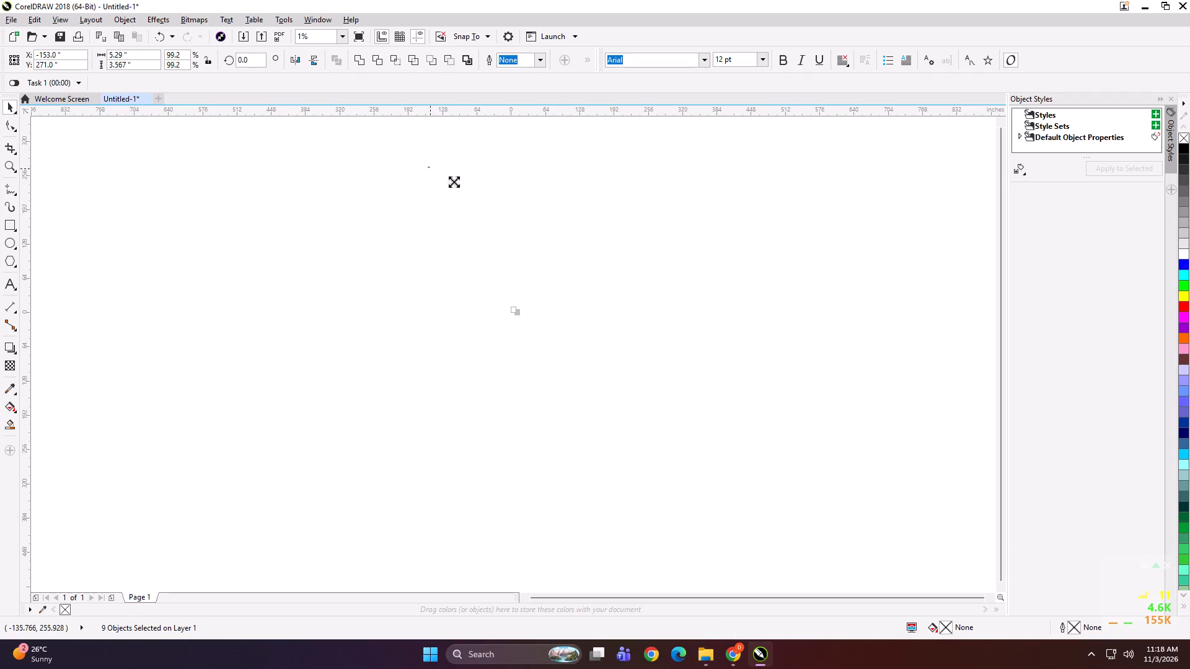
shift+drag(454, 181, 485, 204)
Move the enlarged image stack to the empty area far to the left of and above the page, and deselect it.
drag(441, 165, 175, 195)
drag(168, 195, 157, 195)
click(145, 192)
click(281, 211)
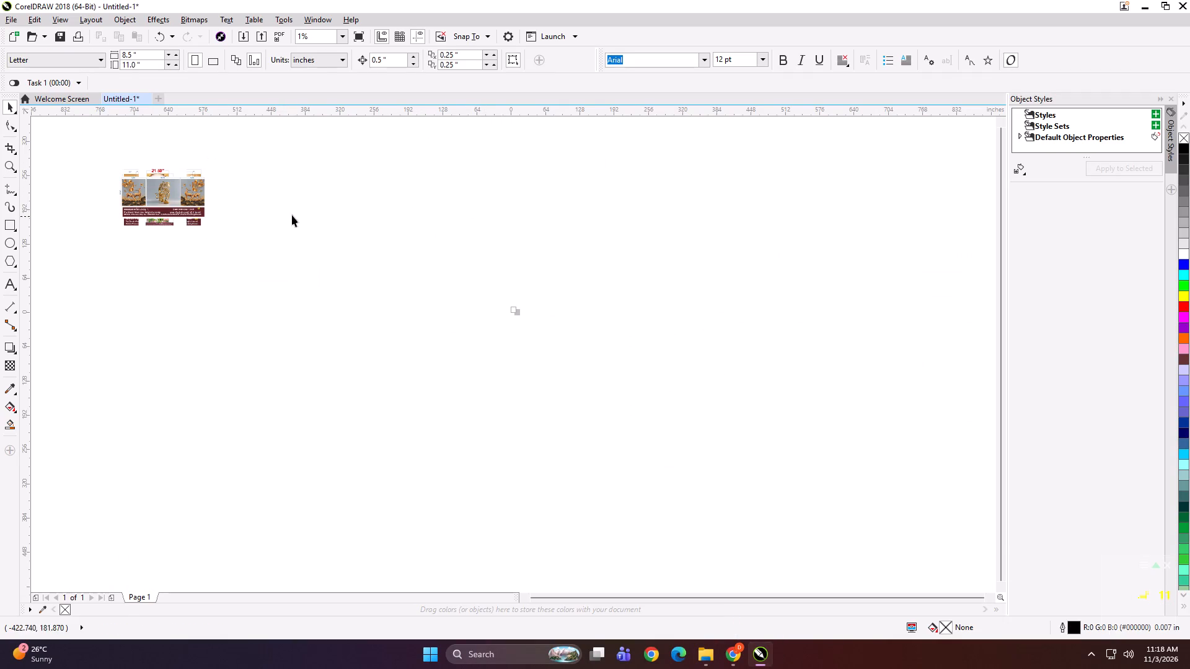
Separate the top images from the stack, placing the three-panel statue design below it and the tall portrait design beneath that.
drag(172, 189, 101, 290)
drag(174, 190, 95, 389)
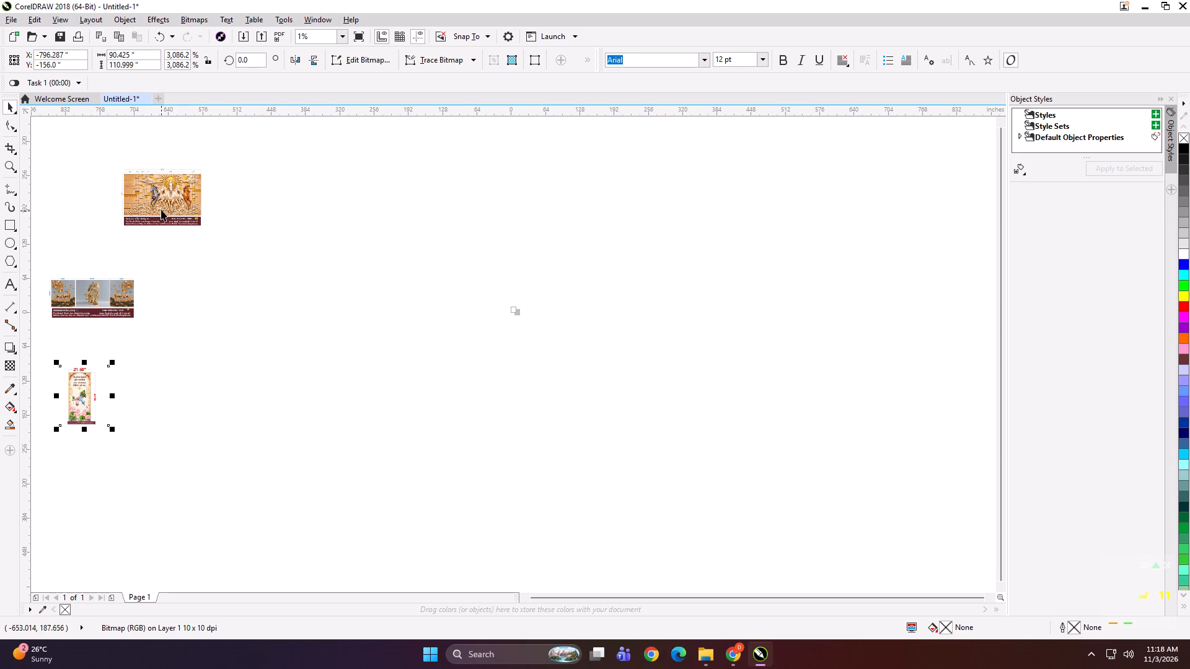
Spread out the remaining image stack: horses and peacock below, grey tree and floral designs to the right, leaf panels and purple deity to the left.
drag(161, 208, 168, 411)
drag(169, 199, 202, 323)
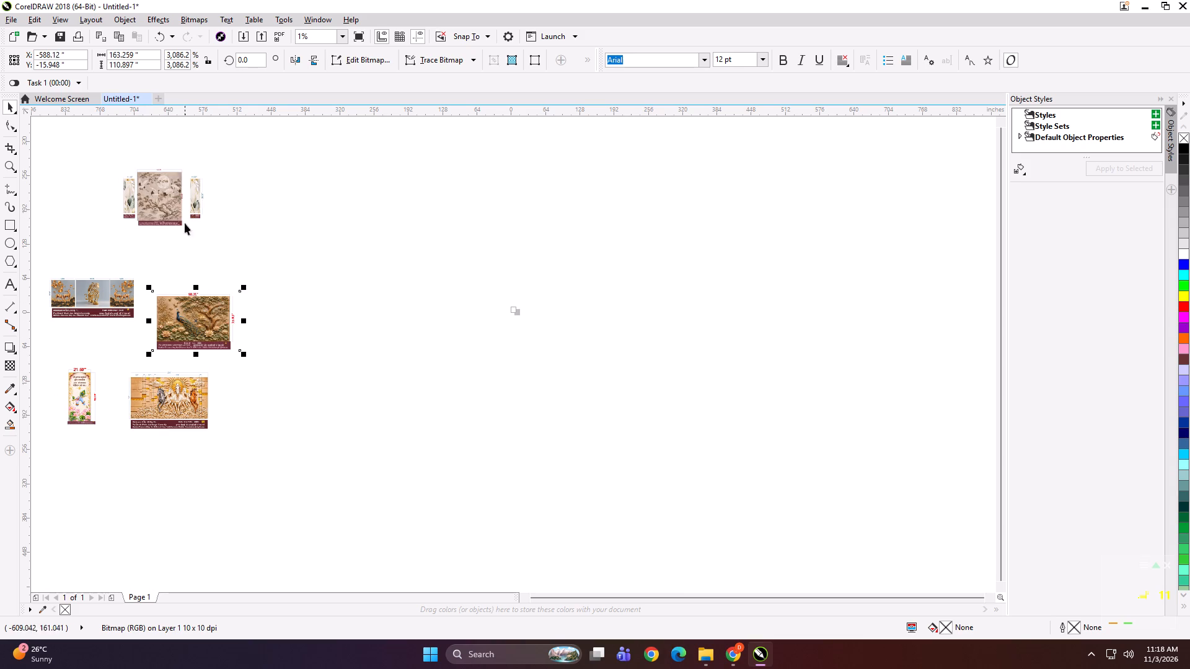
drag(175, 201, 263, 243)
drag(185, 198, 128, 224)
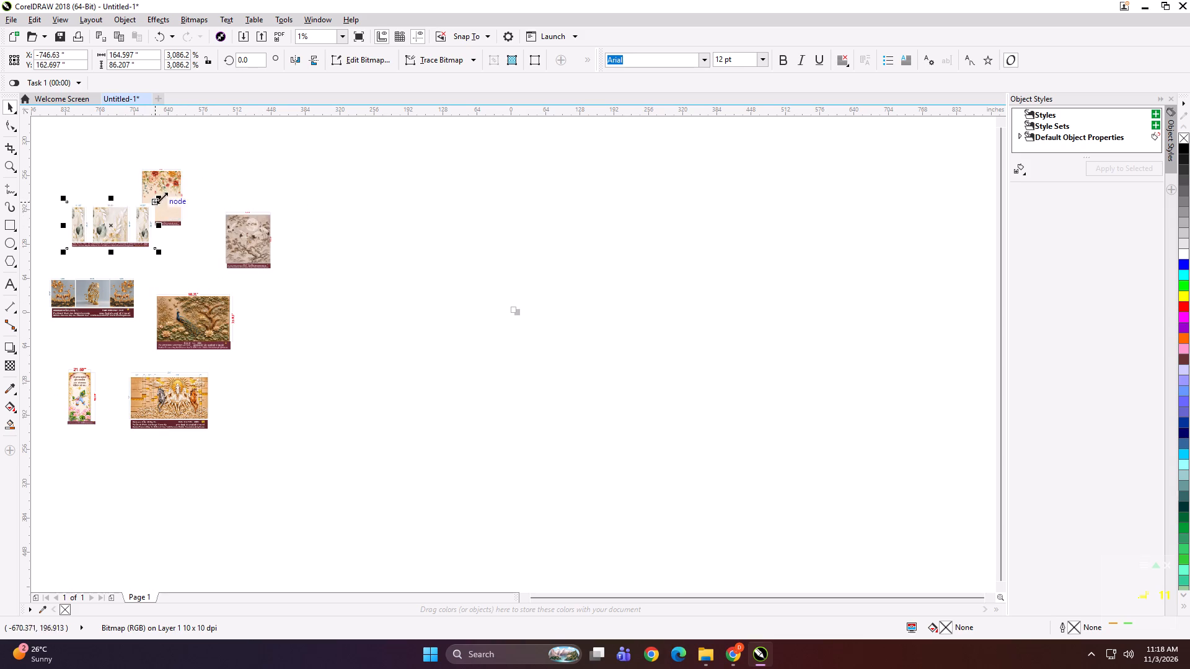
drag(169, 190, 216, 172)
drag(169, 188, 123, 163)
click(113, 157)
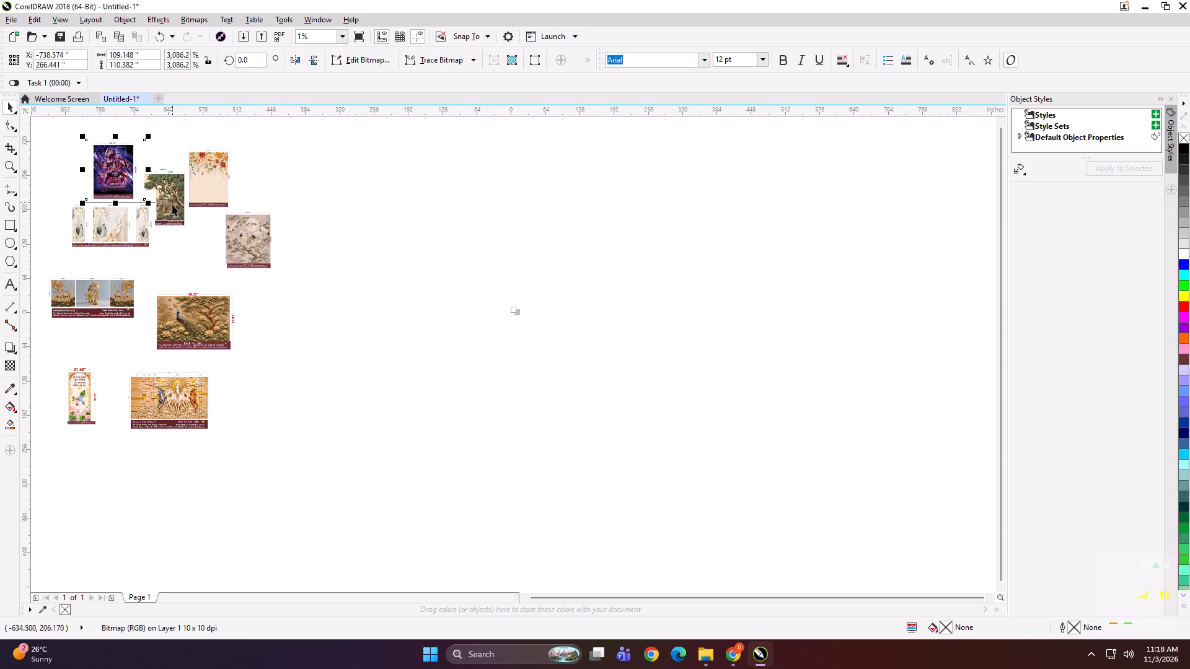
Tighten the layout by lowering the statue panels, setting the leaf panels just above them, and moving the green tree design beside the grey one.
drag(137, 225, 100, 250)
drag(95, 301, 83, 328)
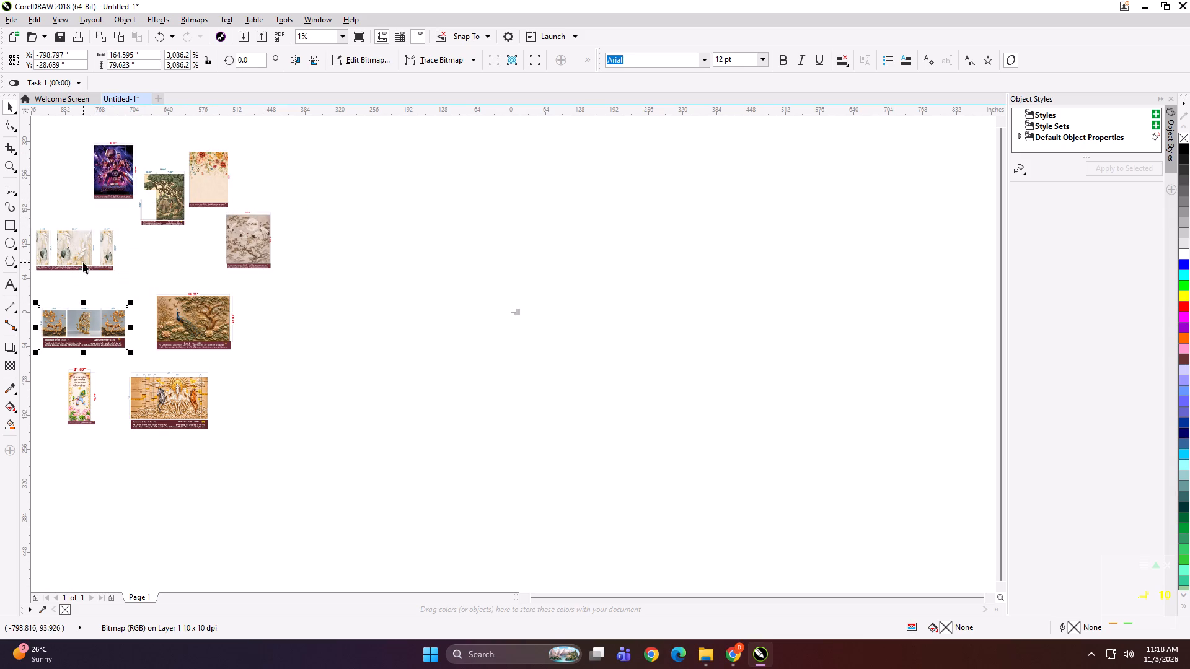
drag(83, 253, 87, 280)
drag(170, 190, 165, 237)
drag(135, 187, 130, 186)
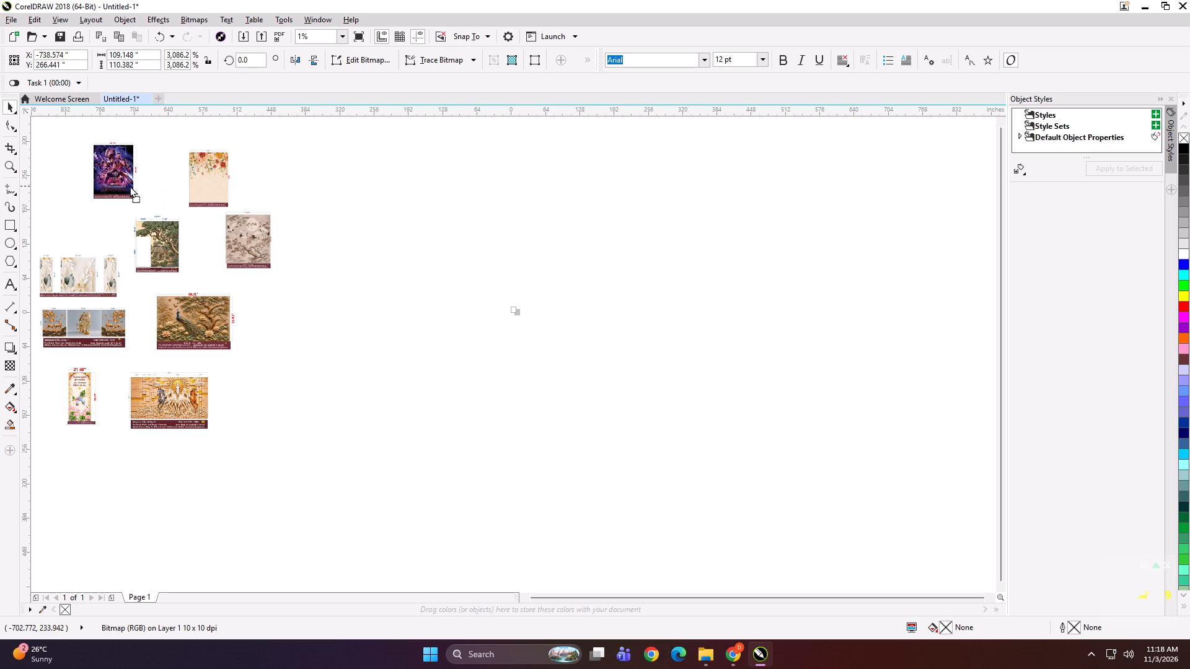
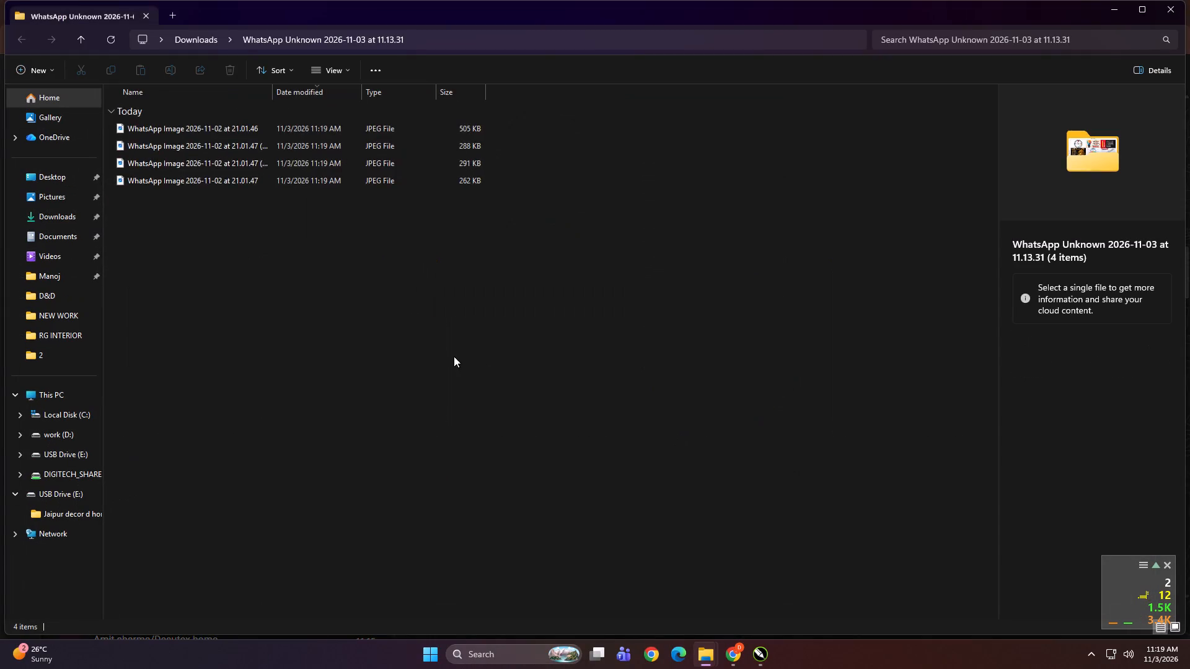
Bring all four JPEG images from the WhatsApp download folder into the CorelDRAW drawing, to the right of and below the page.
ctrl+scroll(447, 362, up, 20)
ctrl+scroll(447, 362, up, 18)
key(ctrl+a)
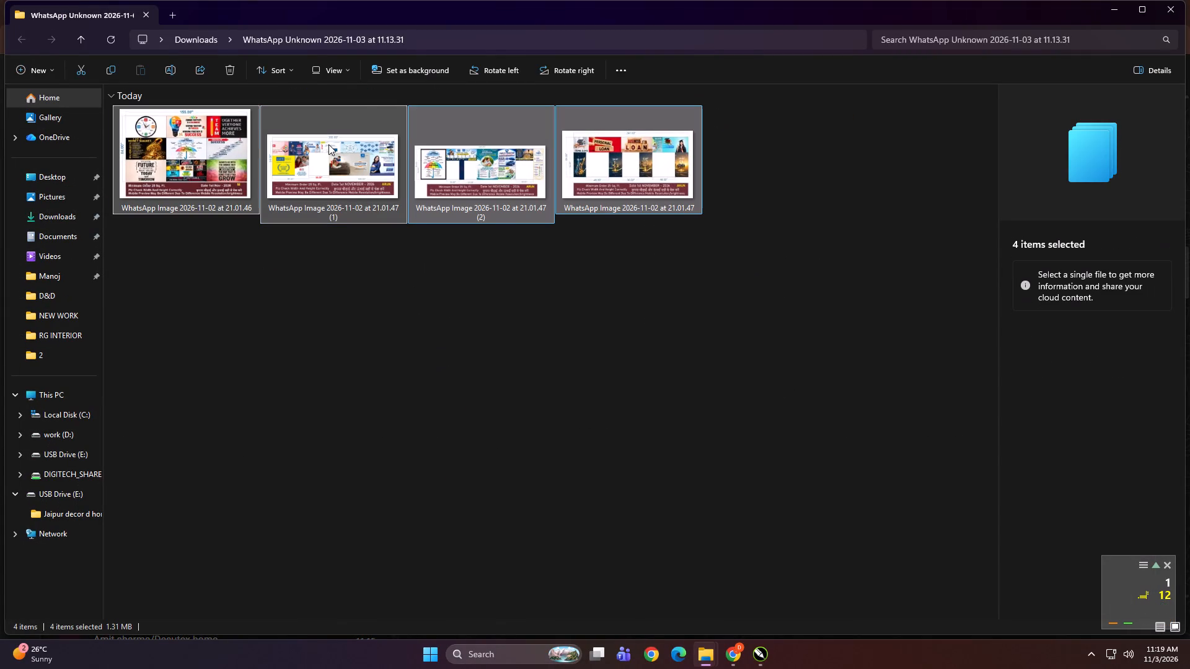
drag(328, 144, 642, 383)
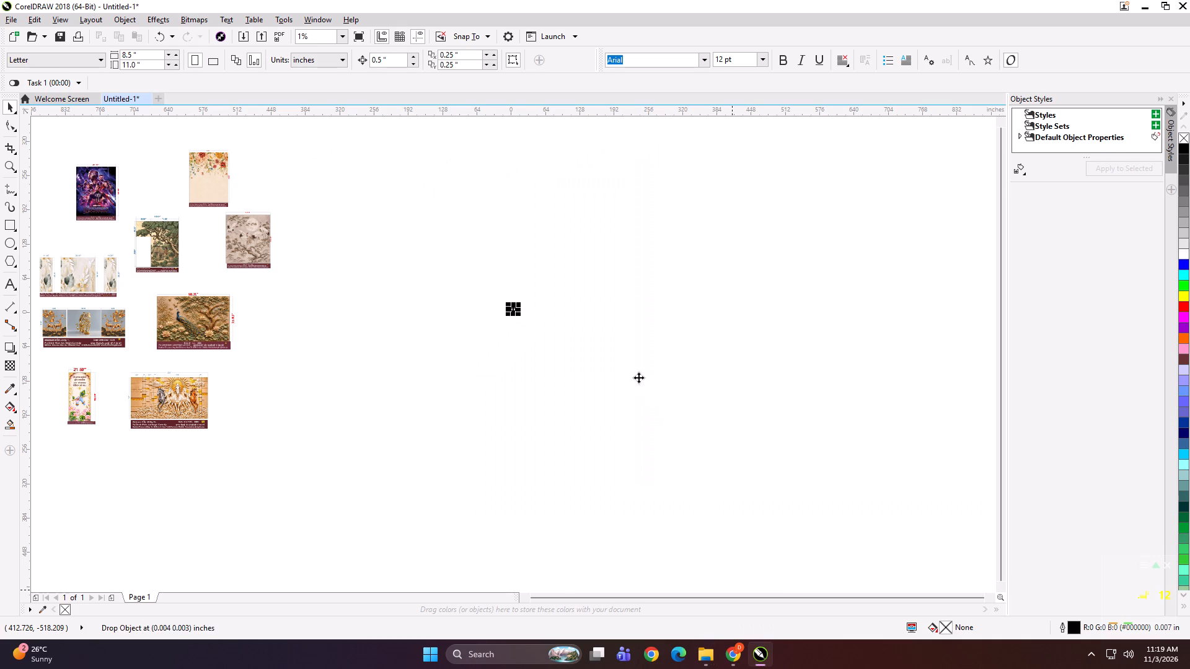
Select the four new images together, enlarge them proportionally to about 4,209% scale, move the stack to just above the page, and deselect it.
drag(609, 340, 673, 436)
shift+drag(648, 390, 707, 436)
drag(654, 385, 647, 377)
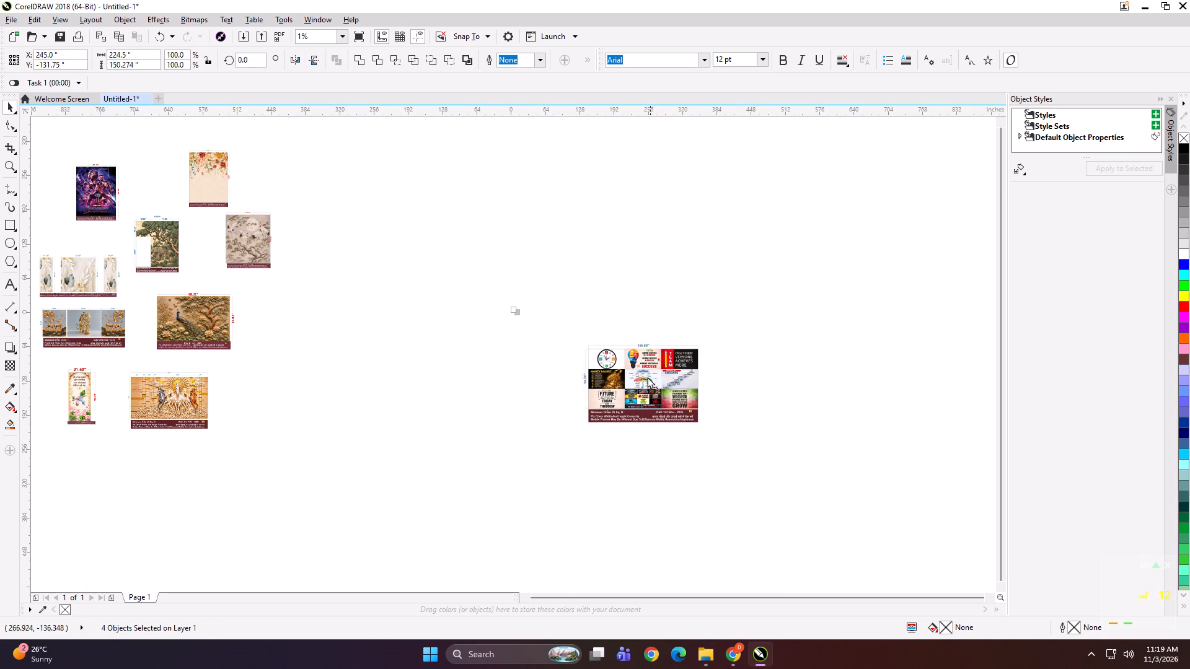
drag(647, 377, 513, 268)
click(553, 372)
Spread the four stacked designs right of the page: nine-panel quotes far right, loan banner beneath it, the other two banners to their left.
drag(522, 279, 764, 246)
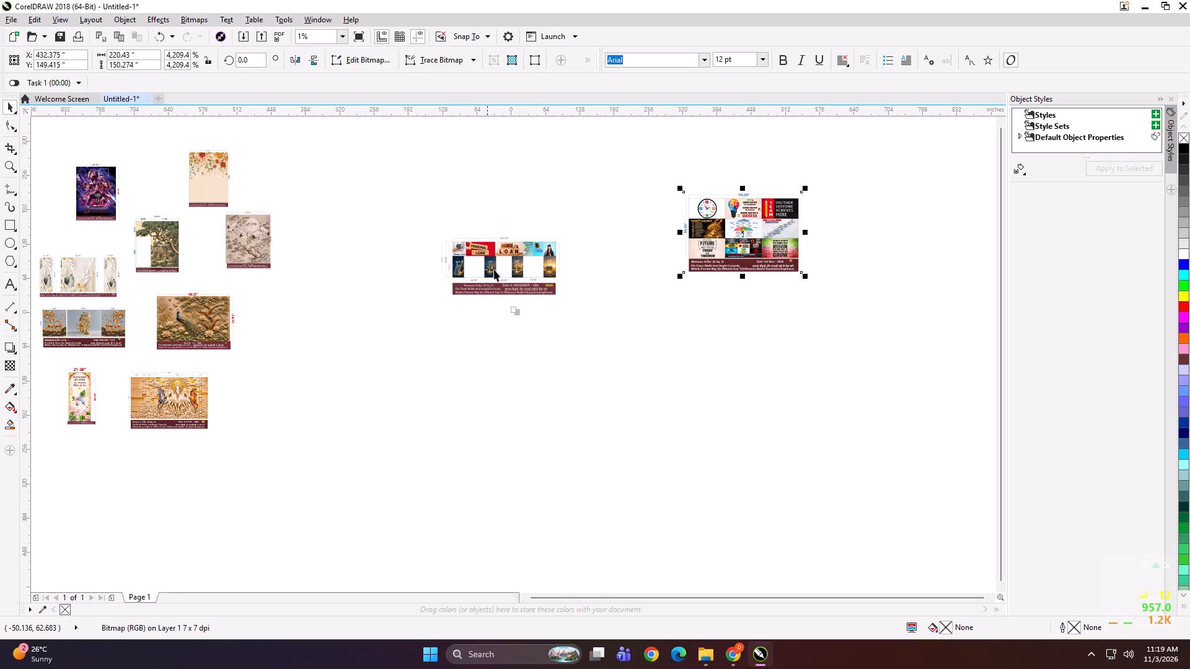
drag(514, 263, 777, 324)
drag(544, 265, 645, 202)
drag(533, 253, 676, 304)
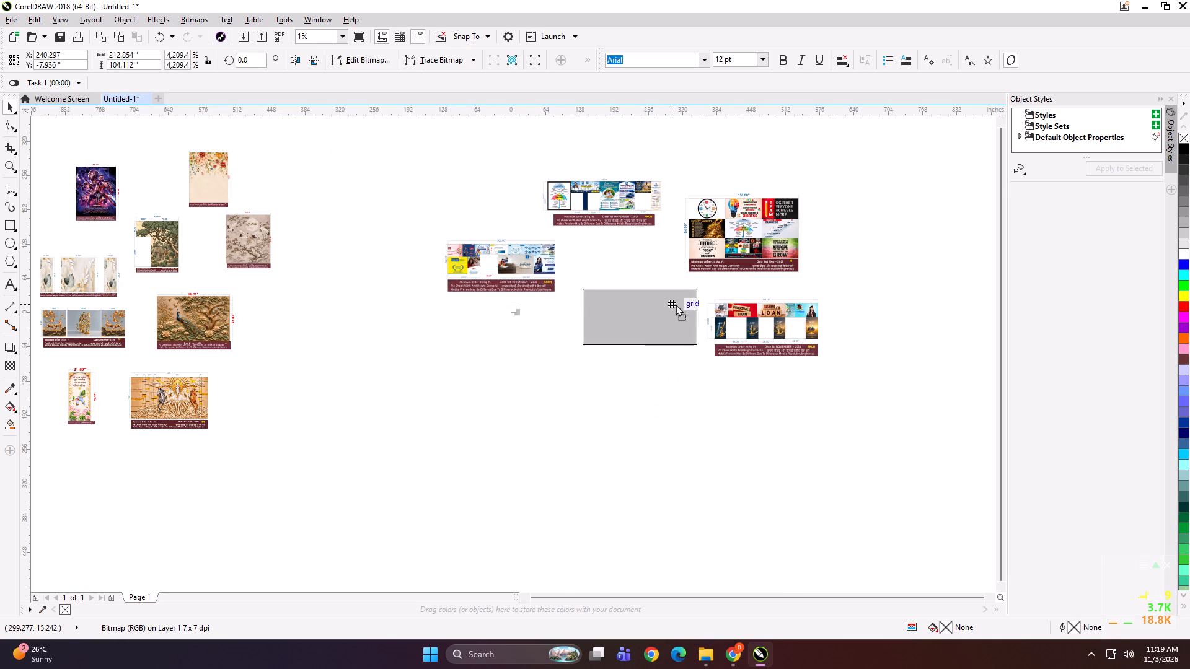
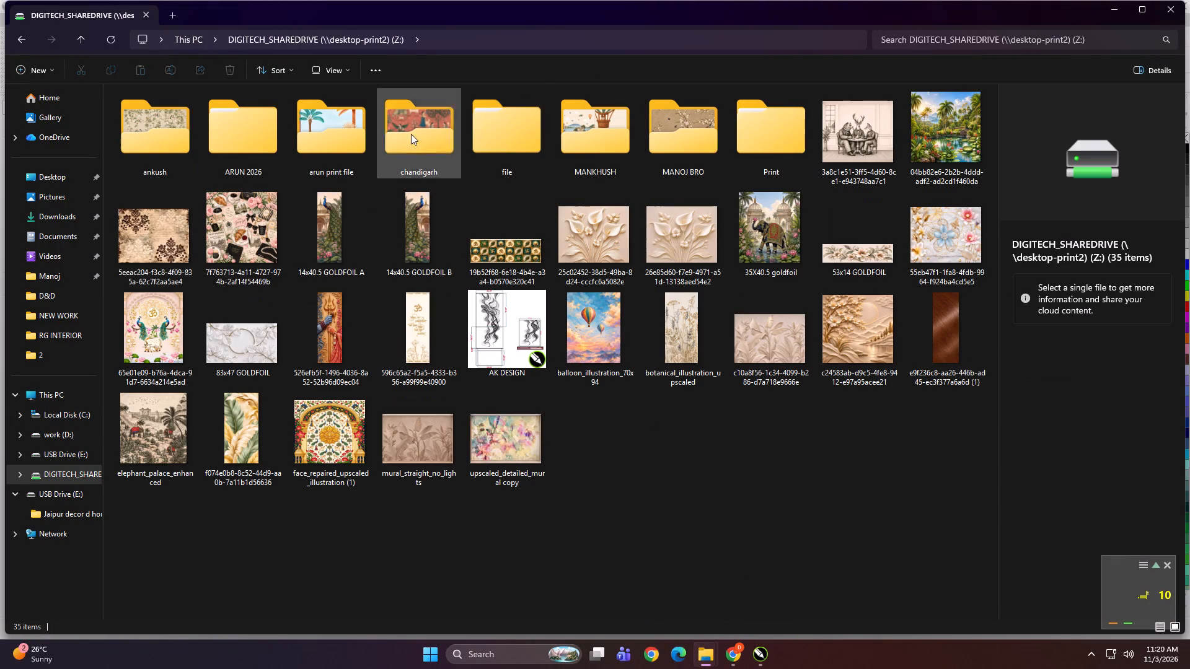
Look through the file > Nov > 02 folder on the shared drive for source images of the designs.
double_click(535, 121)
double_click(159, 143)
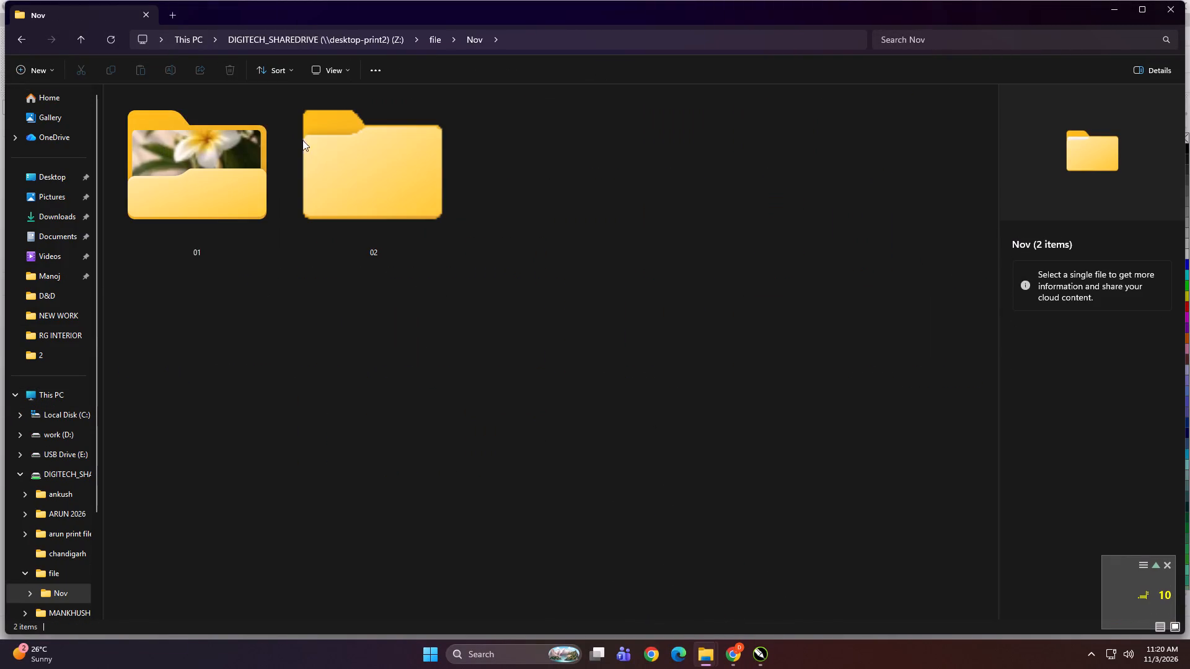
double_click(404, 151)
ctrl+scroll(399, 491, down, 5)
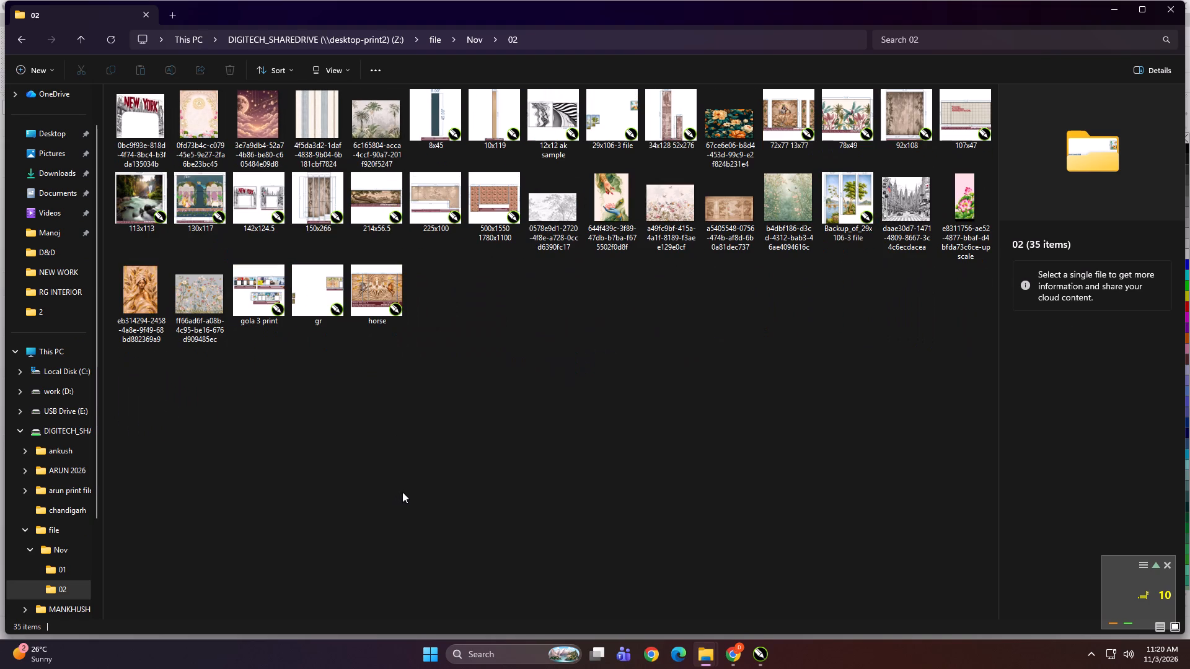
click(533, 432)
Switch to CorelDRAW and examine the spread-out wallpaper designs and their marked dimensions up close.
click(754, 659)
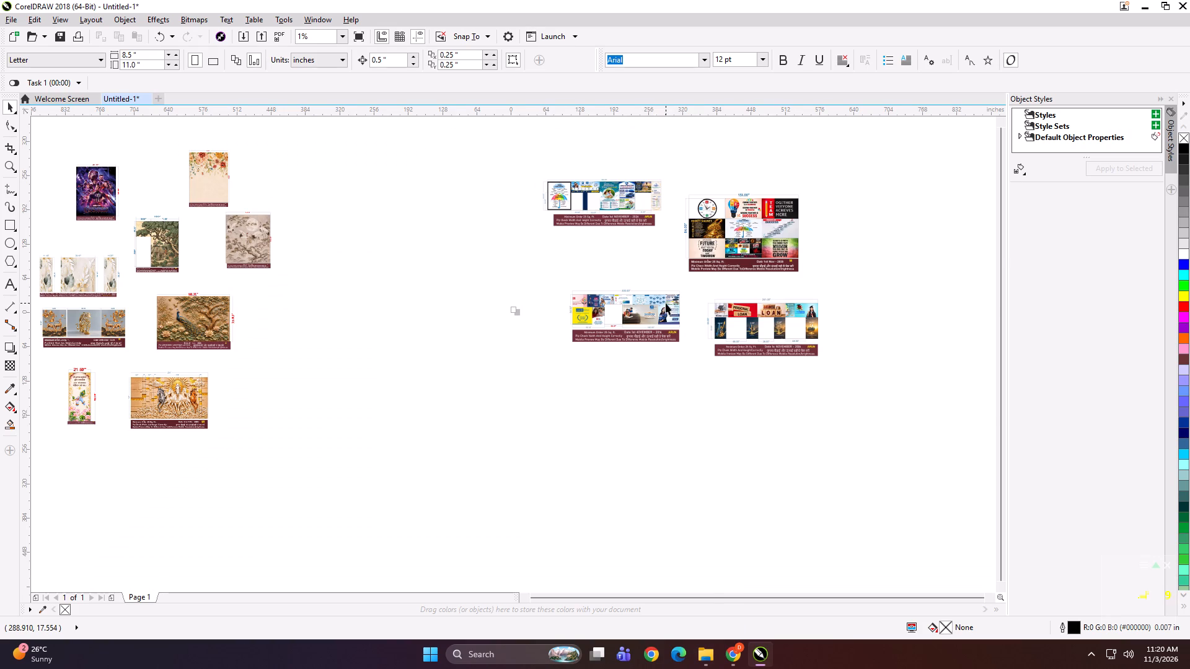
scroll(666, 303, up, 1)
scroll(646, 320, down, 1)
scroll(718, 237, up, 1)
scroll(832, 183, down, 1)
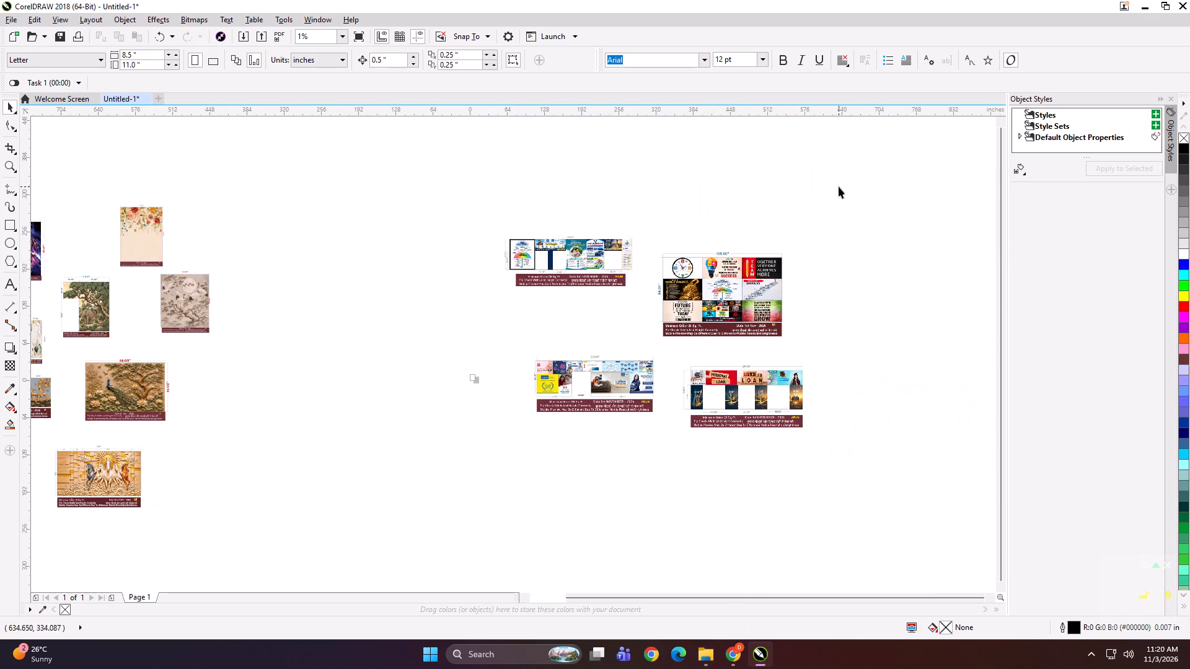
scroll(778, 427, up, 1)
scroll(901, 329, down, 2)
scroll(123, 280, up, 2)
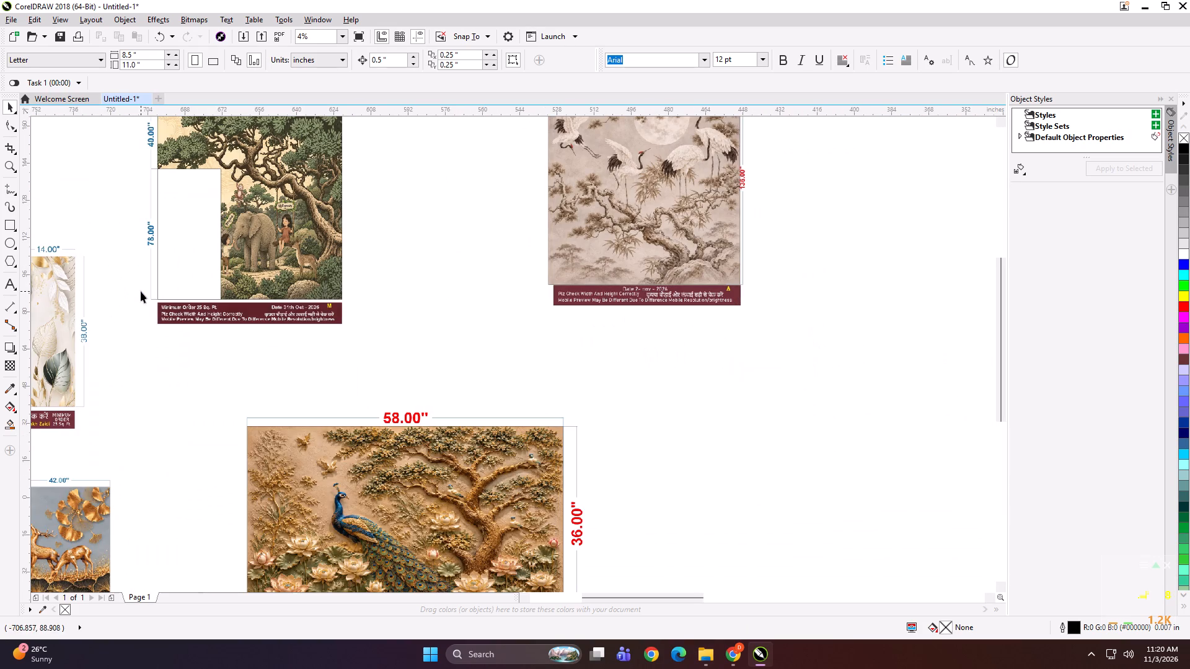
scroll(727, 279, down, 1)
scroll(433, 173, up, 2)
scroll(441, 179, down, 2)
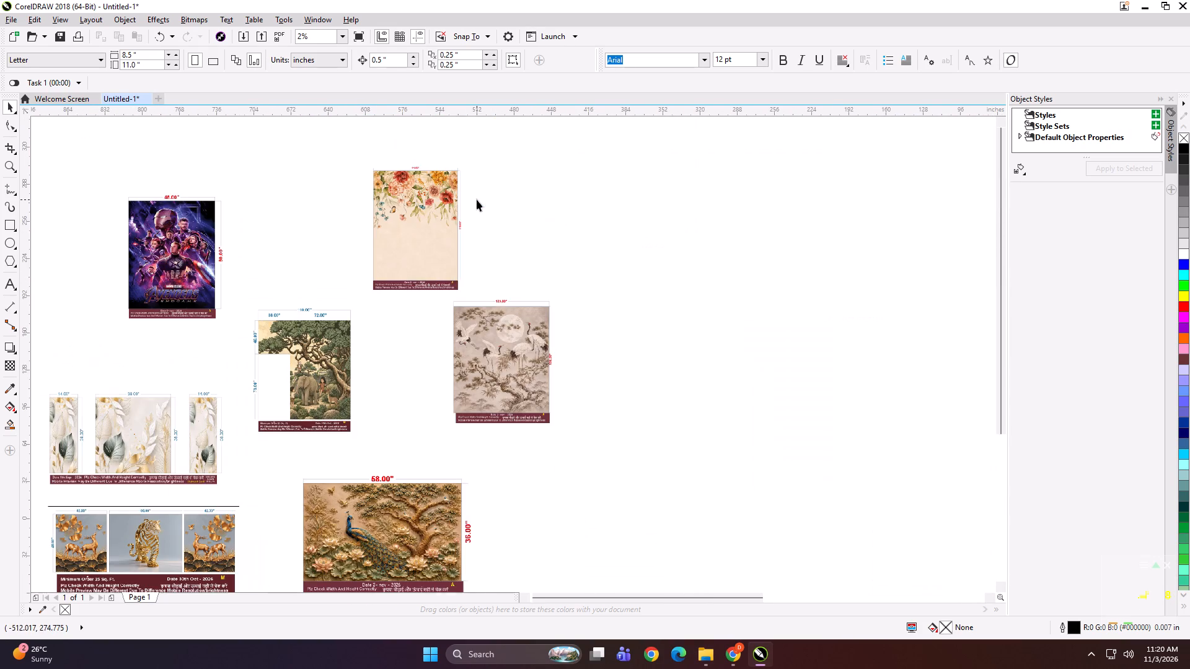
scroll(162, 310, up, 2)
scroll(251, 236, down, 3)
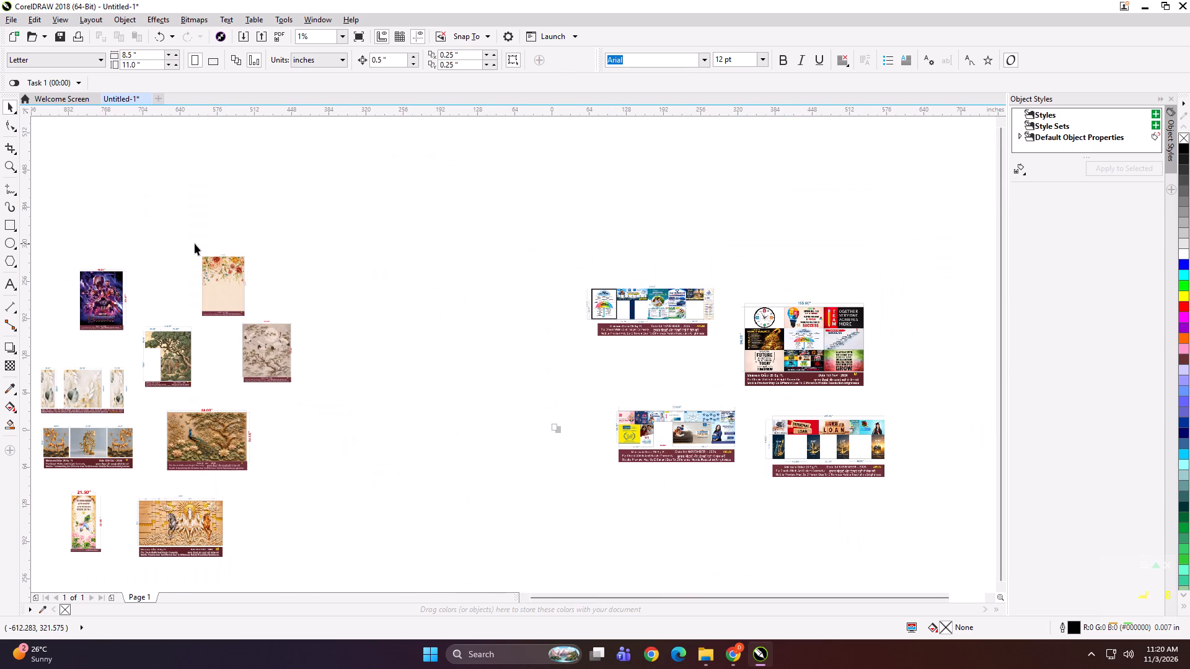
Switch to File Explorer and open the ankush > 3-11-25 folder on the DIGITECH_SHAREDRIVE (Z:) drive.
click(698, 663)
click(672, 587)
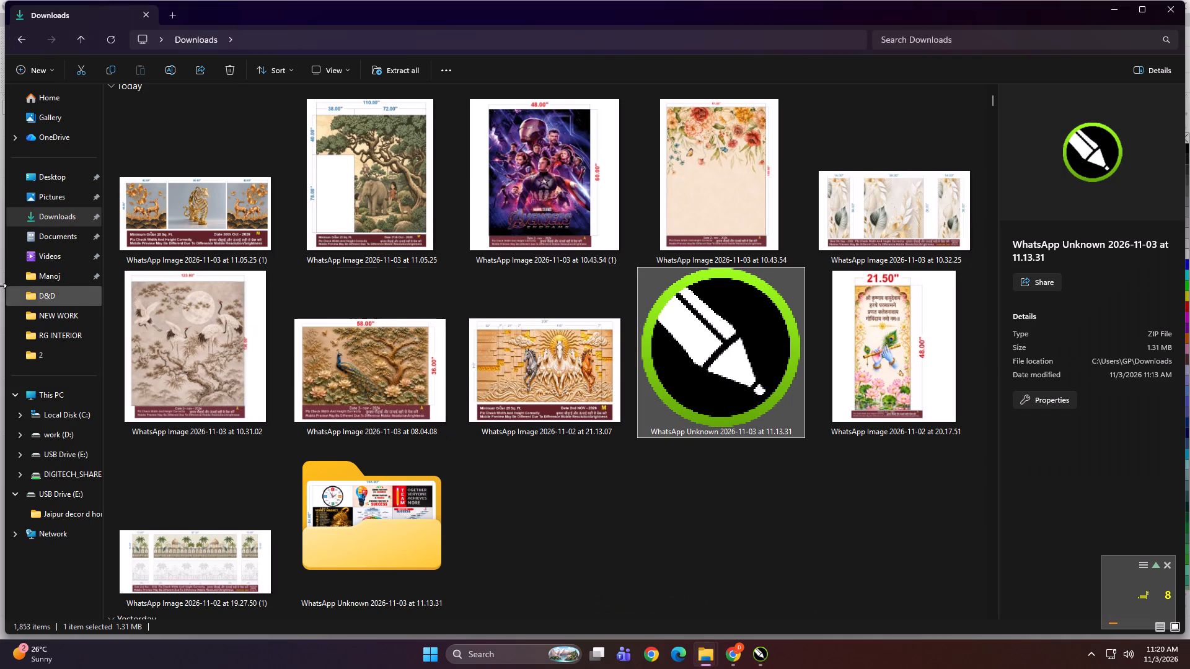
scroll(0, 343, up, 4)
click(76, 388)
double_click(165, 287)
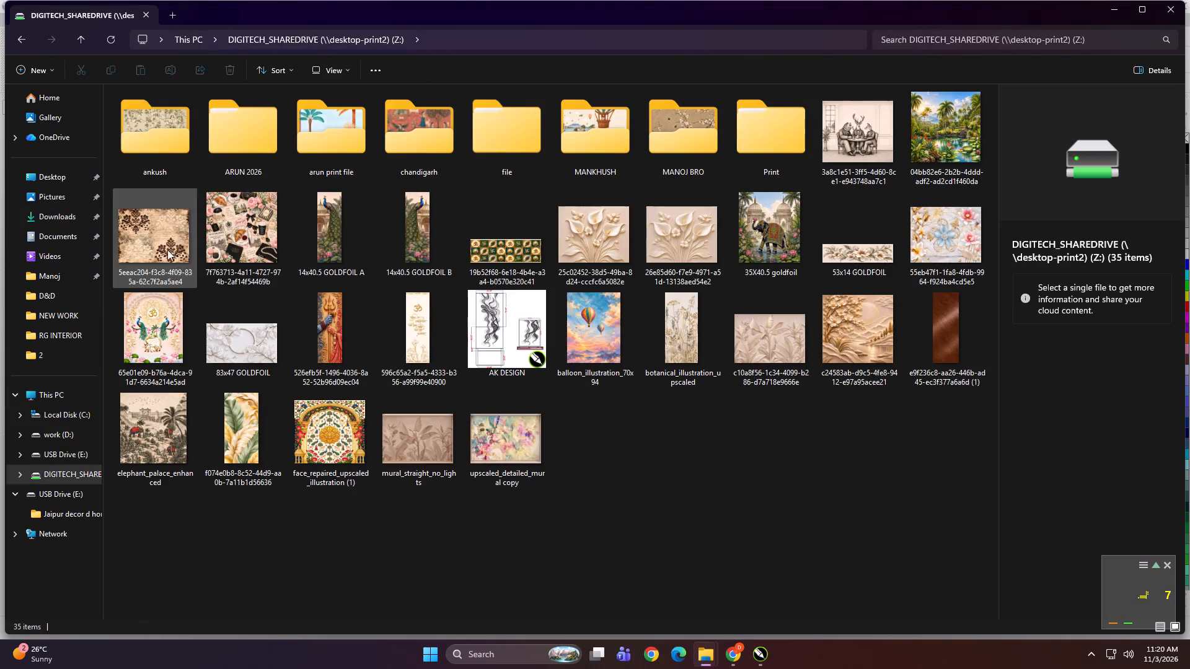
double_click(154, 131)
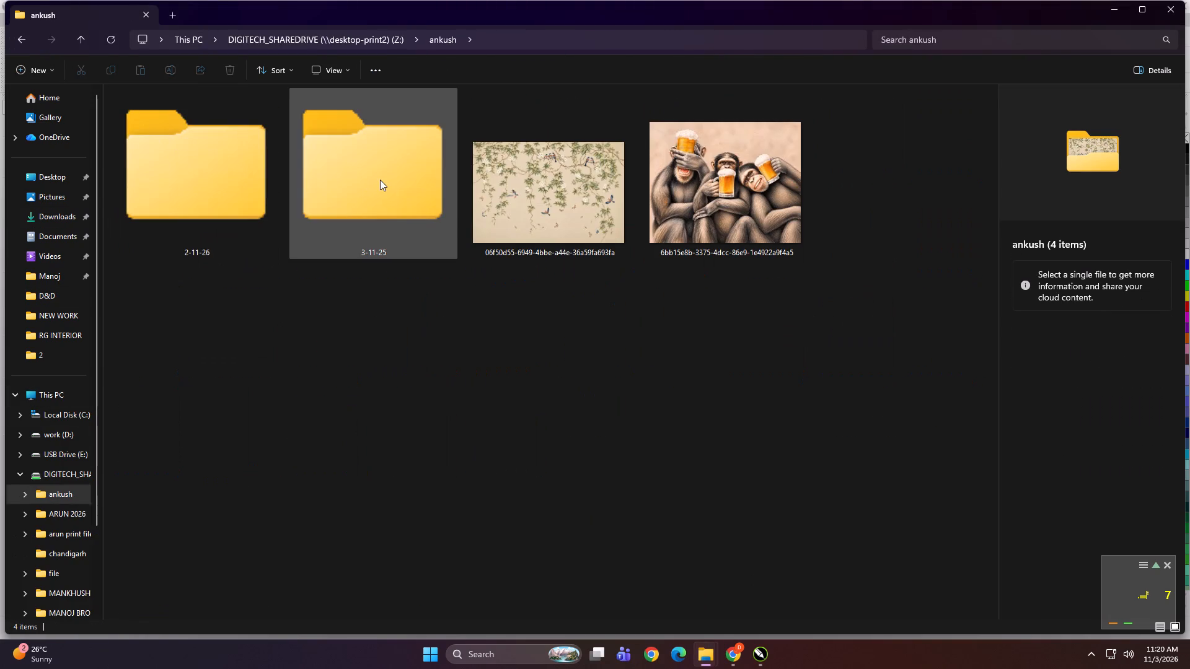
click(380, 180)
click(380, 180)
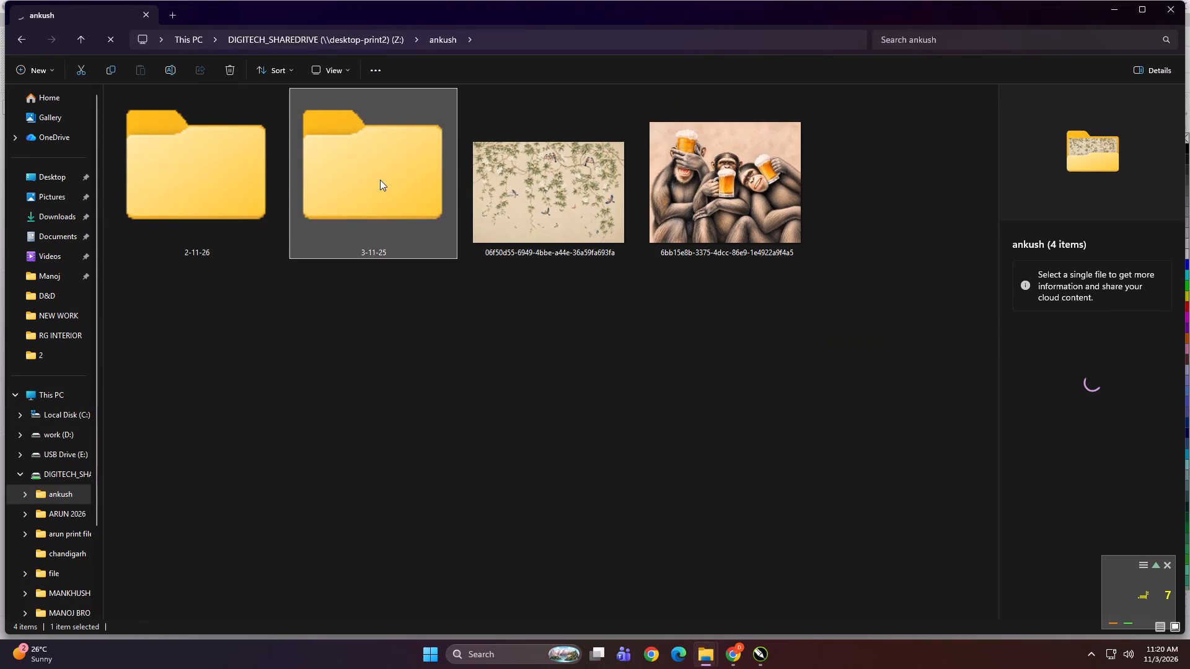
double_click(380, 180)
Import both images from the 3-11-25 folder into the empty area between the two design groups in CorelDRAW, and deselect them.
ctrl+scroll(425, 294, up, 20)
ctrl+scroll(425, 294, up, 1)
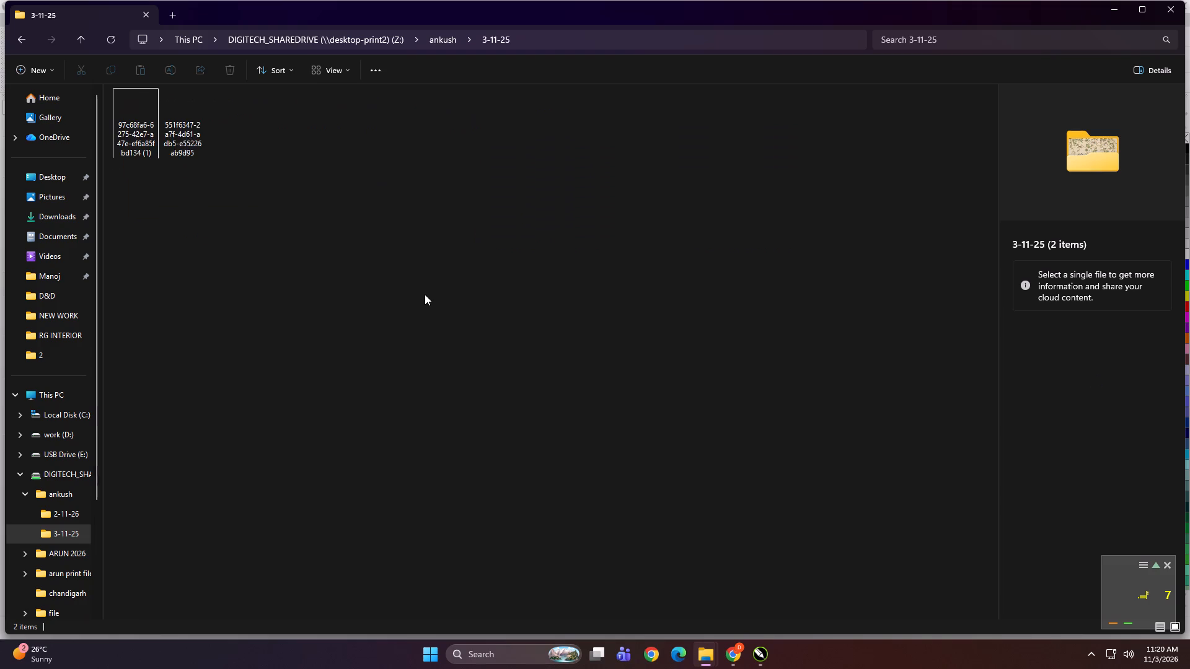
ctrl+scroll(425, 294, up, 2)
ctrl+scroll(425, 294, down, 1)
ctrl+scroll(425, 294, up, 11)
key(ctrl+a)
drag(167, 123, 749, 645)
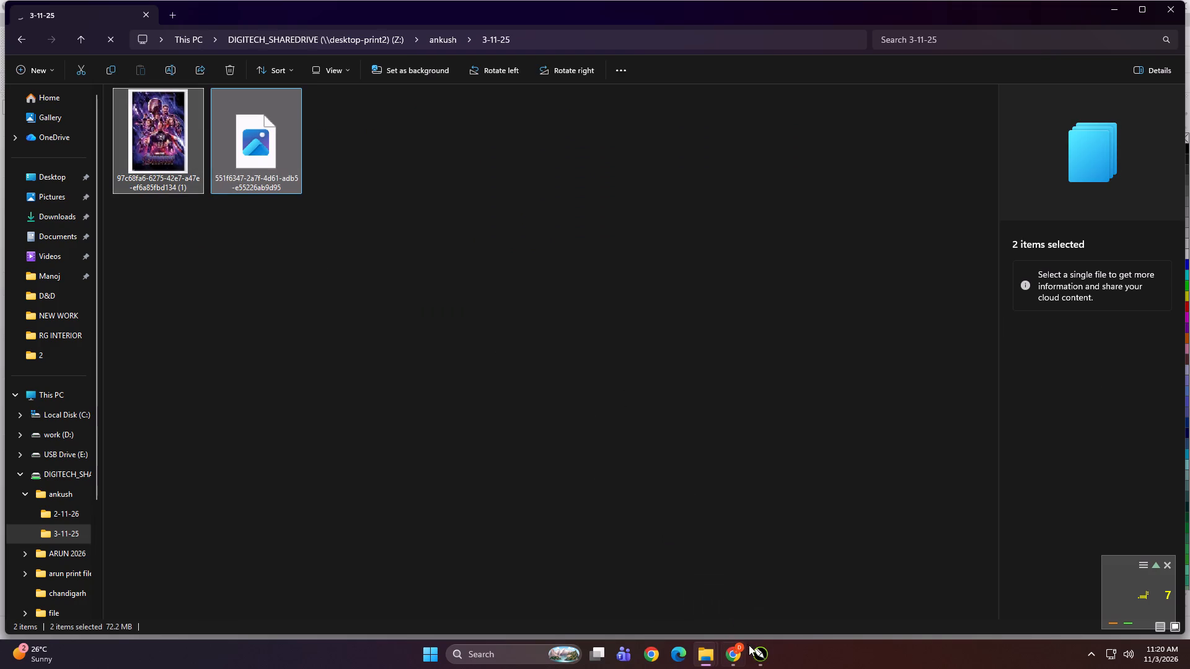
drag(749, 645, 423, 403)
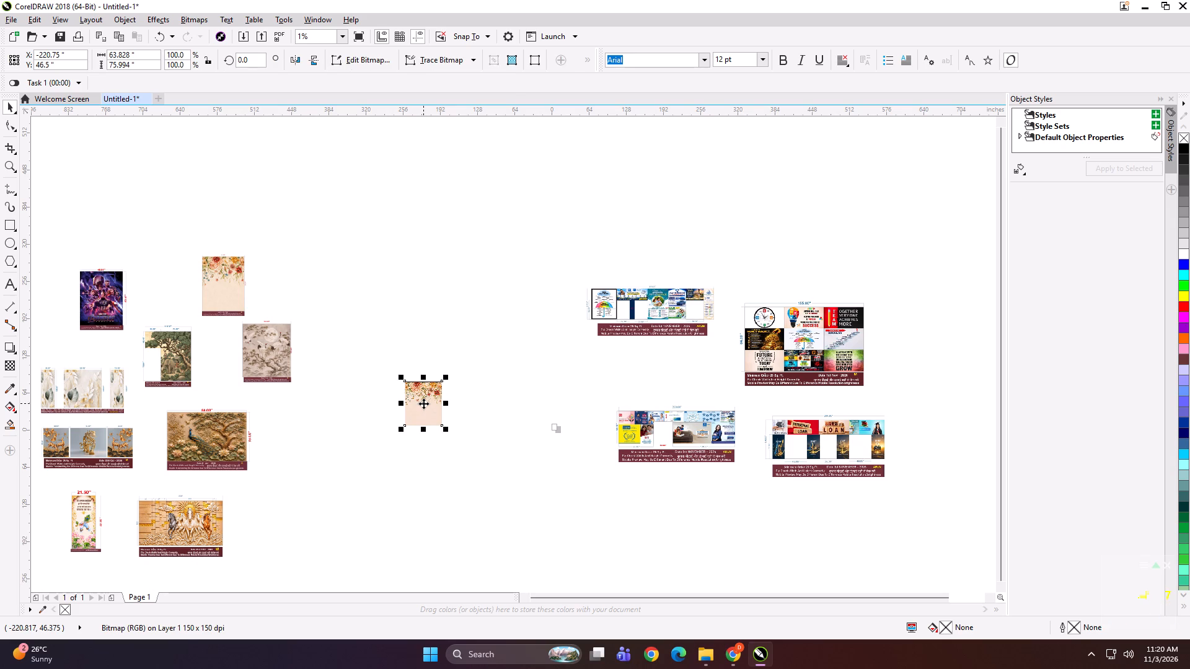
click(428, 230)
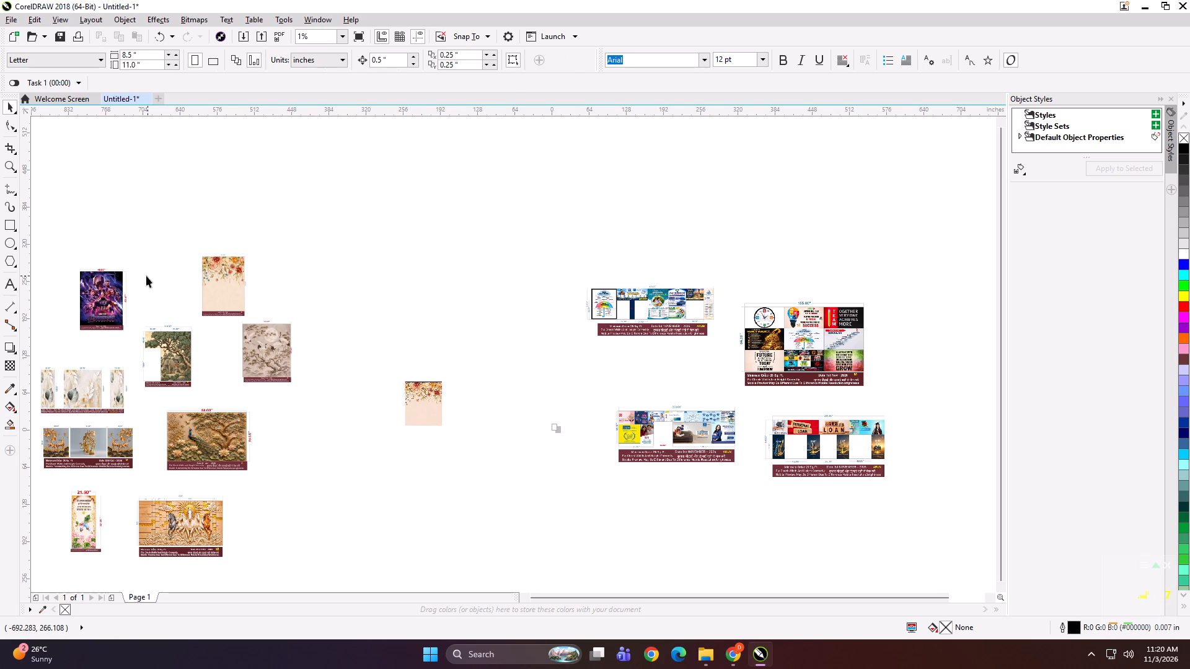
Place the imported floral image beside its dimensioned floral preview, and move the pair up above the crane design.
drag(408, 421, 298, 294)
drag(289, 294, 263, 293)
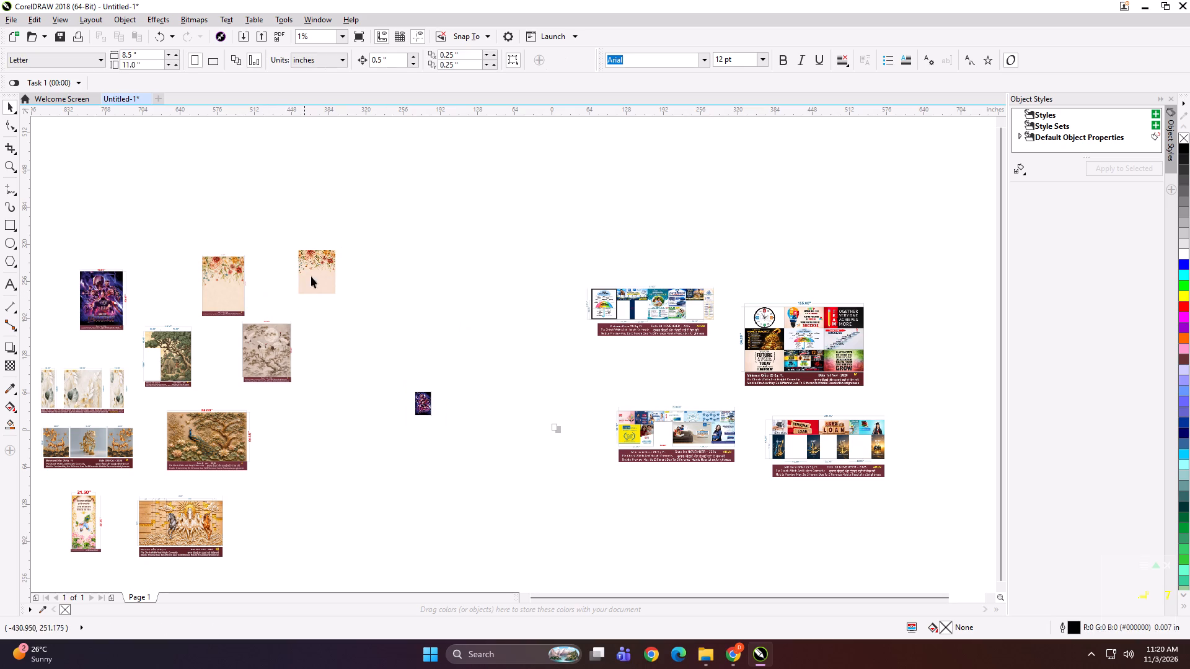
drag(328, 264, 284, 270)
shift+click(224, 291)
drag(224, 287, 283, 234)
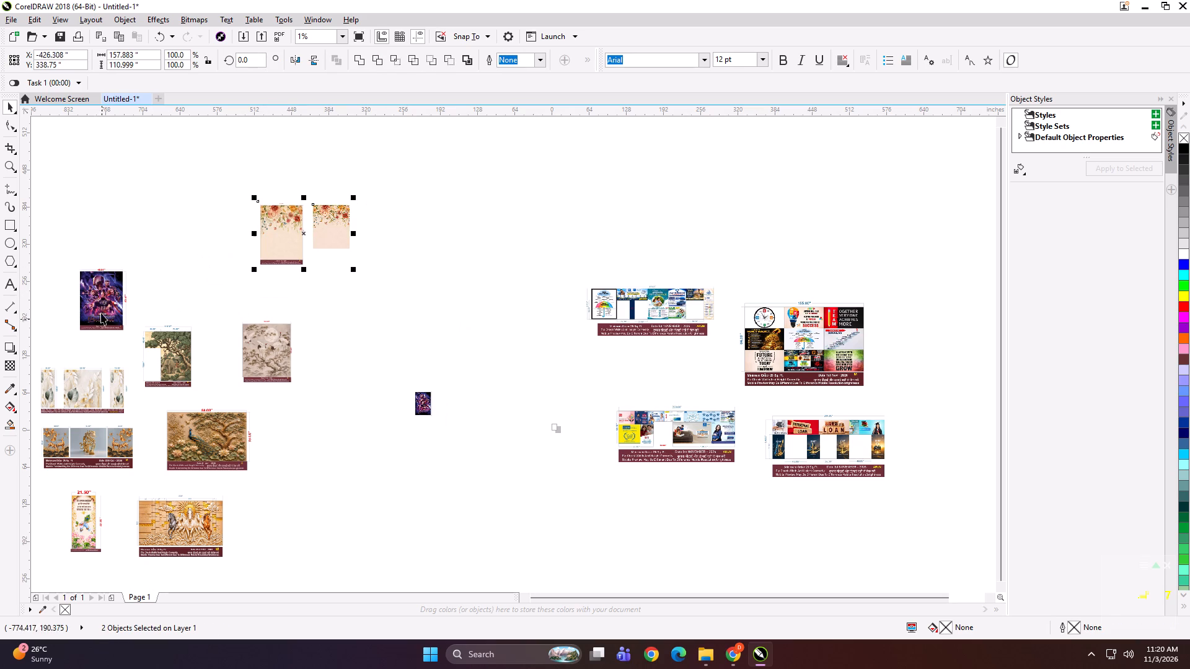
Move the dimensioned superhero poster preview up and across, level with the floral pair and above the elephant tree design.
drag(101, 307, 166, 242)
Enlarge the imported superhero poster proportionally to about 213% and place it between its dimensioned preview and the floral pair.
click(425, 406)
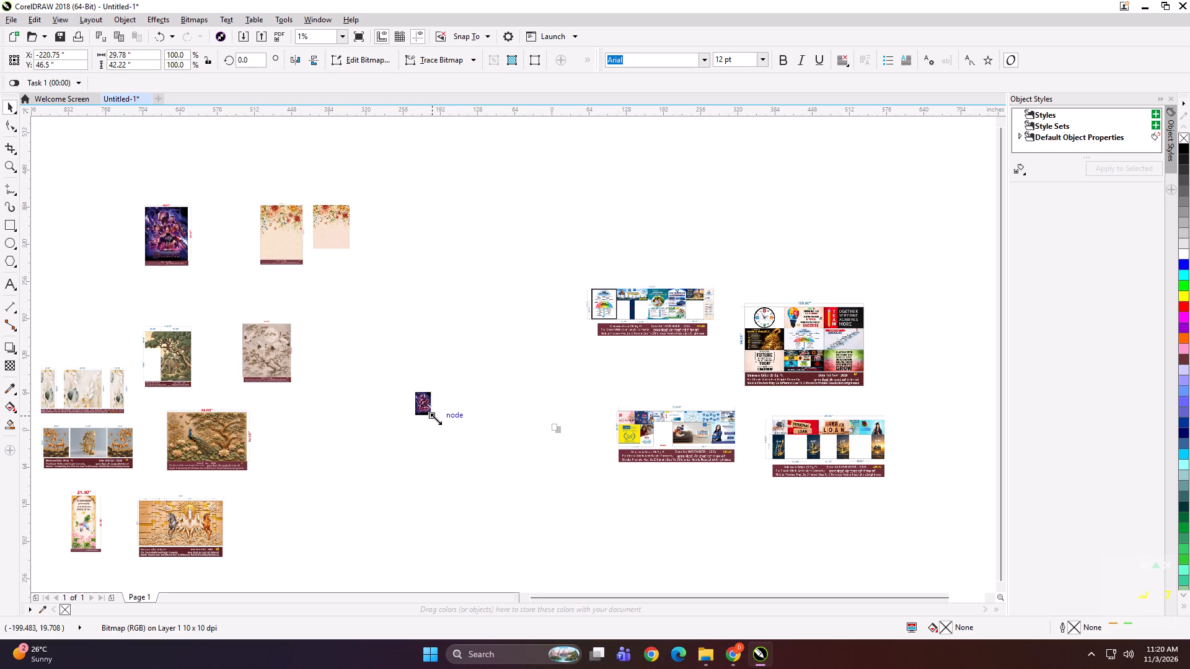
shift+click(433, 416)
shift+click(421, 404)
shift+drag(436, 421, 456, 434)
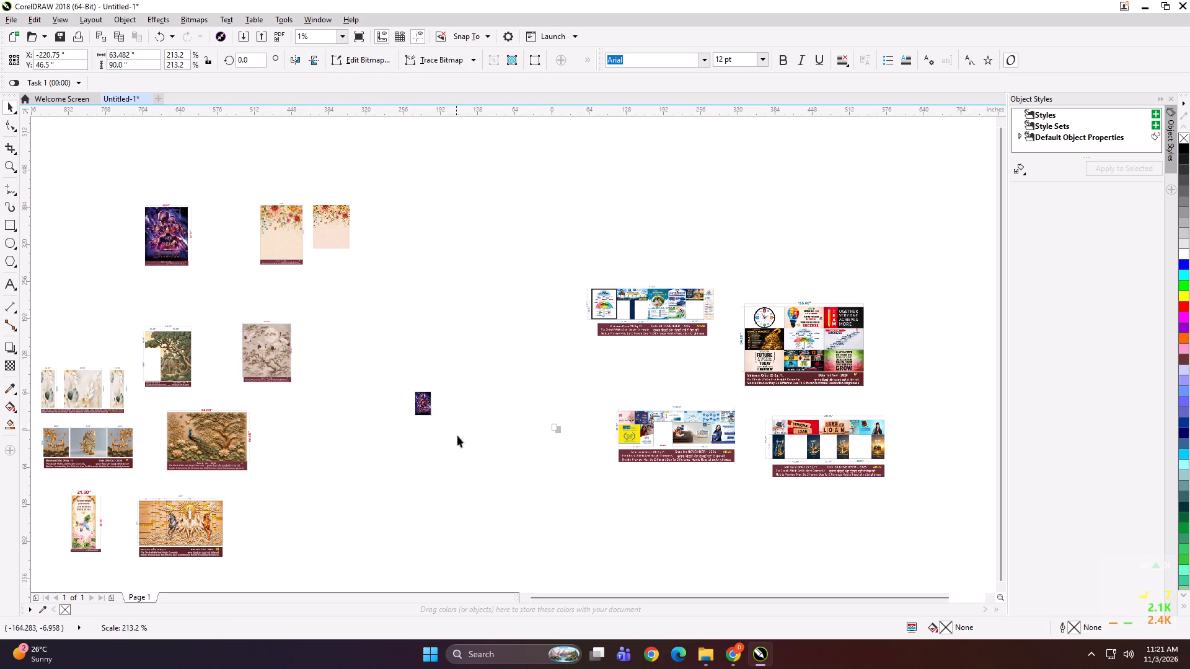
drag(426, 404, 218, 232)
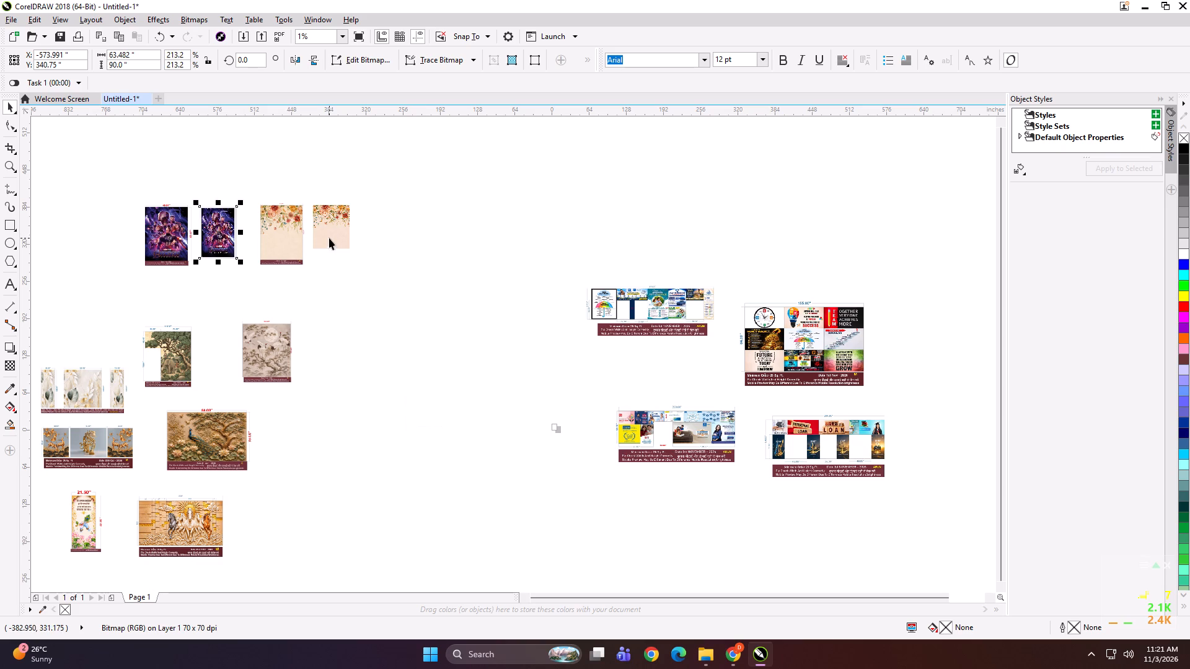
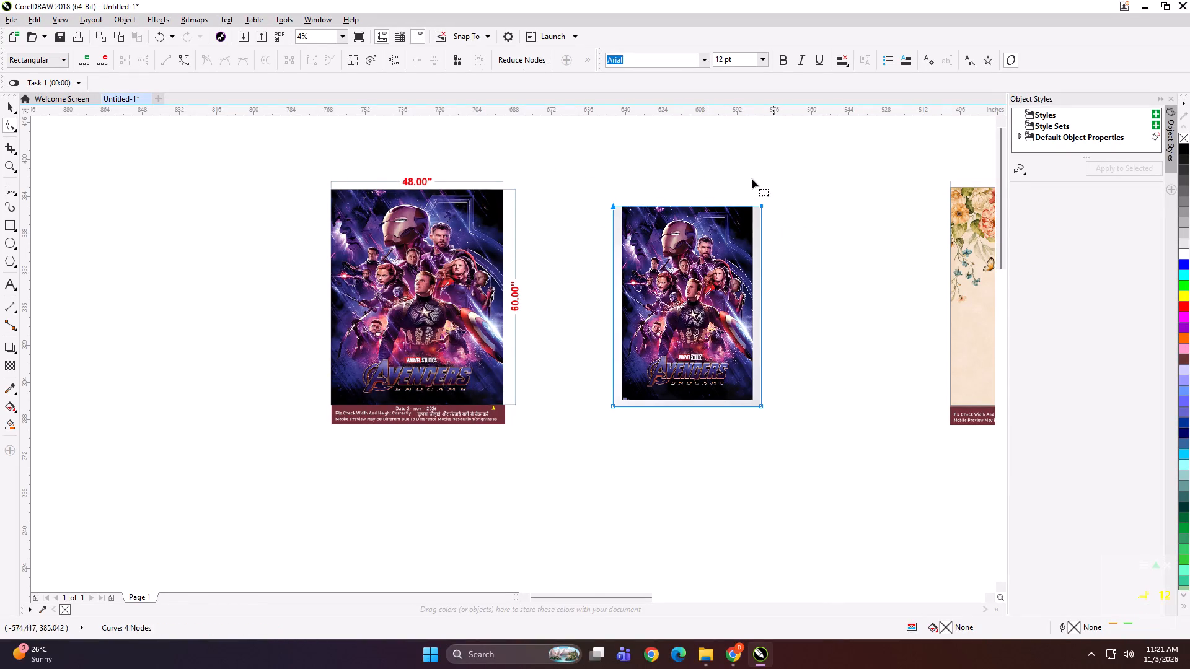
Crop the pale margin off the imported superhero poster's right edge by shifting its right-hand shape nodes inward.
drag(751, 177, 798, 468)
key(Left)
key(Left)
key(Left)
key(Left)
key(Left)
key(Left)
key(Left)
Crop the pale margin off the imported superhero poster's bottom edge by shifting its lower shape nodes upward.
drag(795, 385, 491, 441)
key(Up)
key(Up)
key(Up)
key(Up)
key(Up)
key(Up)
key(Up)
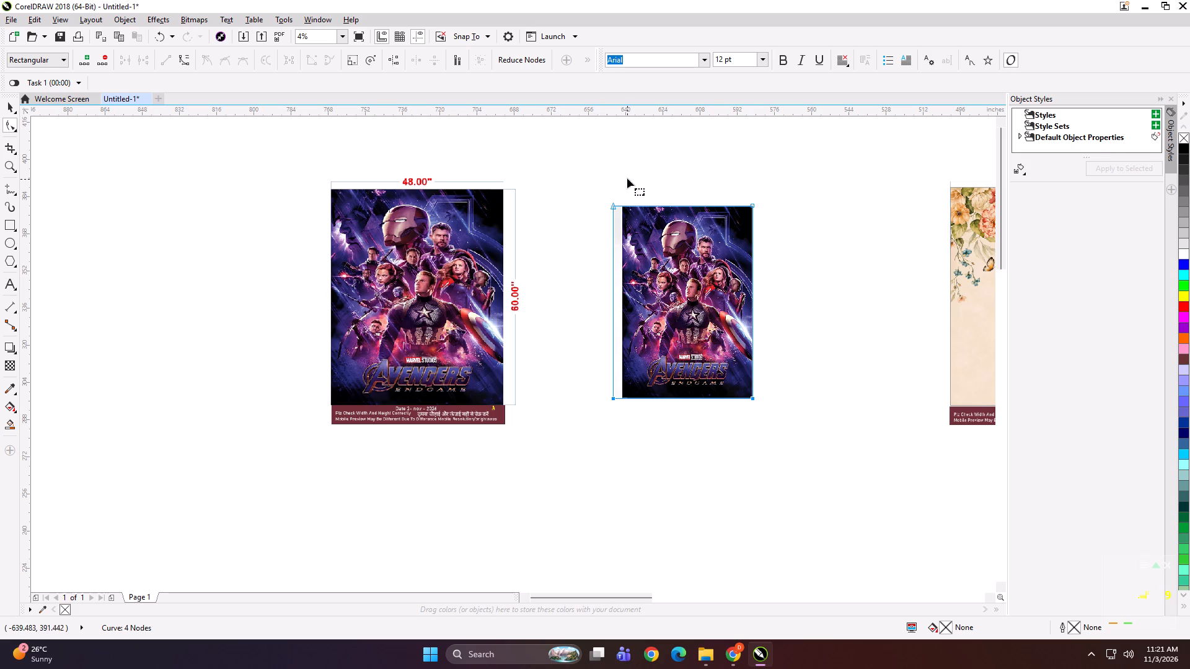
Crop the pale margin off the imported superhero poster's left edge by shifting its left-hand shape nodes inward.
drag(627, 178, 599, 459)
scroll(635, 327, up, 2)
key(Right)
key(Right)
key(Right)
key(Right)
key(Right)
key(Right)
key(Right)
key(Right)
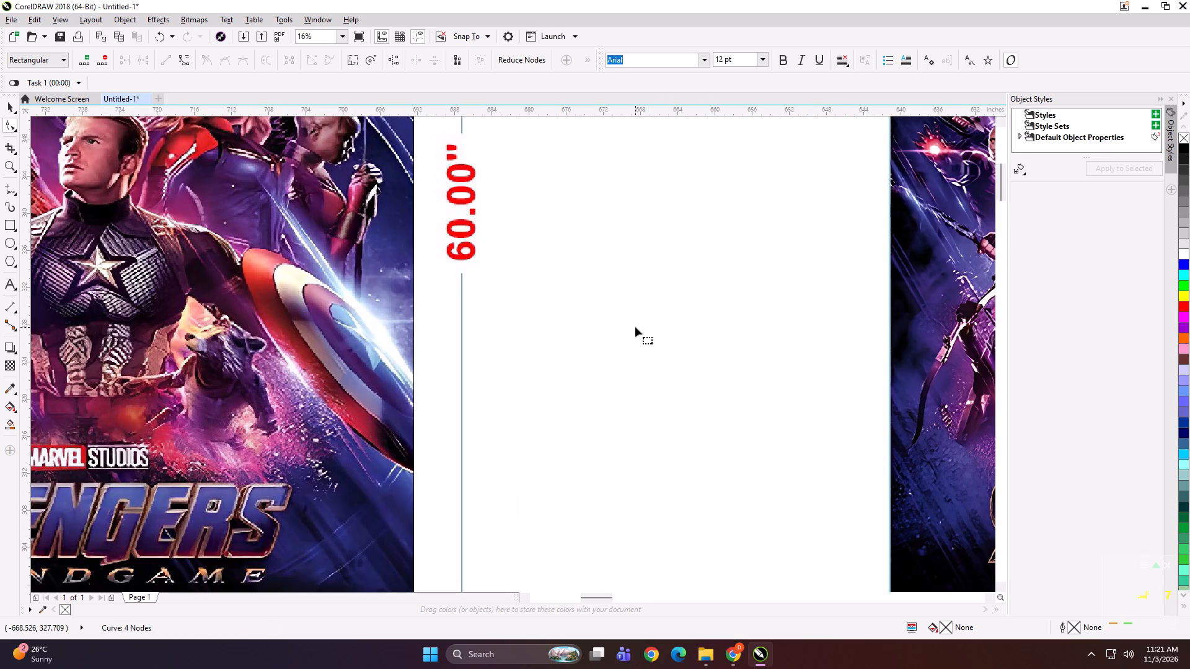
key(Right)
Nudge the left-hand crop nodes of the superhero poster up 0.5 inch and leave node editing.
scroll(454, 333, down, 1)
scroll(791, 457, up, 2)
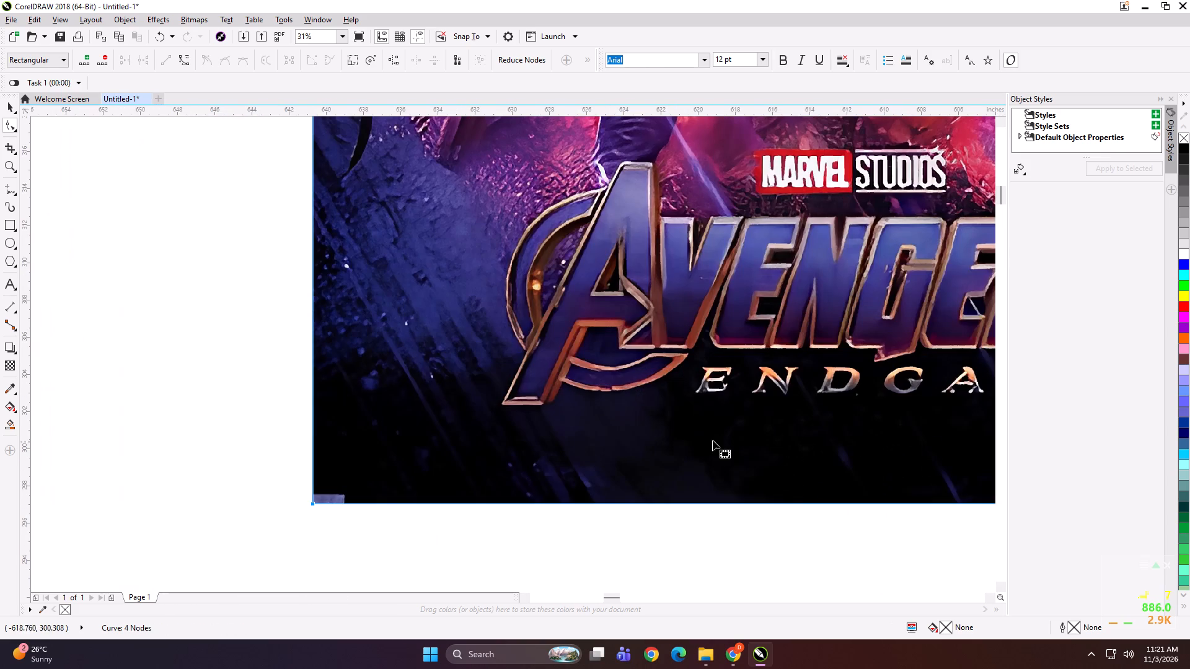
scroll(642, 390, down, 2)
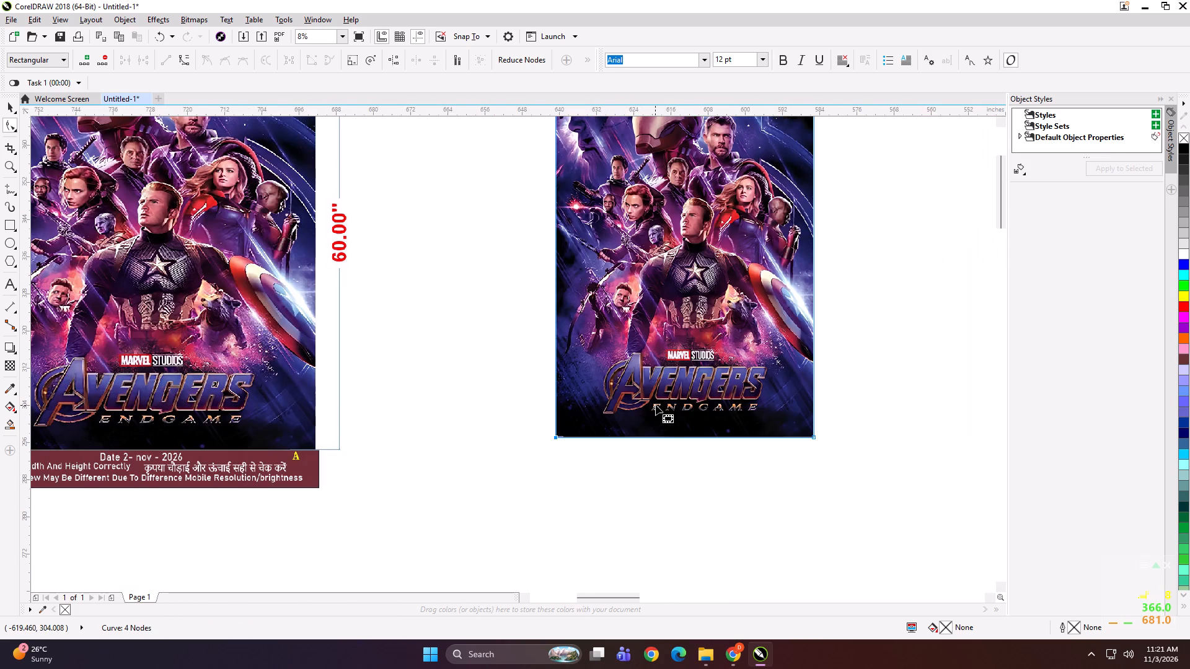
scroll(656, 405, down, 1)
scroll(634, 414, up, 3)
key(Up)
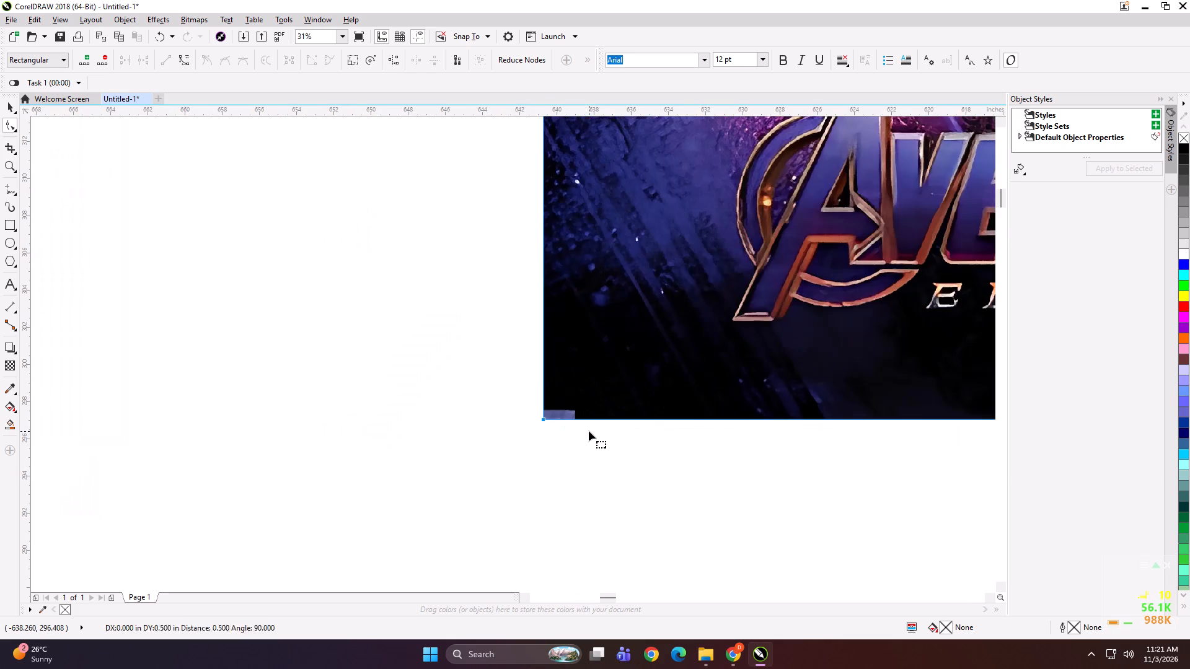
scroll(589, 431, down, 2)
scroll(686, 414, down, 1)
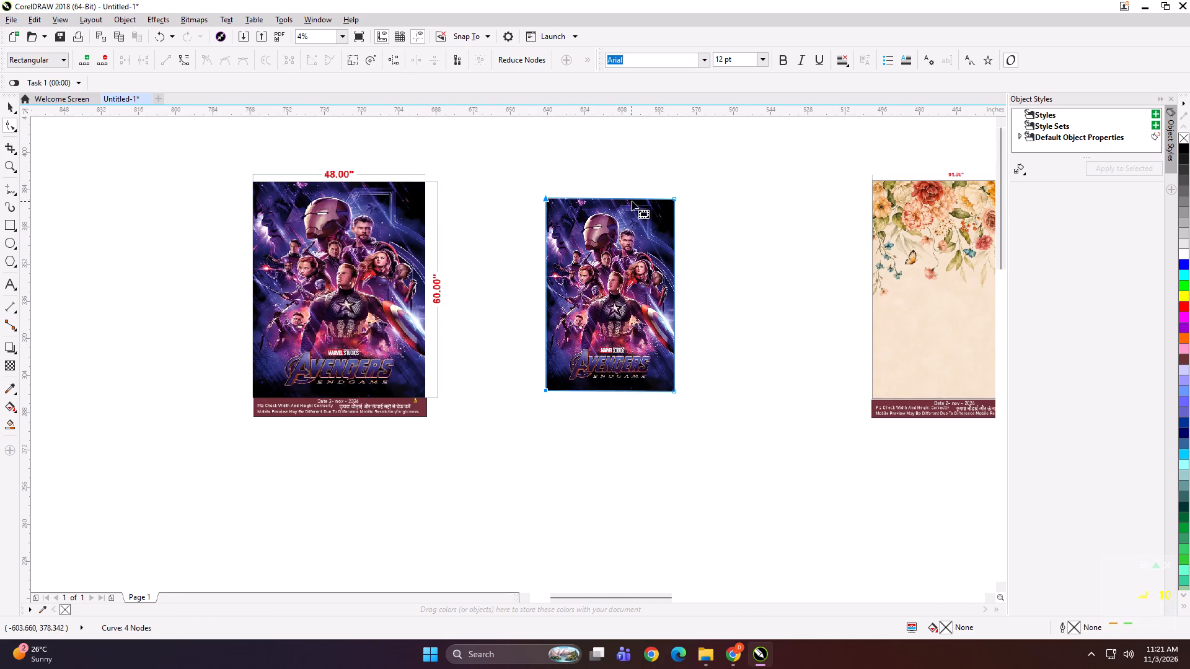
scroll(632, 201, up, 2)
scroll(668, 190, down, 1)
key(space)
Resize the cropped superhero poster to 48 inches wide and 60 inches high.
scroll(638, 204, down, 2)
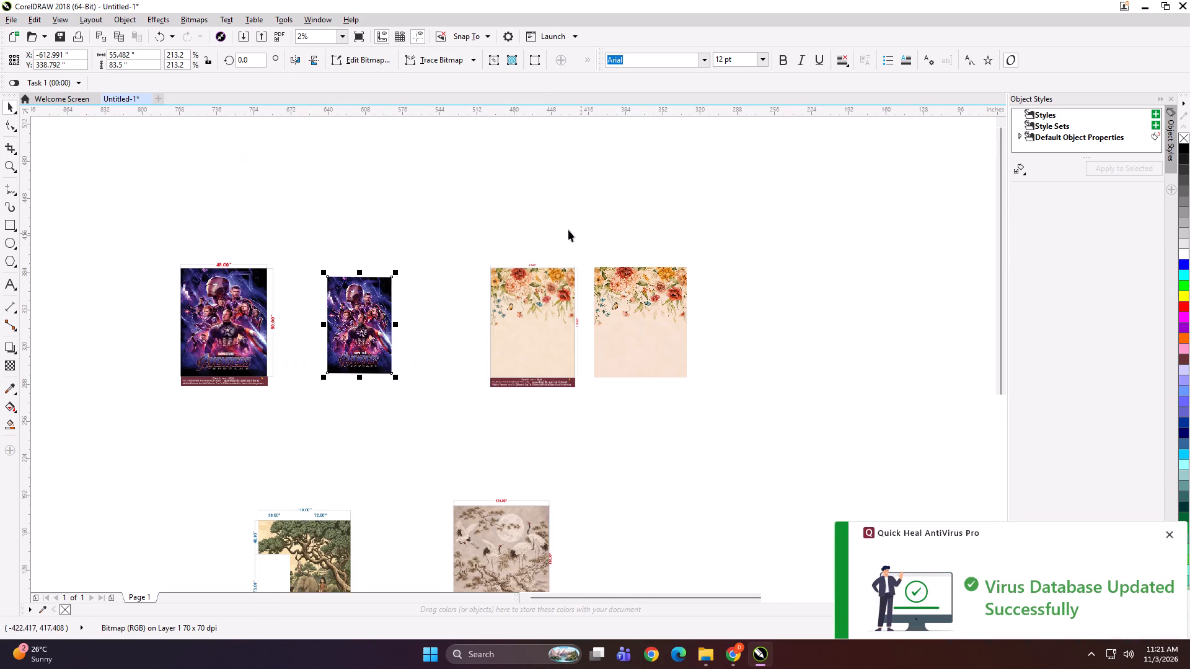
scroll(542, 275, up, 2)
scroll(599, 200, down, 1)
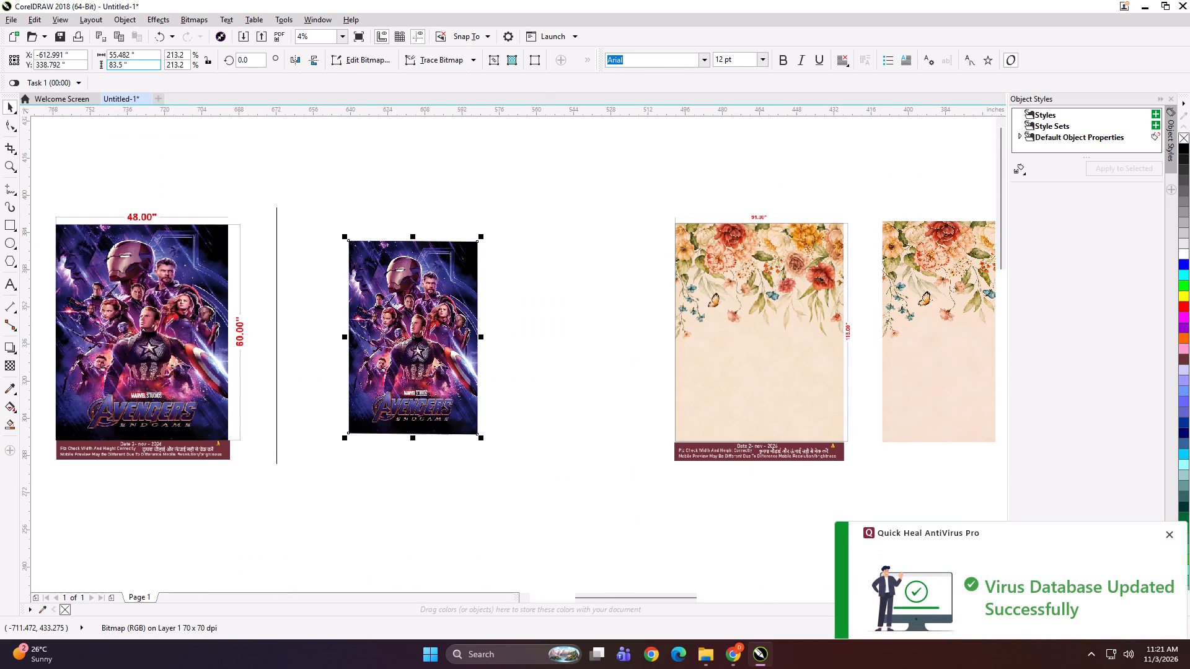
click(141, 56)
key(ctrl+a)
text(48)
key(Tab)
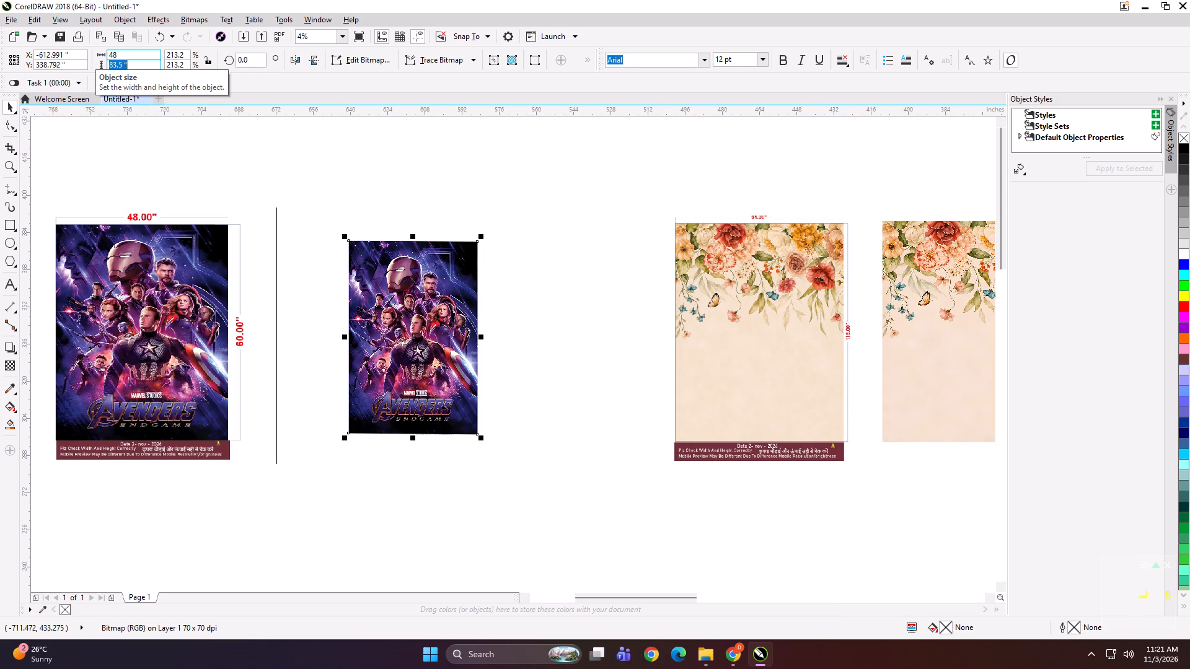
text(60)
key(Return)
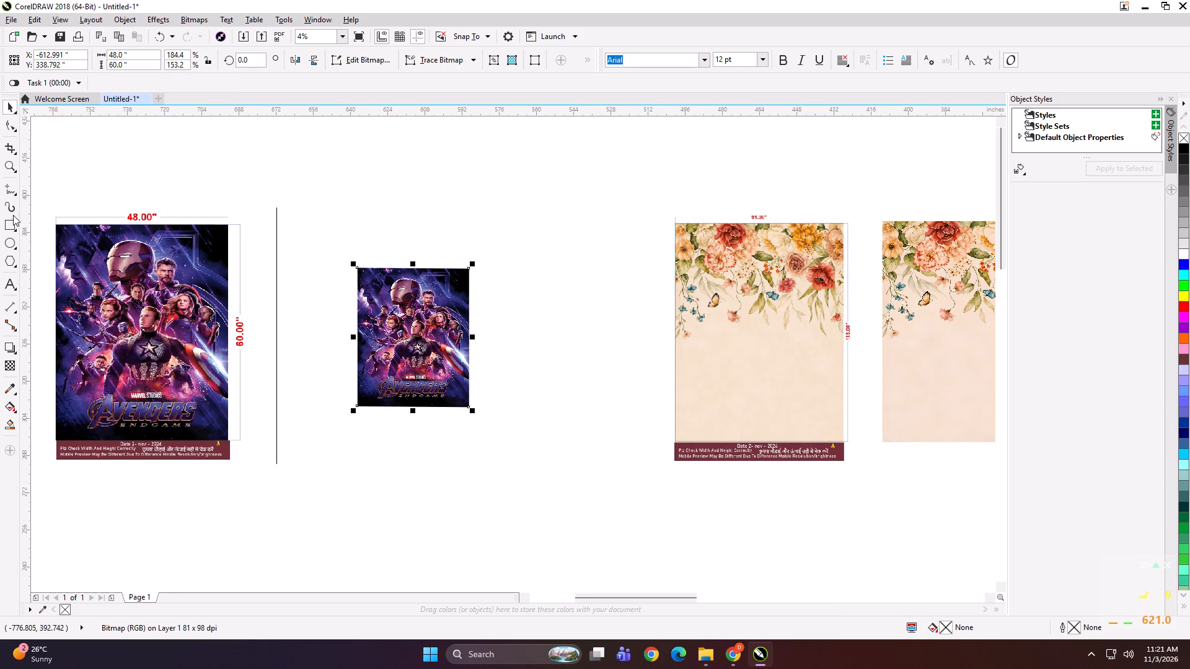
Add a matching 48 × 60 inch rectangle frame around the superhero poster and group the two.
shift+double_click(10, 222)
key(shift+space)
drag(517, 224, 330, 449)
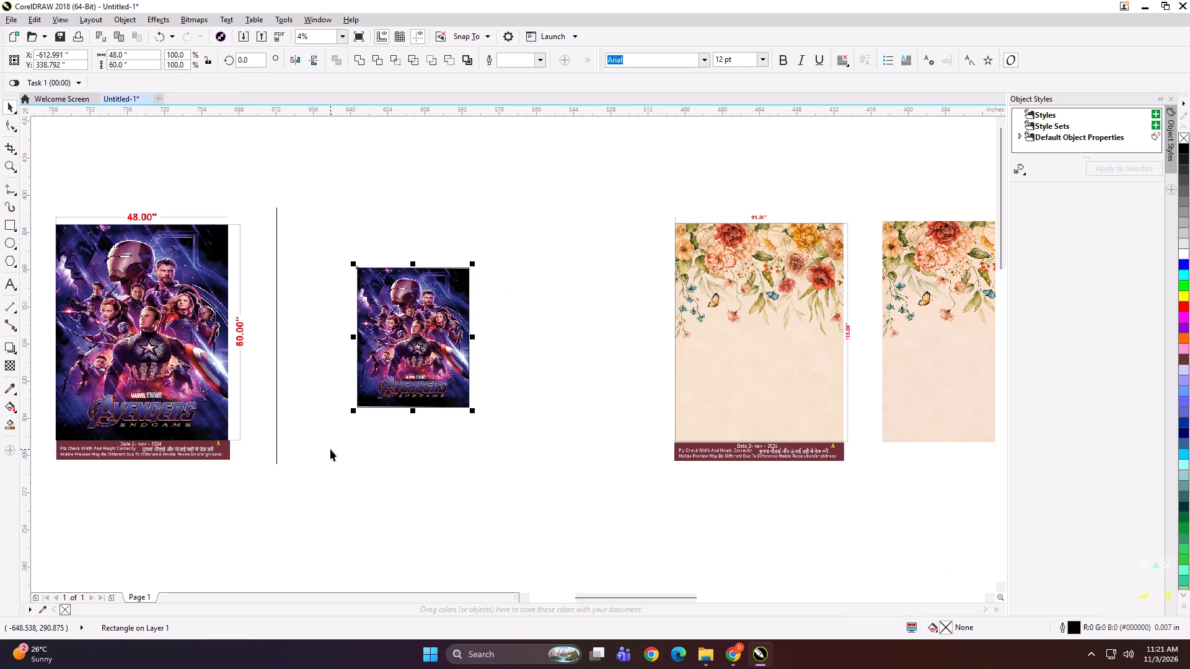
key(ctrl+g)
Start exporting the framed poster and create and open a new folder named 3 inside PRINT FILE > NOV.
key(ctrl+e)
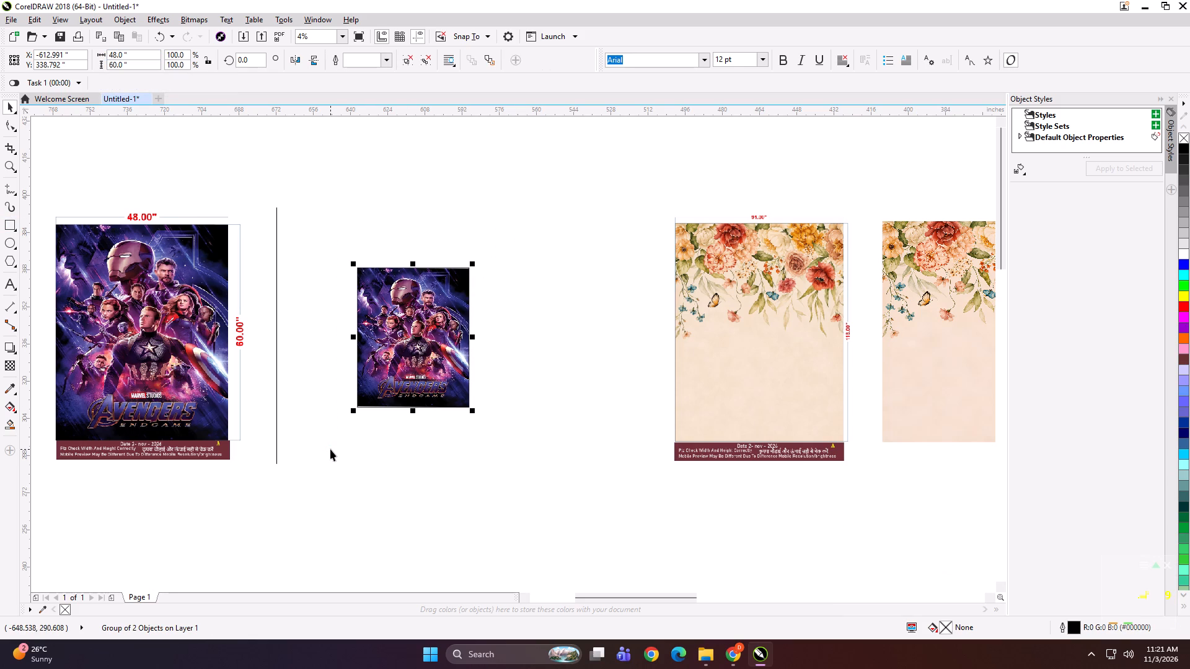
click(529, 254)
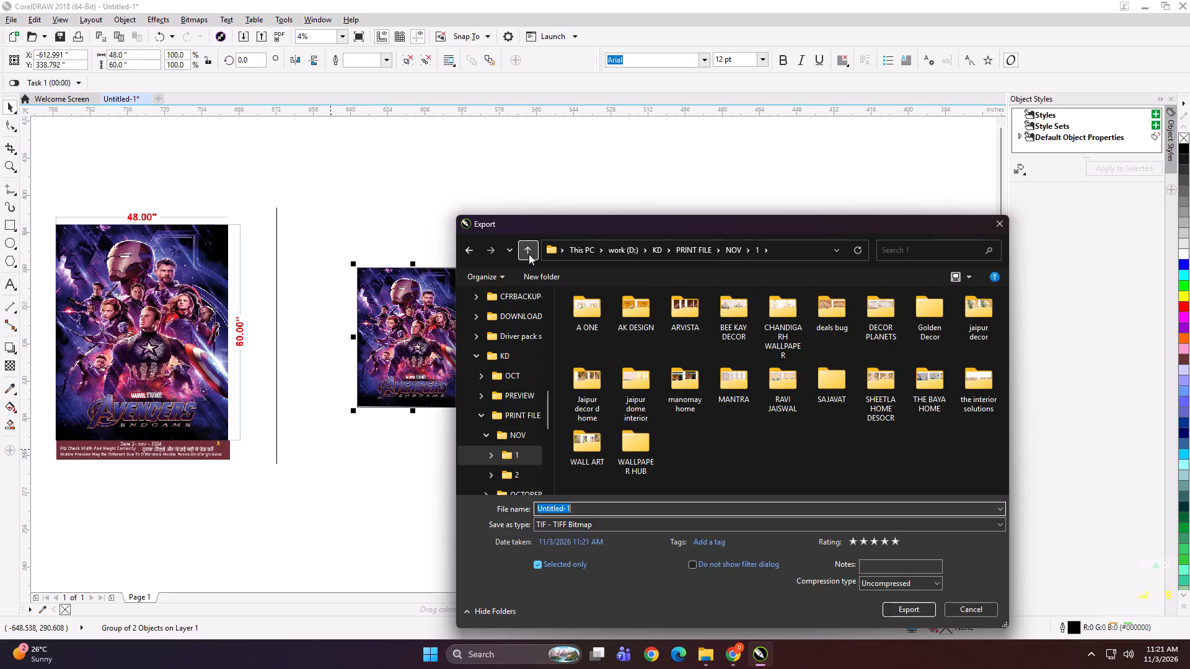
click(529, 254)
click(543, 276)
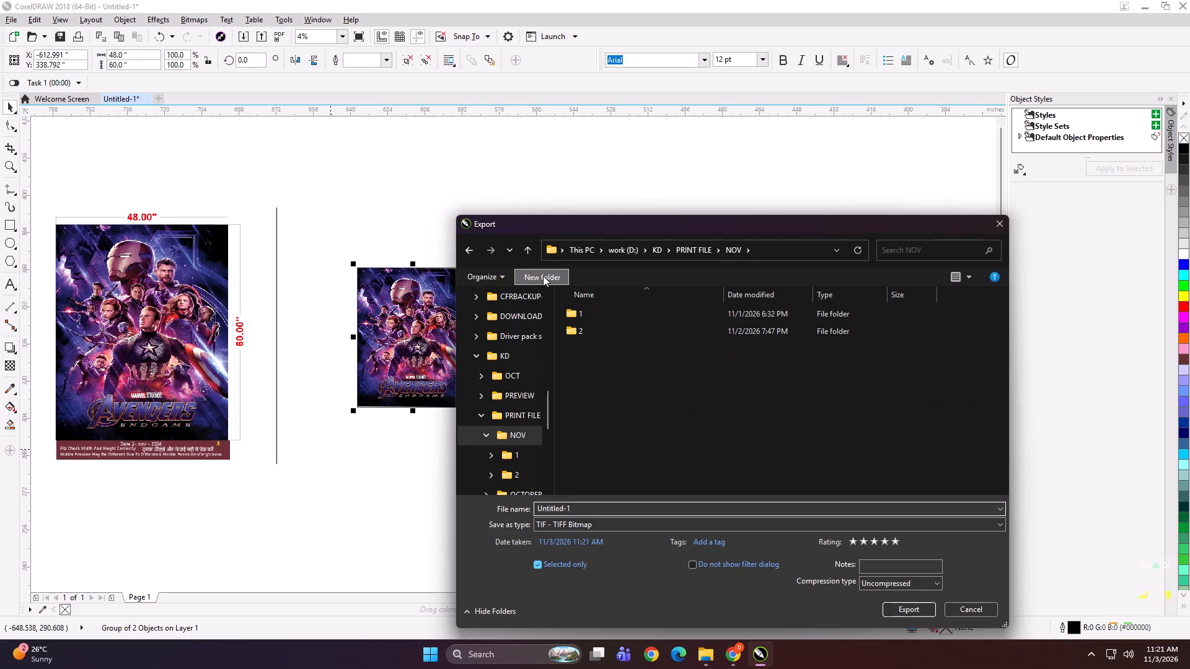
key(3)
key(Return)
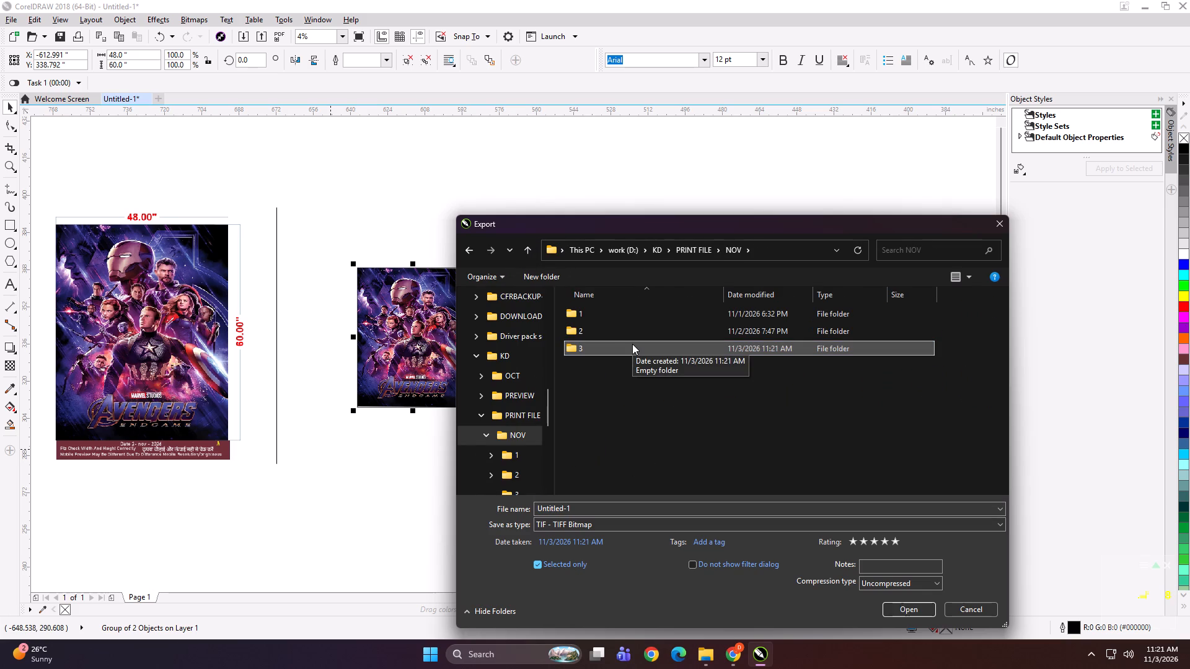
double_click(632, 344)
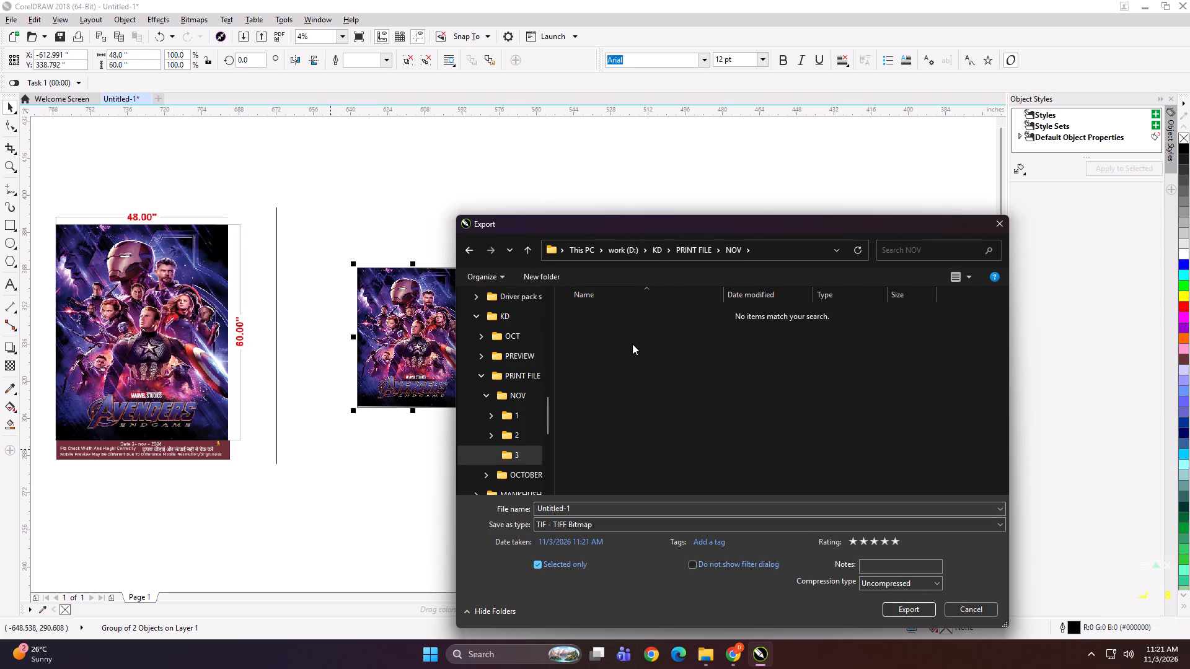
Export the selected poster group into folder 3 as a TIFF bitmap named 48X60.
click(592, 507)
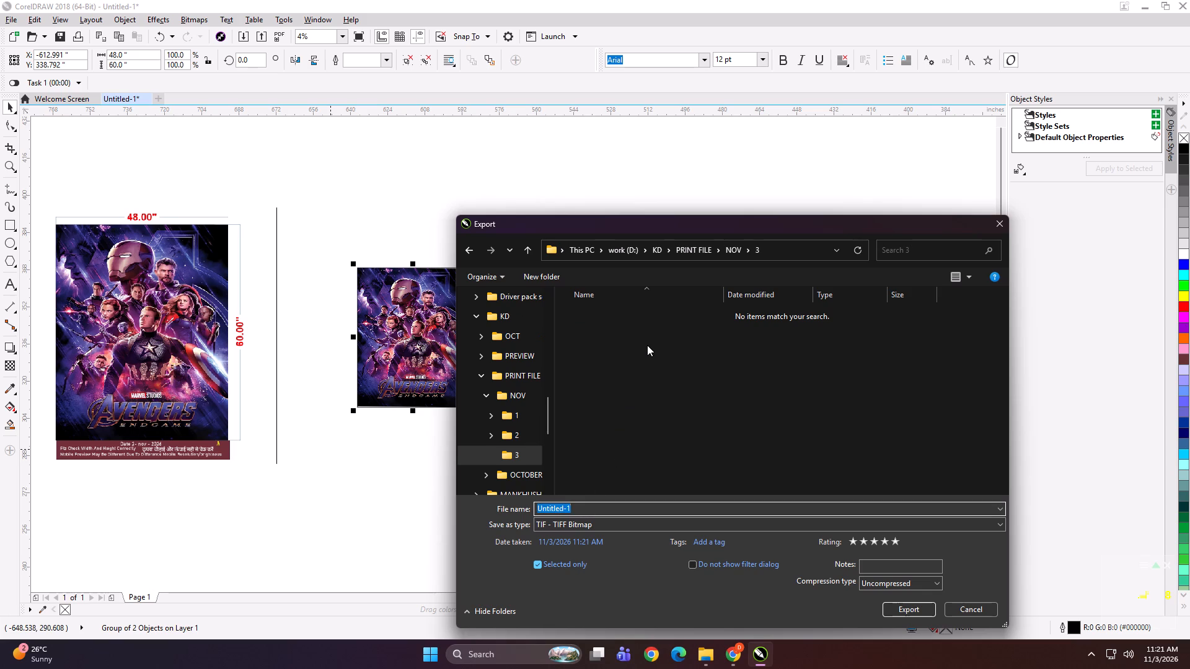
text(48X60)
key(space)
key(Return)
key(Return)
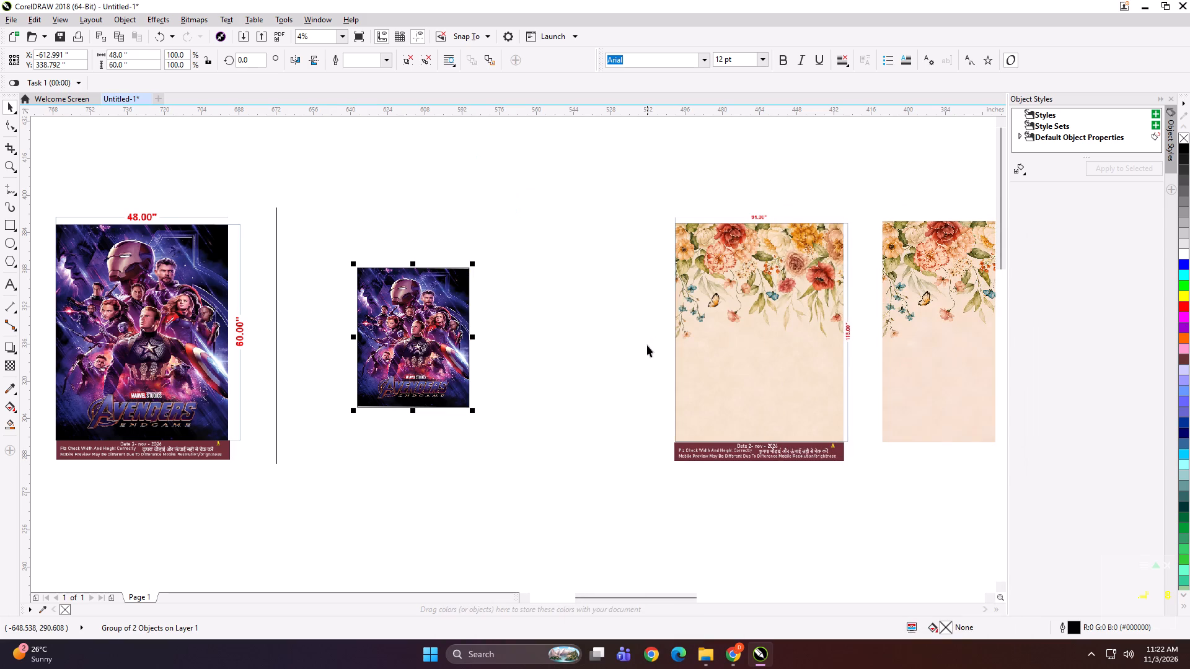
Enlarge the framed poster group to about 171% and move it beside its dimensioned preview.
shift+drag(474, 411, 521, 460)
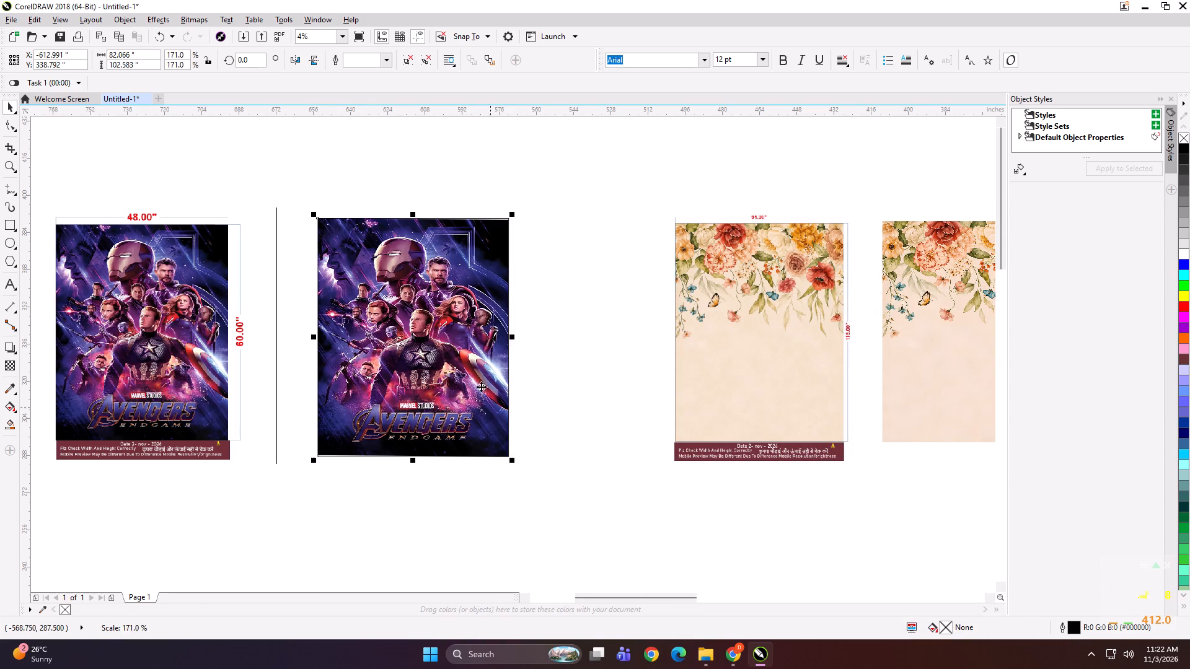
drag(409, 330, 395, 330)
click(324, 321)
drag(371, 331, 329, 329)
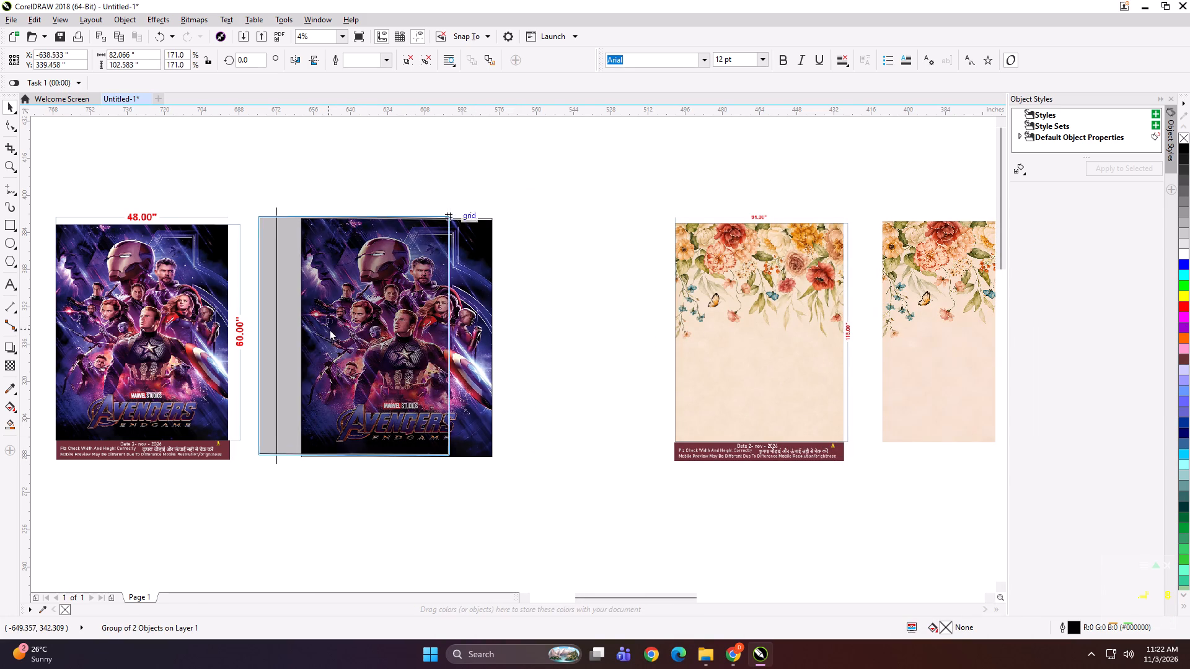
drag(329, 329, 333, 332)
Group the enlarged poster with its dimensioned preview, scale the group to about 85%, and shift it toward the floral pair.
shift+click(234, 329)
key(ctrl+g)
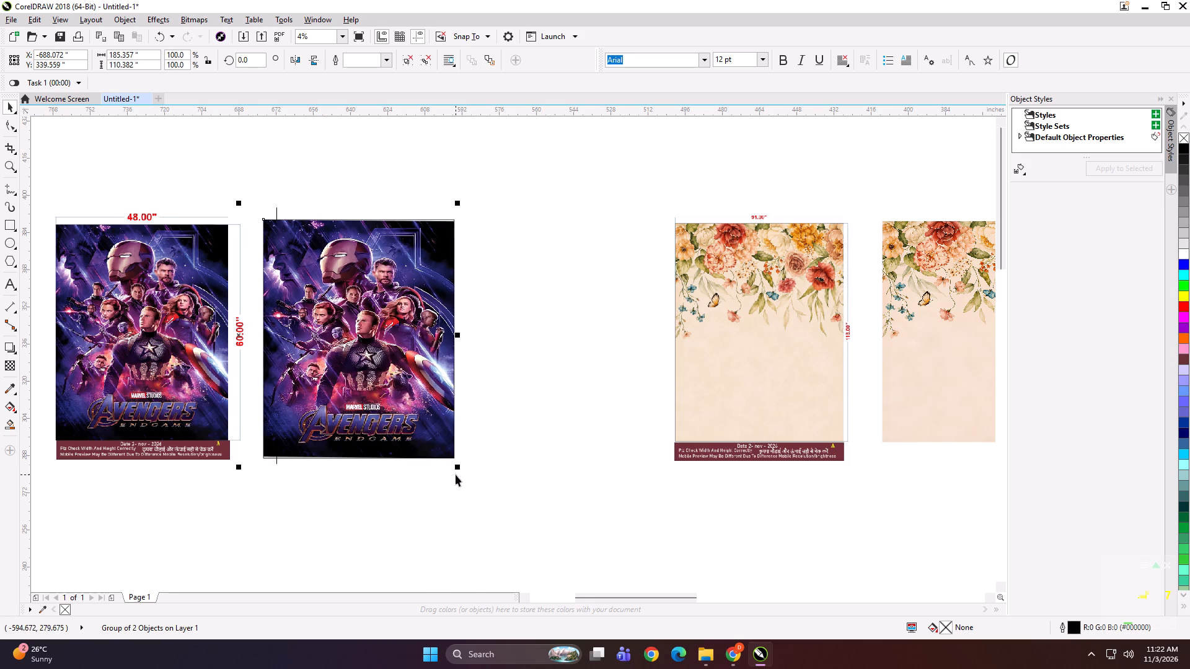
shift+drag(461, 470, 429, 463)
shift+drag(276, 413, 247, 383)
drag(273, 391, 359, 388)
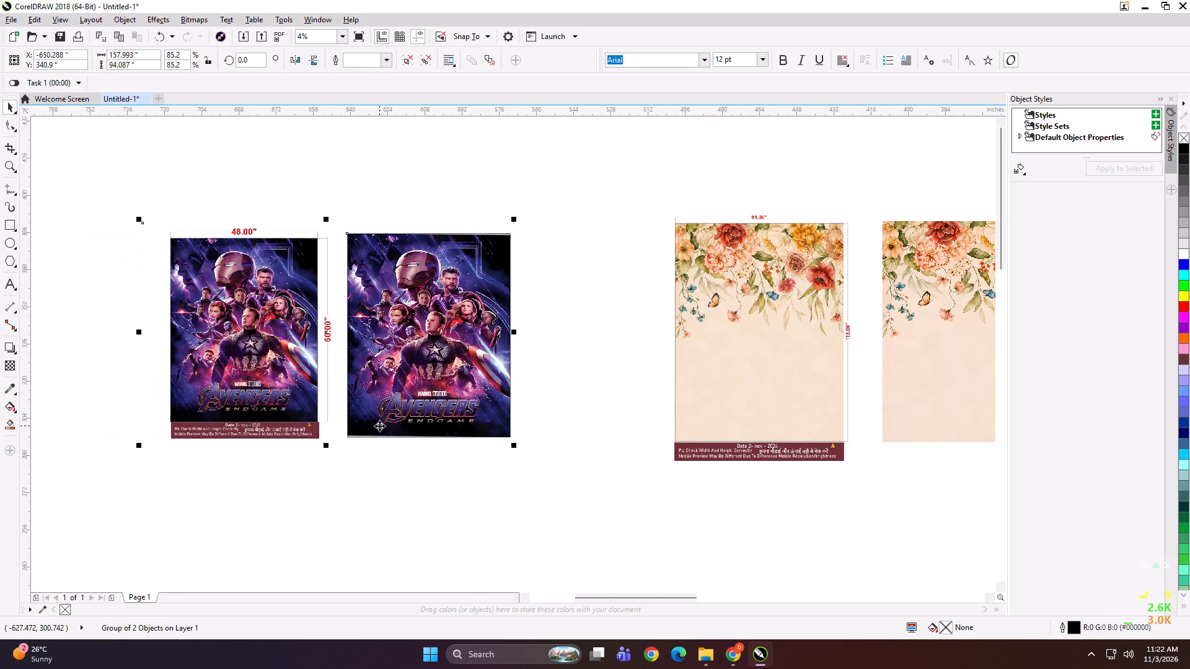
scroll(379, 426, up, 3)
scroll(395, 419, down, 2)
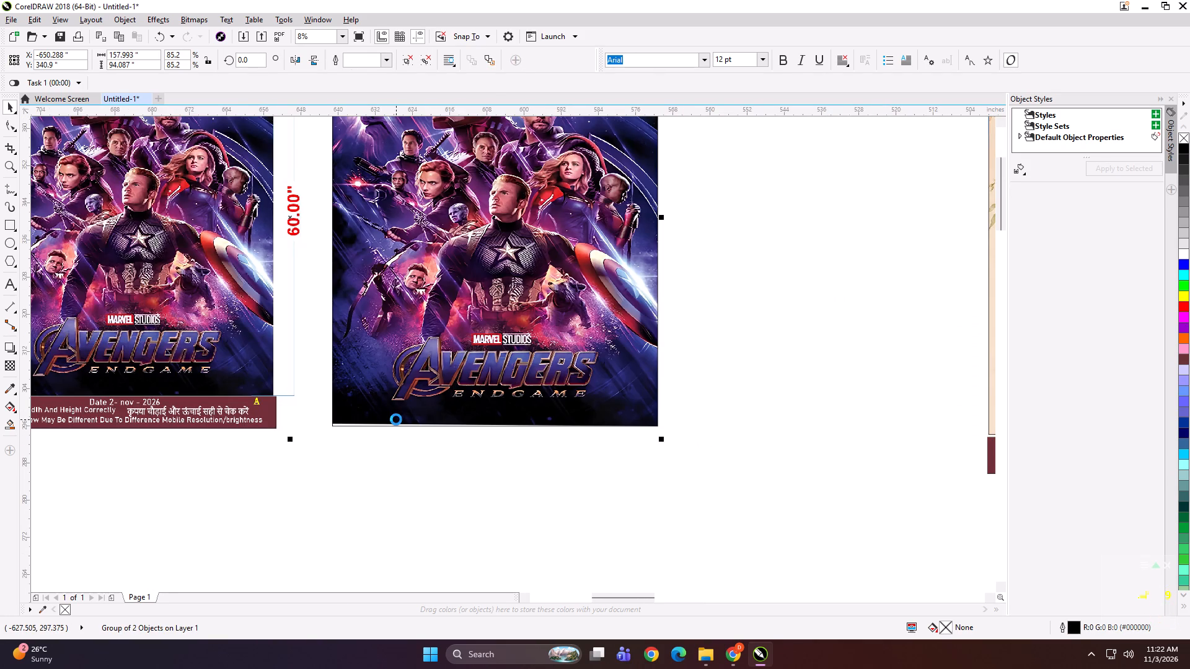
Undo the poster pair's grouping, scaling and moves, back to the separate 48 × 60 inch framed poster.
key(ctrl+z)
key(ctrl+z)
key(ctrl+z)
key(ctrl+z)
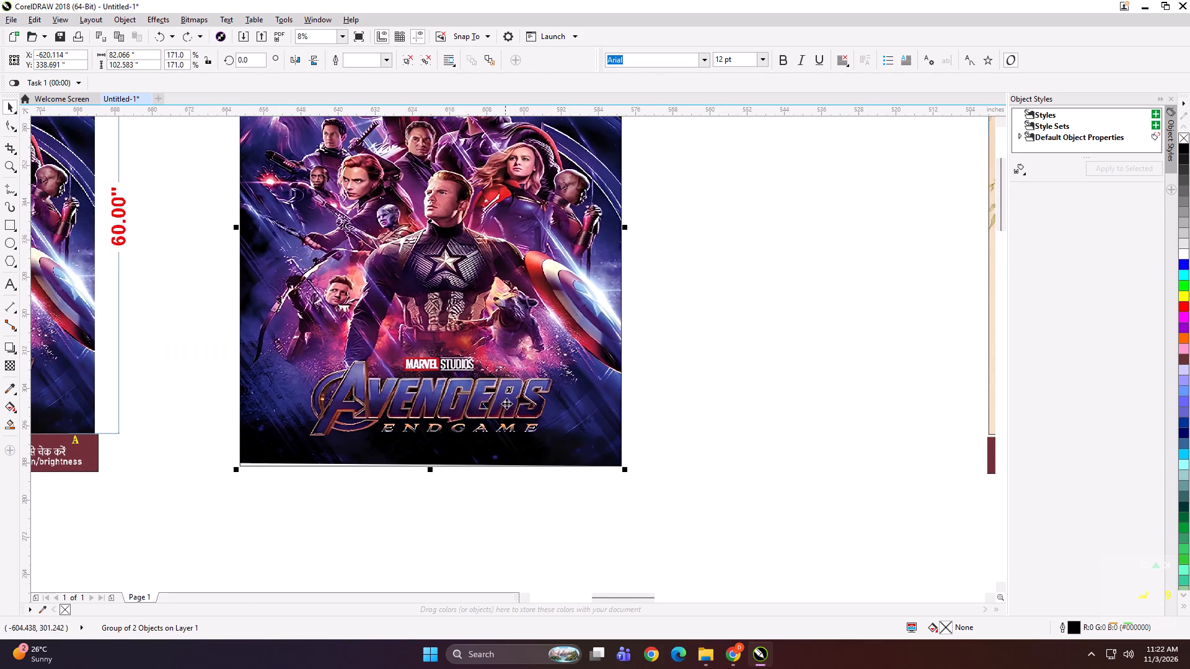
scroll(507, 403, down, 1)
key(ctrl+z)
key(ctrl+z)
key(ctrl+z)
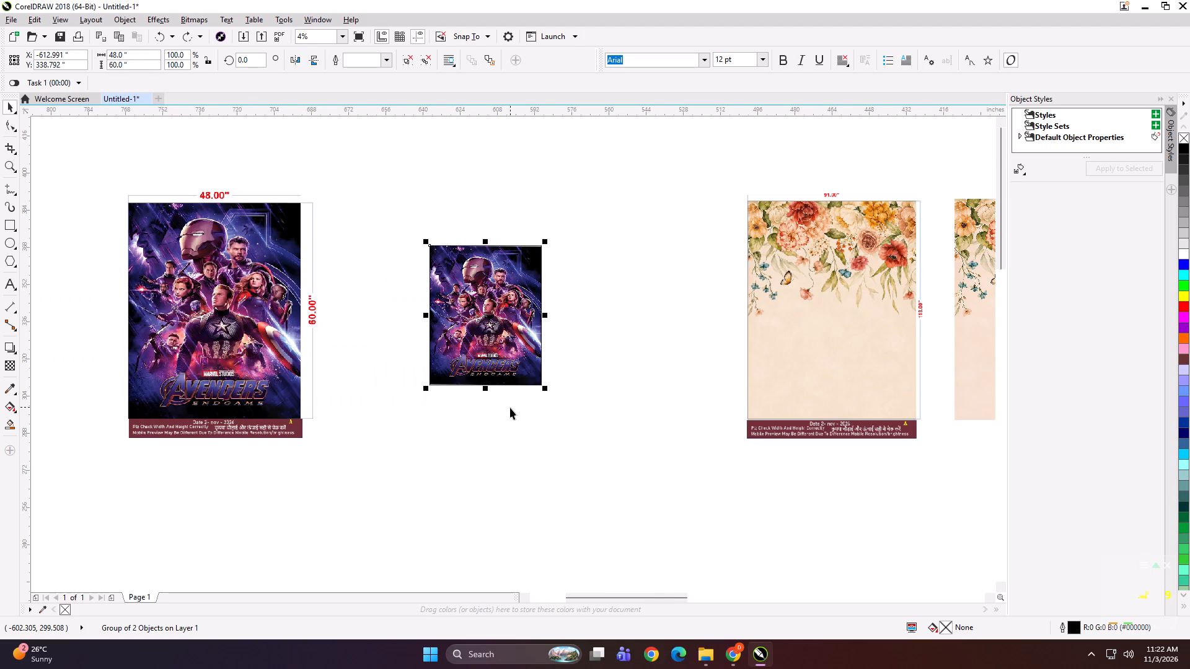
Ungroup the 48 × 60 inch superhero poster from its rectangle frame and deselect them.
scroll(483, 399, up, 1)
click(483, 406)
alt+click(497, 313)
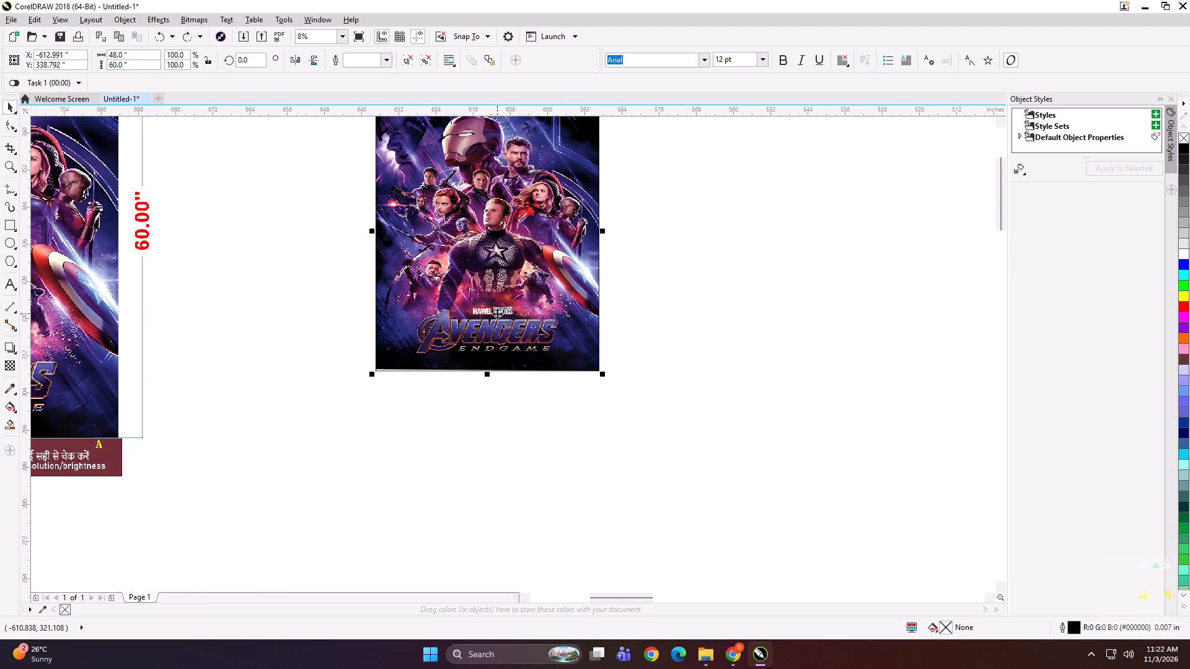
key(ctrl+u)
key(ctrl+u)
click(504, 418)
Lower the bottom-left crop node of the superhero poster image by 0.5 inch.
alt+click(487, 348)
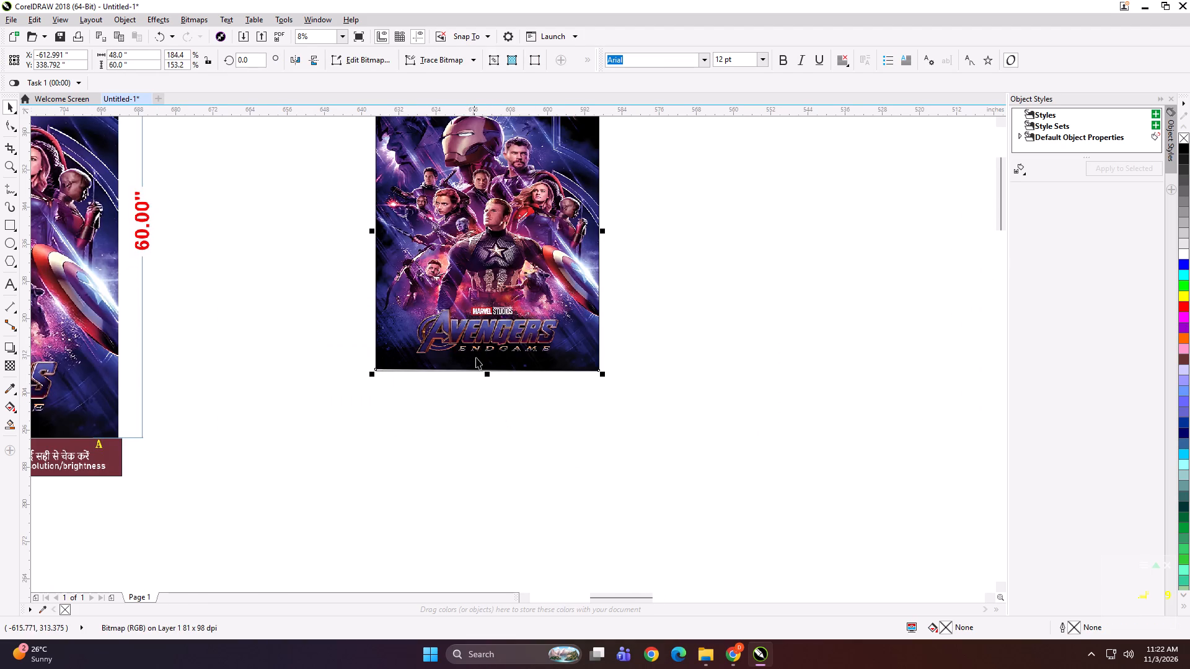
key(F10)
drag(356, 356, 436, 420)
scroll(383, 363, up, 1)
key(Down)
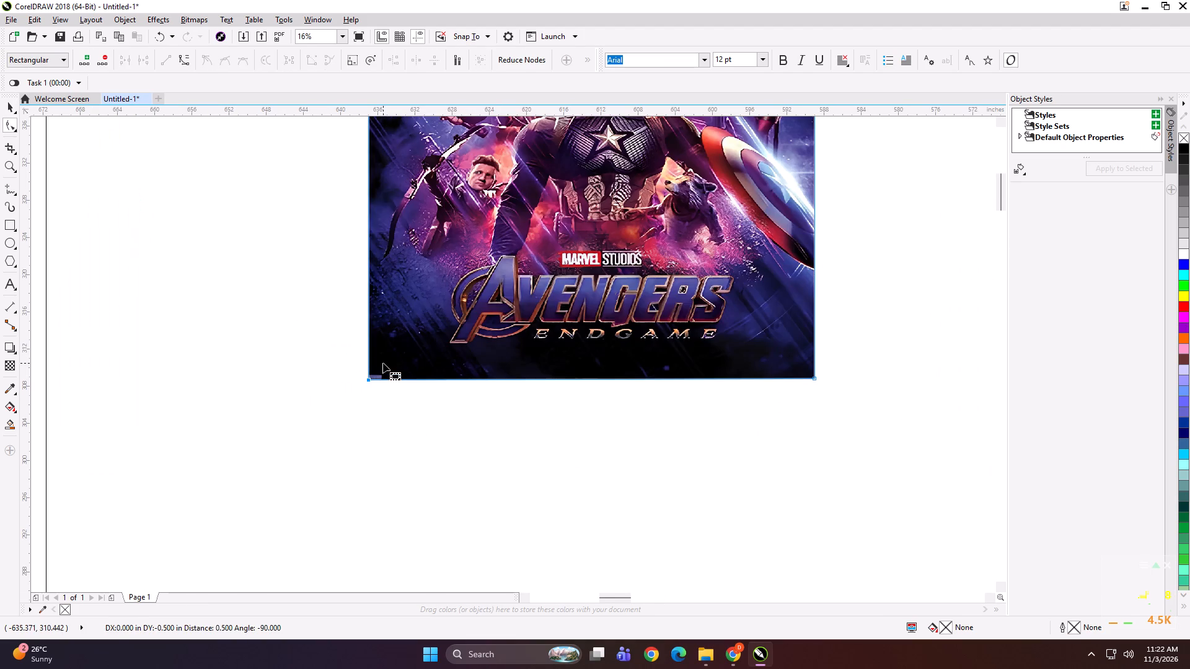
scroll(383, 381, up, 2)
key(space)
scroll(381, 385, down, 1)
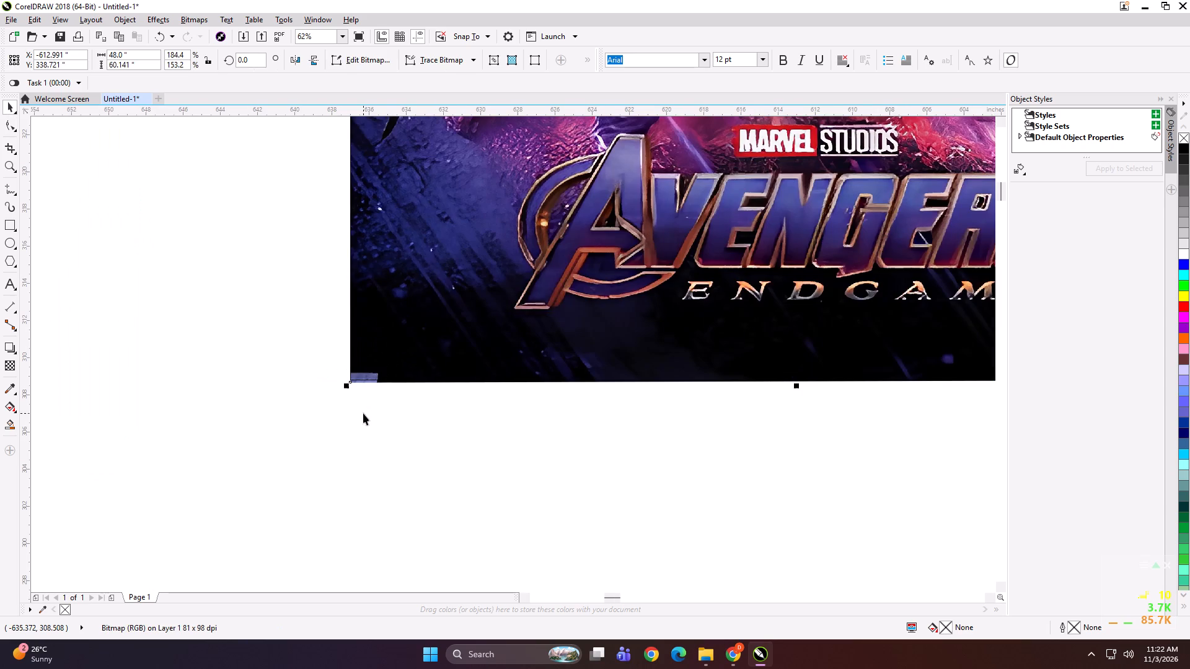
key(Up)
key(Down)
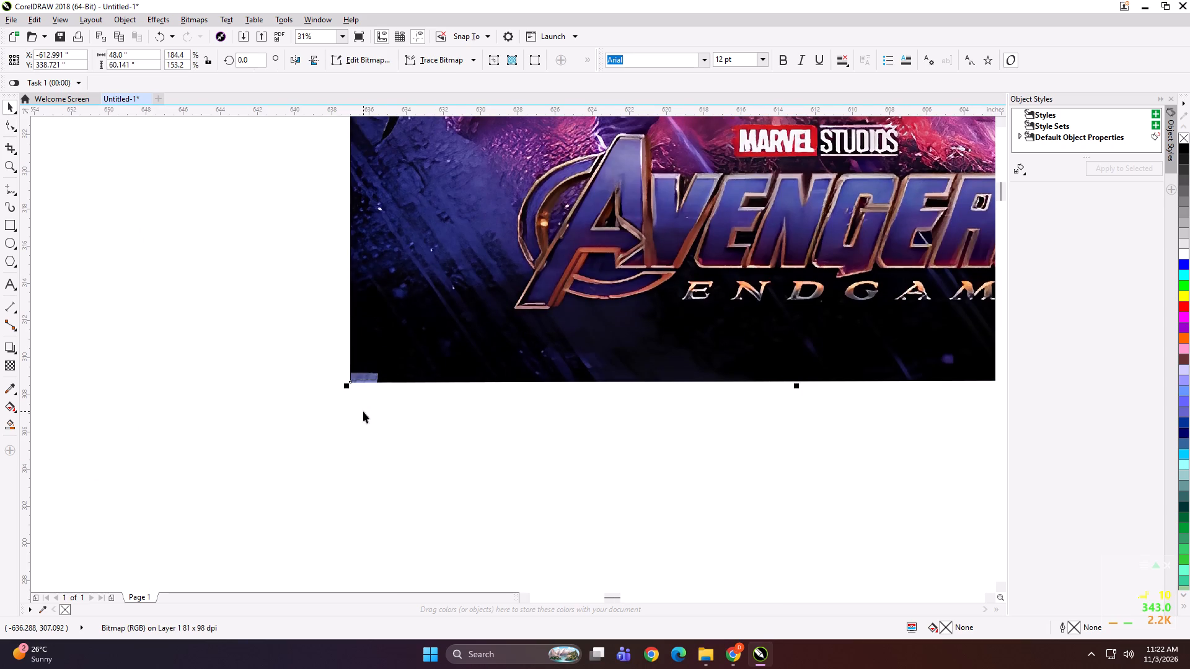
Raise the top-right crop node of the superhero poster image by 0.5 inch.
scroll(362, 411, down, 2)
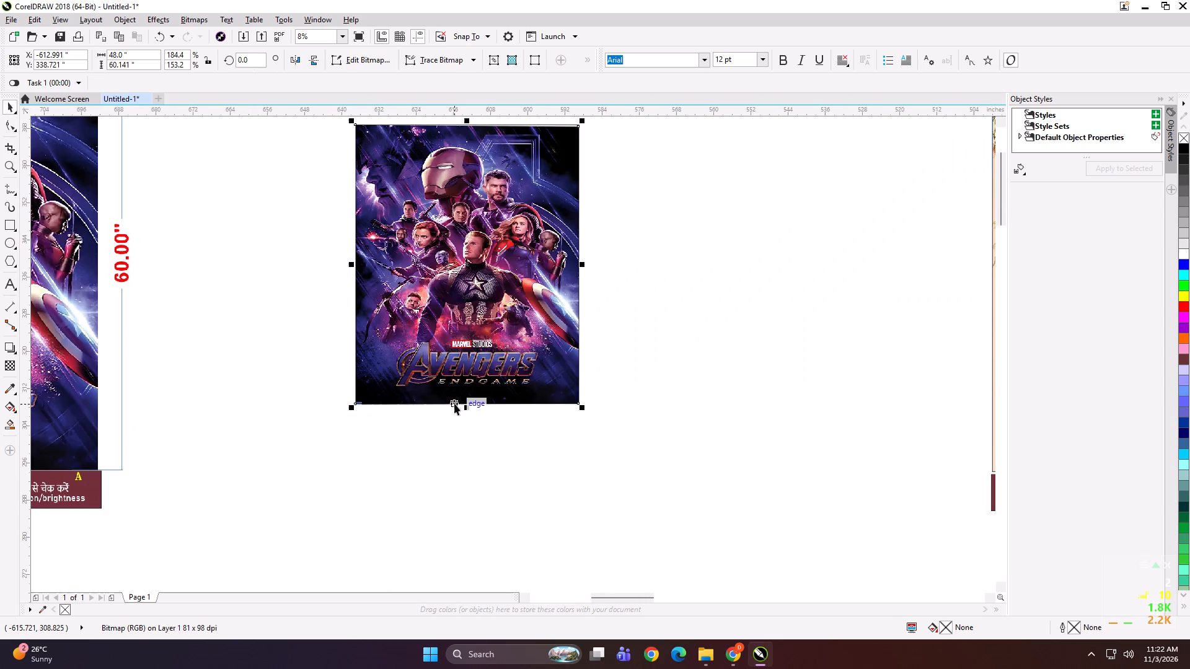
scroll(456, 404, up, 3)
scroll(511, 414, down, 3)
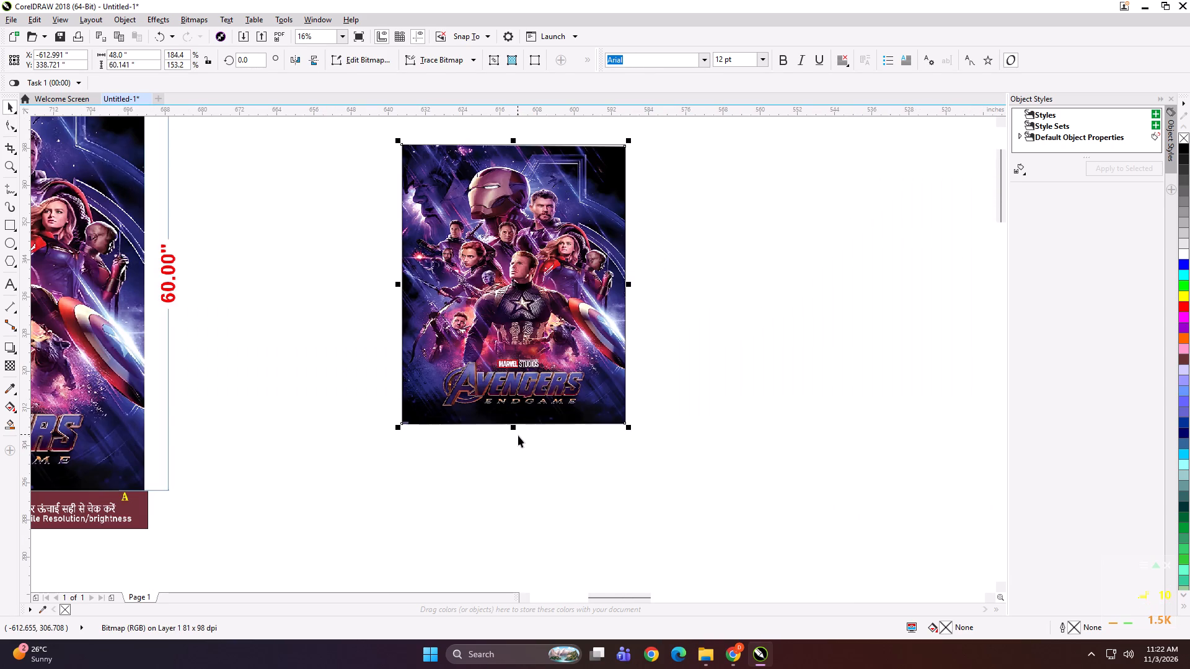
key(space)
drag(598, 131, 663, 180)
key(Up)
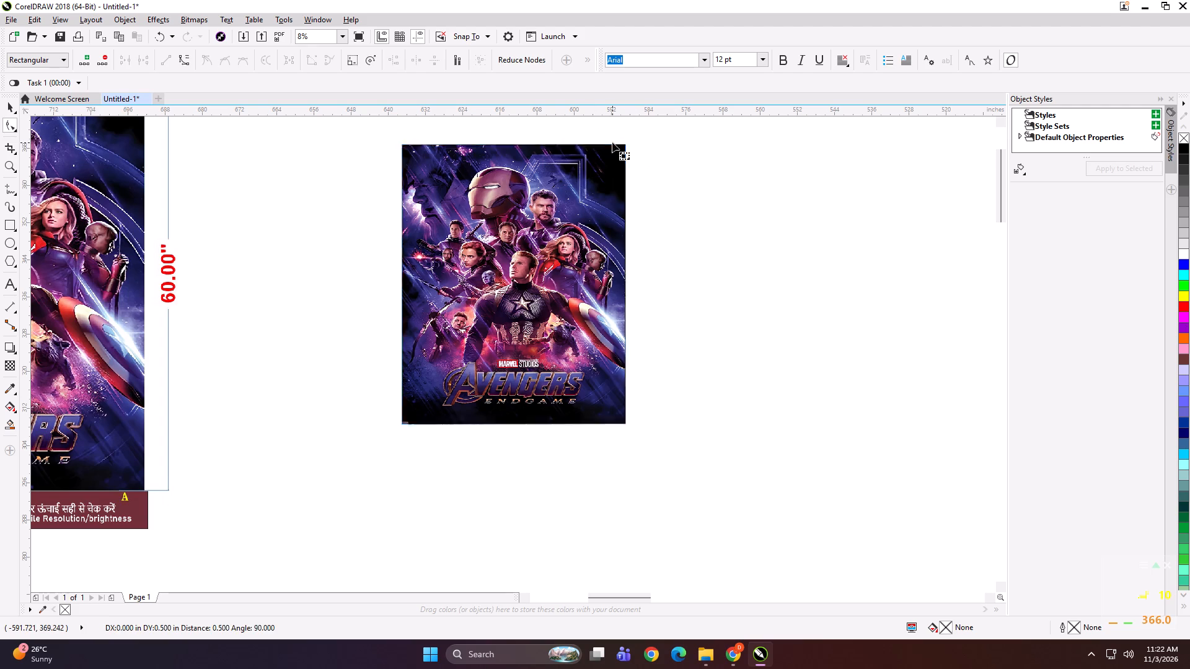
key(space)
PowerClip the superhero poster image into its 48 × 60 inch rectangle frame.
click(738, 247)
alt+click(544, 276)
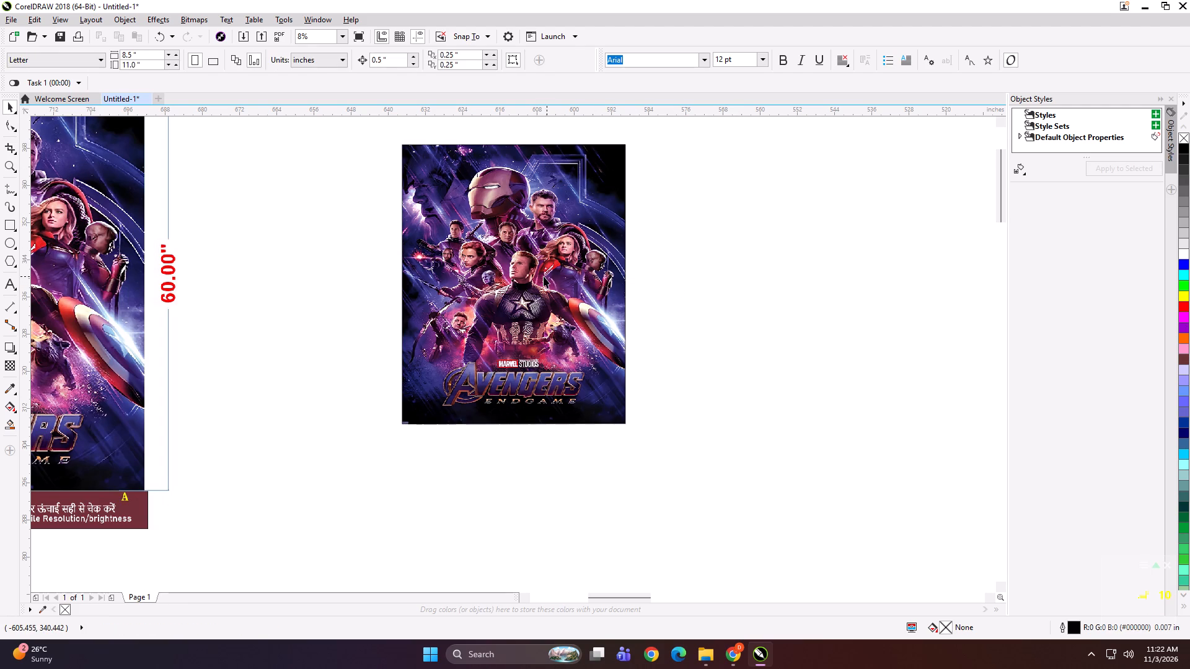
key(shift+Return)
click(542, 276)
scroll(591, 320, down, 1)
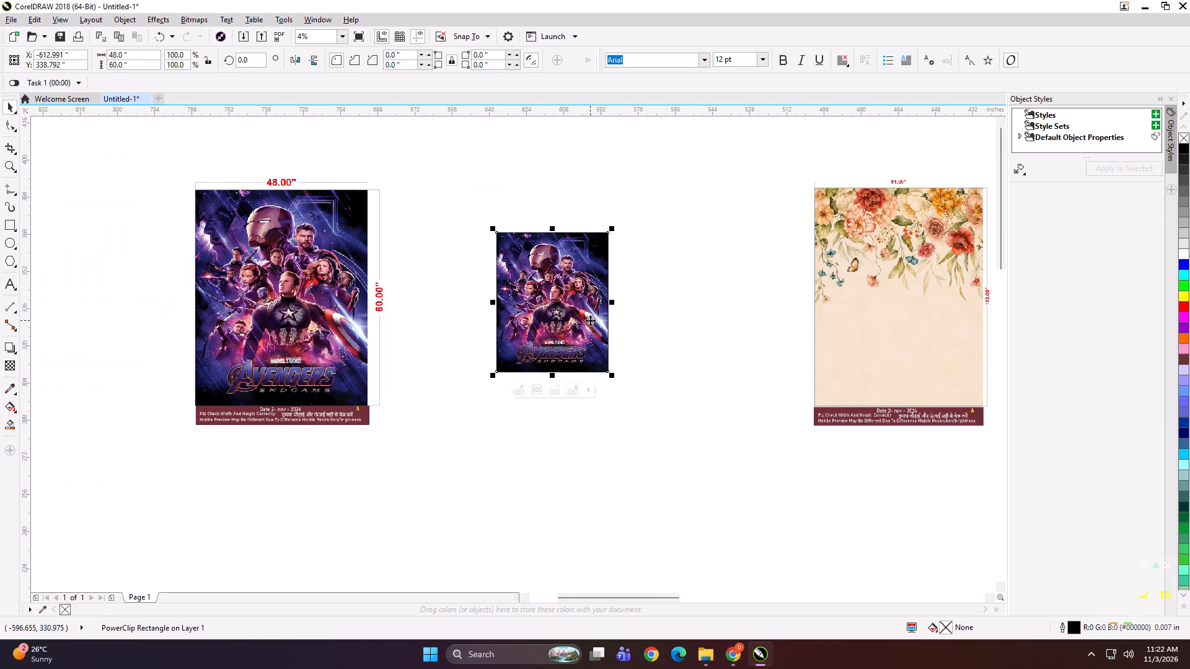
Export the clipped superhero poster as an uncompressed TIFF named 48X60, replacing the existing file in the NOV\3 print folder.
key(ctrl+e)
click(602, 329)
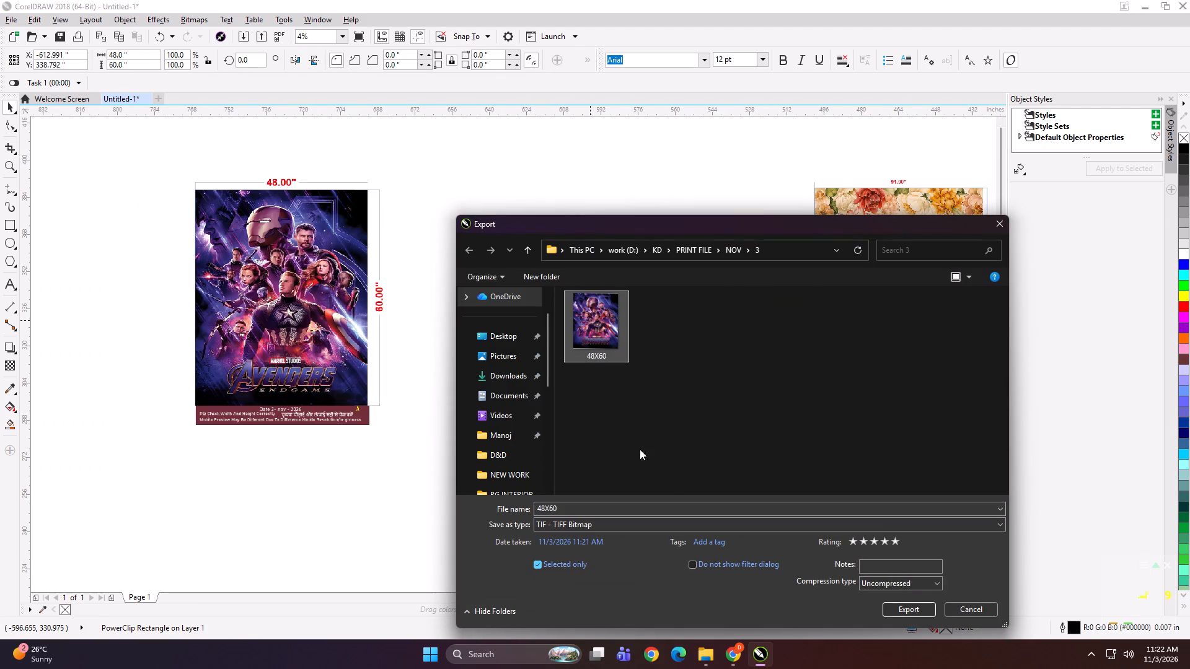
click(883, 606)
click(620, 327)
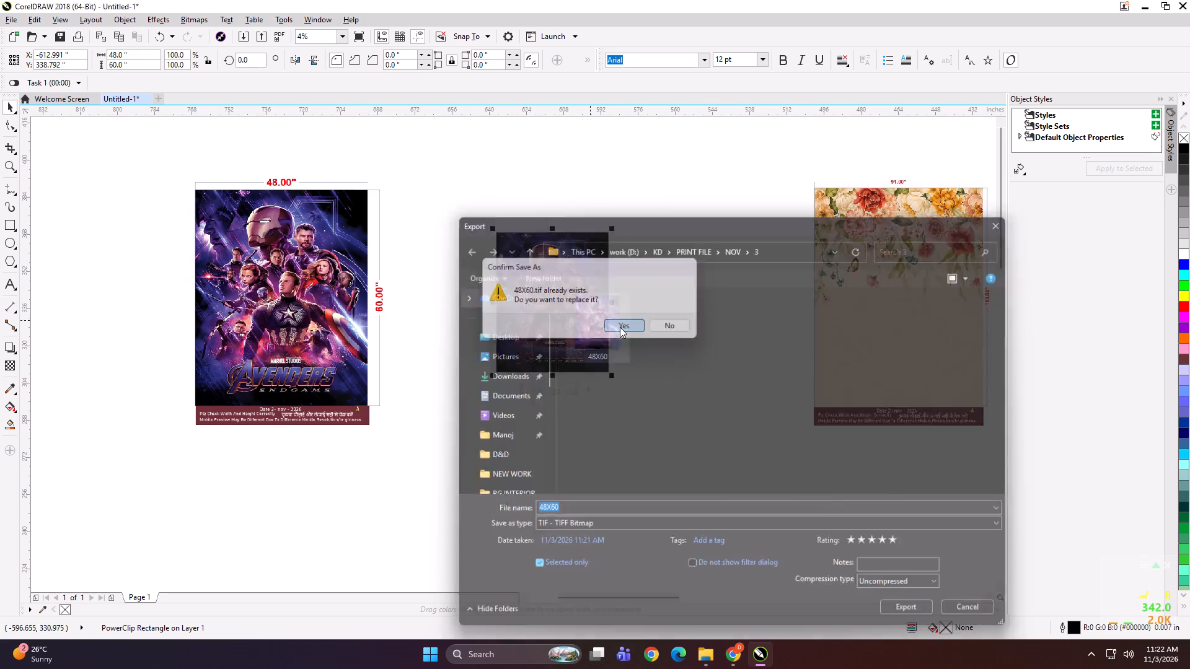
click(630, 479)
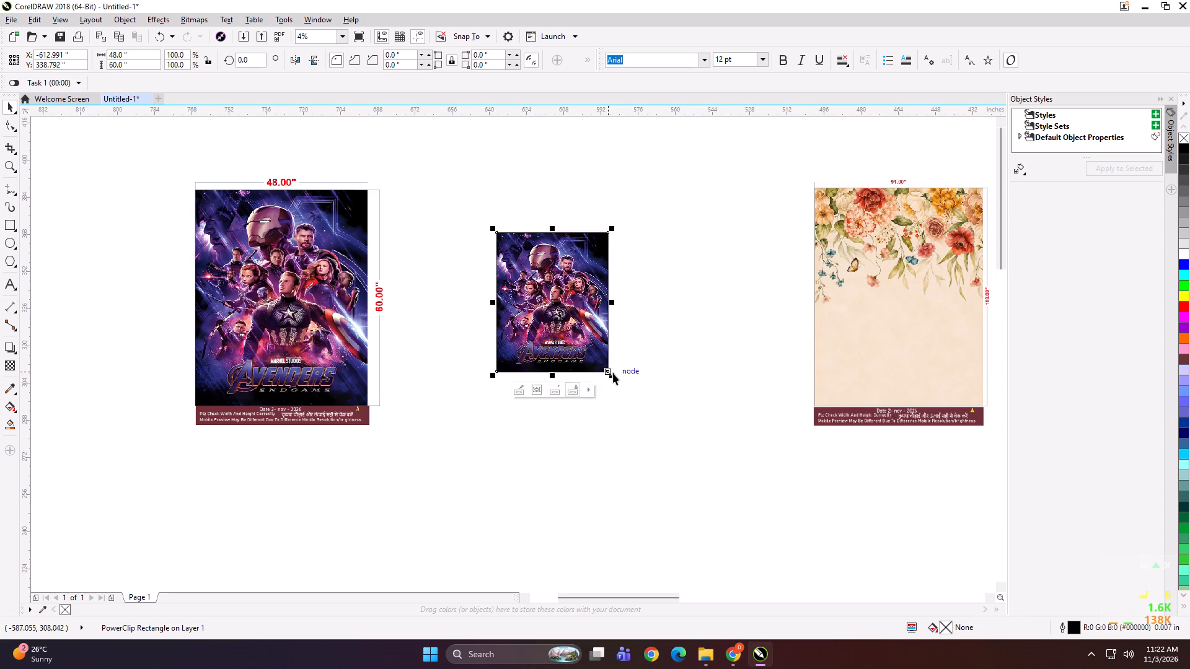
Enlarge the superhero poster to about 81 × 102 inches, place it beside its preview and group the two.
shift+drag(613, 373, 621, 384)
click(604, 370)
shift+drag(611, 375, 656, 437)
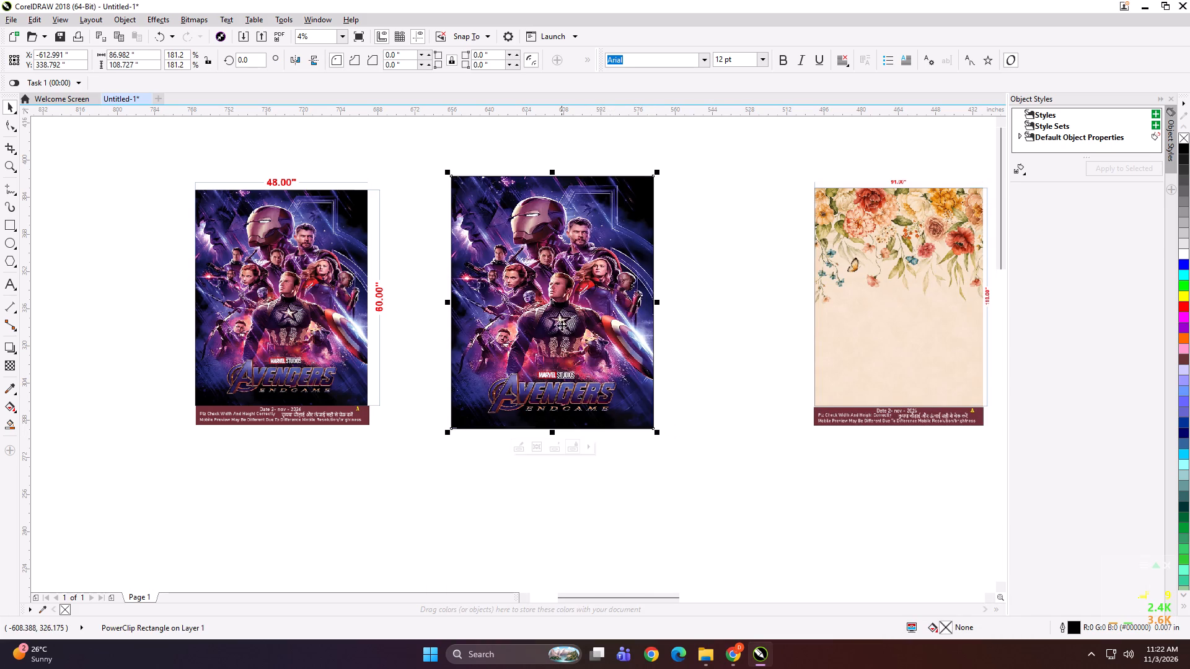
drag(560, 325, 514, 323)
shift+drag(402, 170, 408, 178)
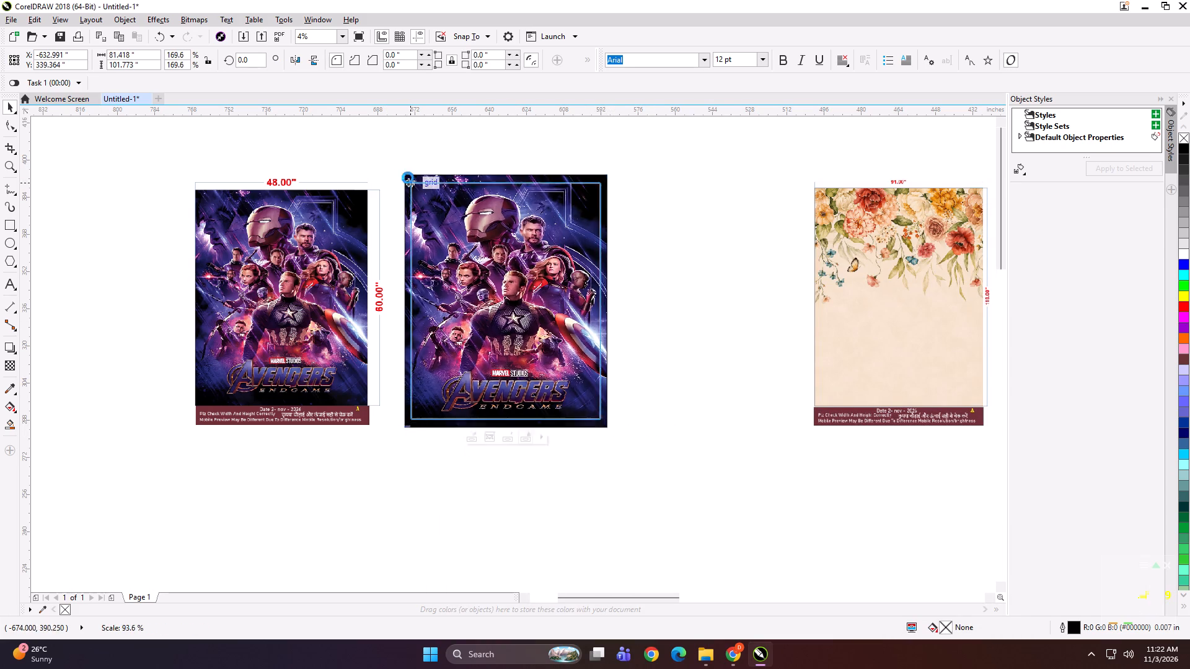
shift+click(369, 255)
key(ctrl+g)
Move the floral preview next to the superhero pair and place the floral source image beside that preview.
scroll(388, 294, down, 1)
drag(558, 325, 487, 314)
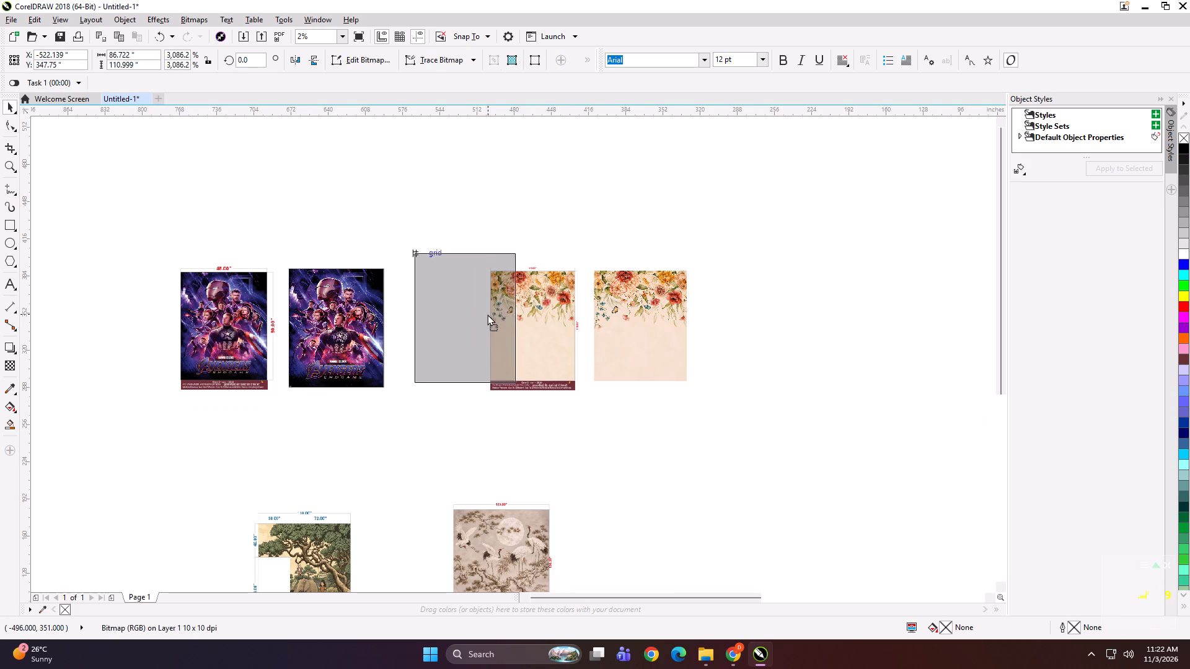
drag(487, 314, 472, 322)
drag(625, 318, 552, 318)
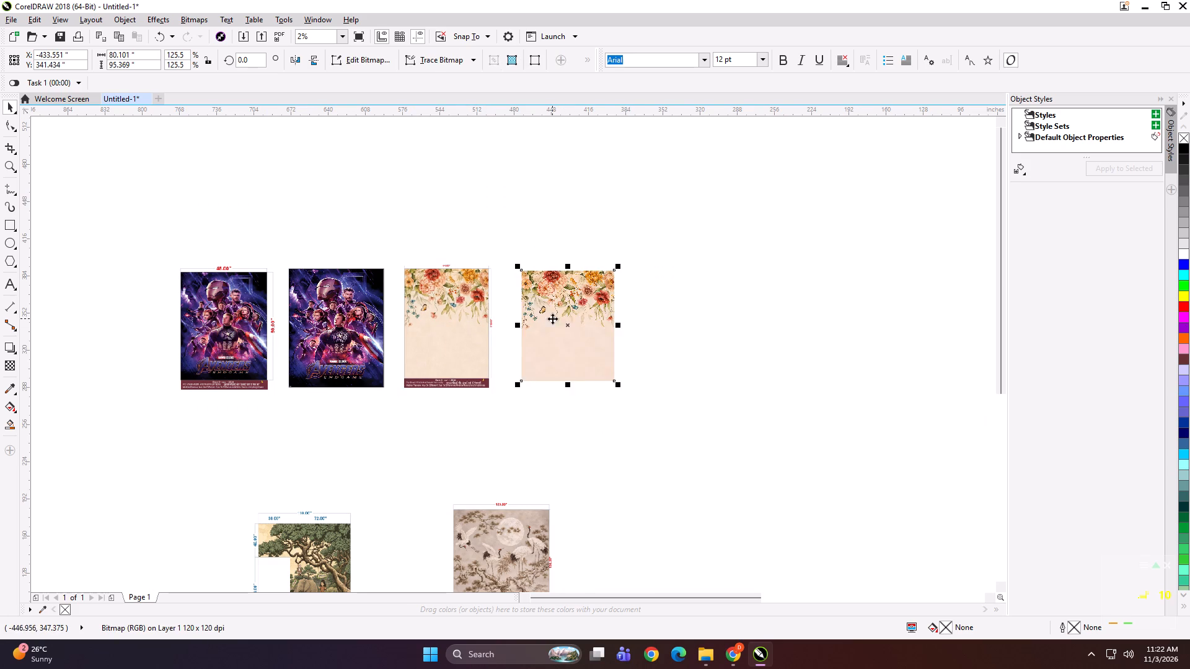
Resize the floral source image to 91 × 118 inches.
scroll(575, 320, up, 1)
scroll(800, 323, up, 1)
scroll(685, 344, down, 1)
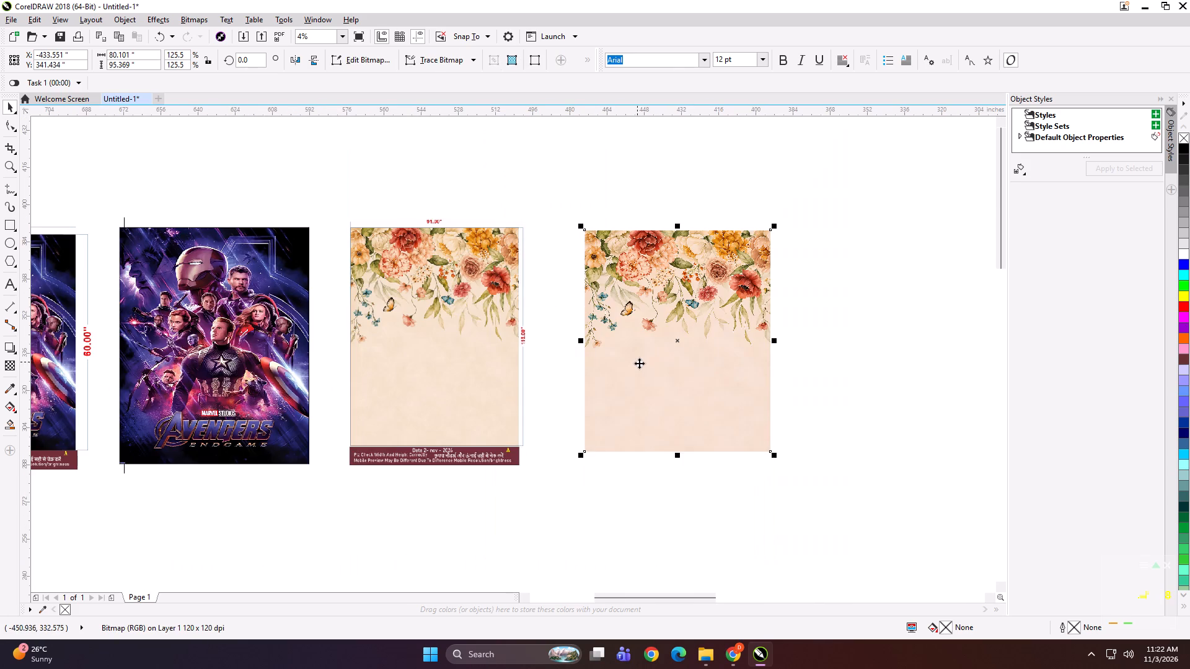
click(148, 55)
key(ctrl+a)
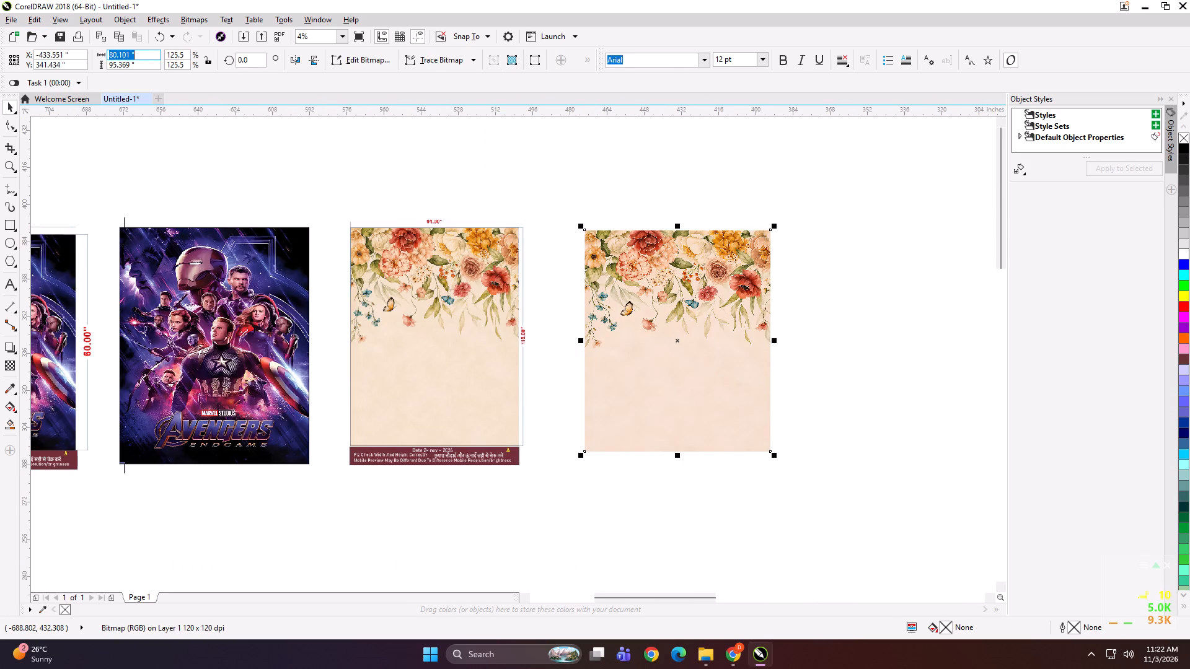
text(91)
key(Tab)
text(11)
key(Return)
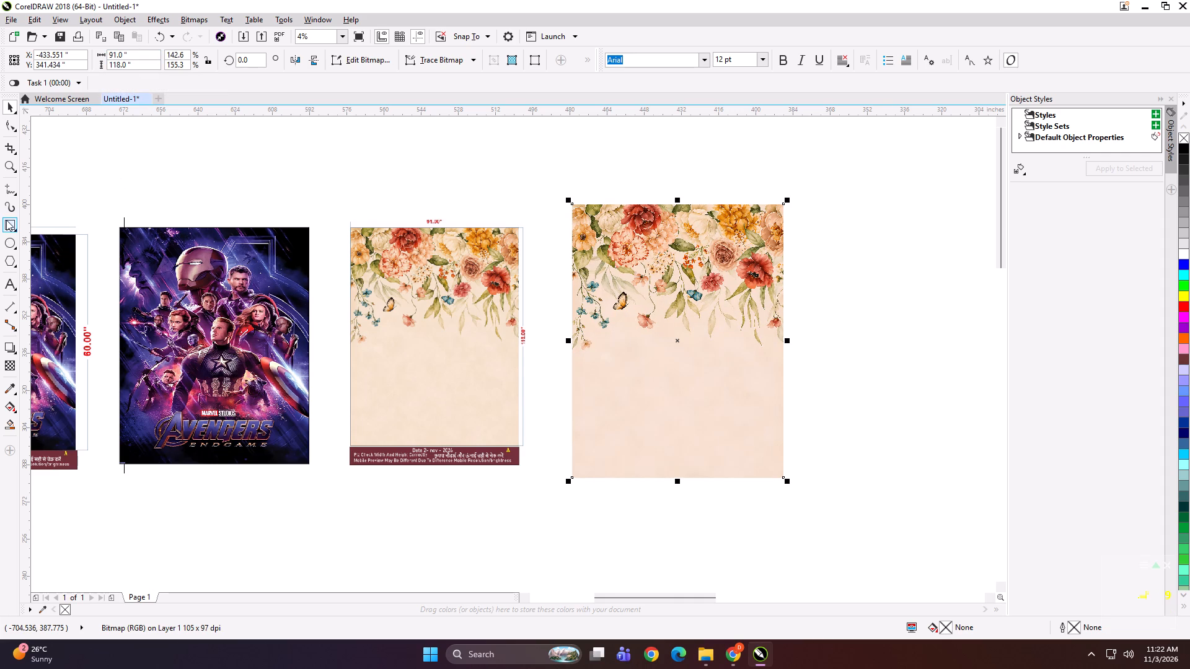
Add a rectangle frame exactly matching the outline of the 91 × 118 inch floral image.
shift+click(7, 219)
key(shift+space)
shift+click(11, 222)
key(shift+space)
click(671, 160)
click(672, 213)
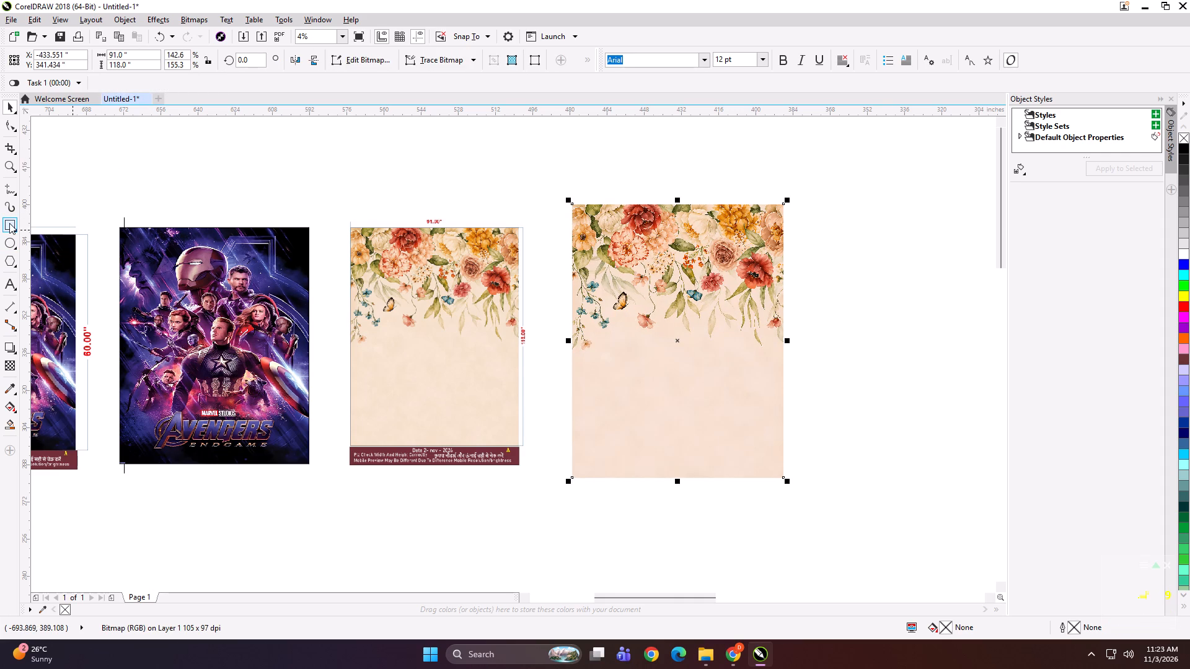
shift+double_click(9, 223)
key(space)
Set the floral frame's width to 49 inches and align it to the image's left edge.
click(136, 56)
key(ctrl+a)
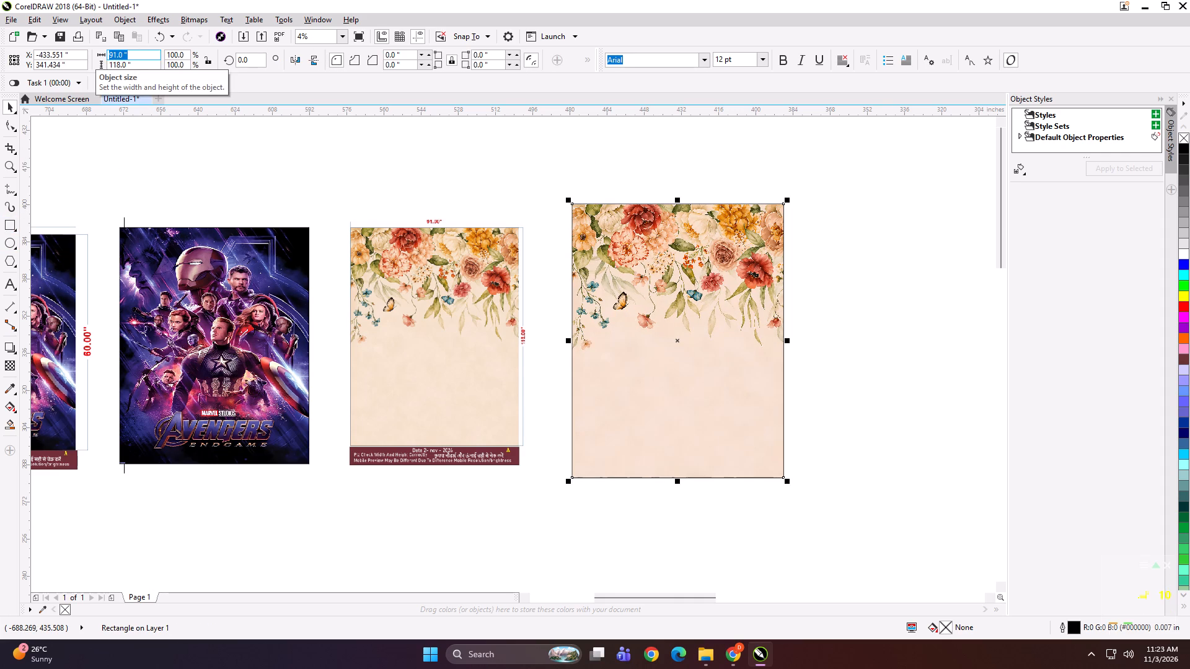
text(49)
key(Return)
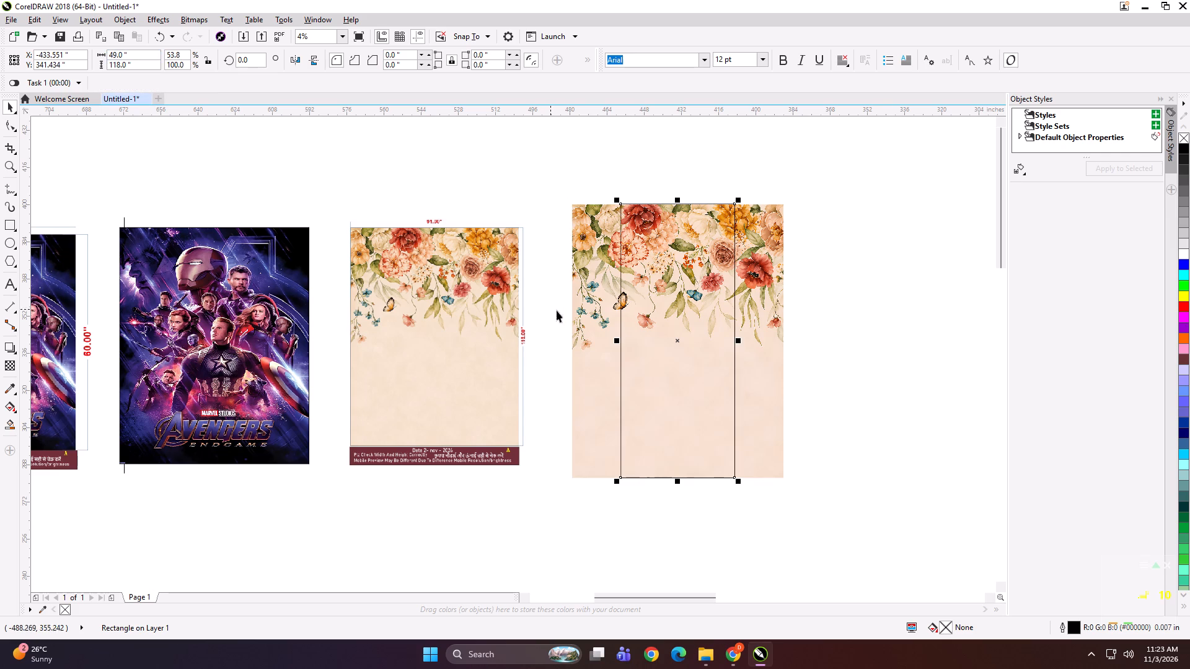
shift+click(593, 318)
key(l)
click(630, 149)
click(613, 265)
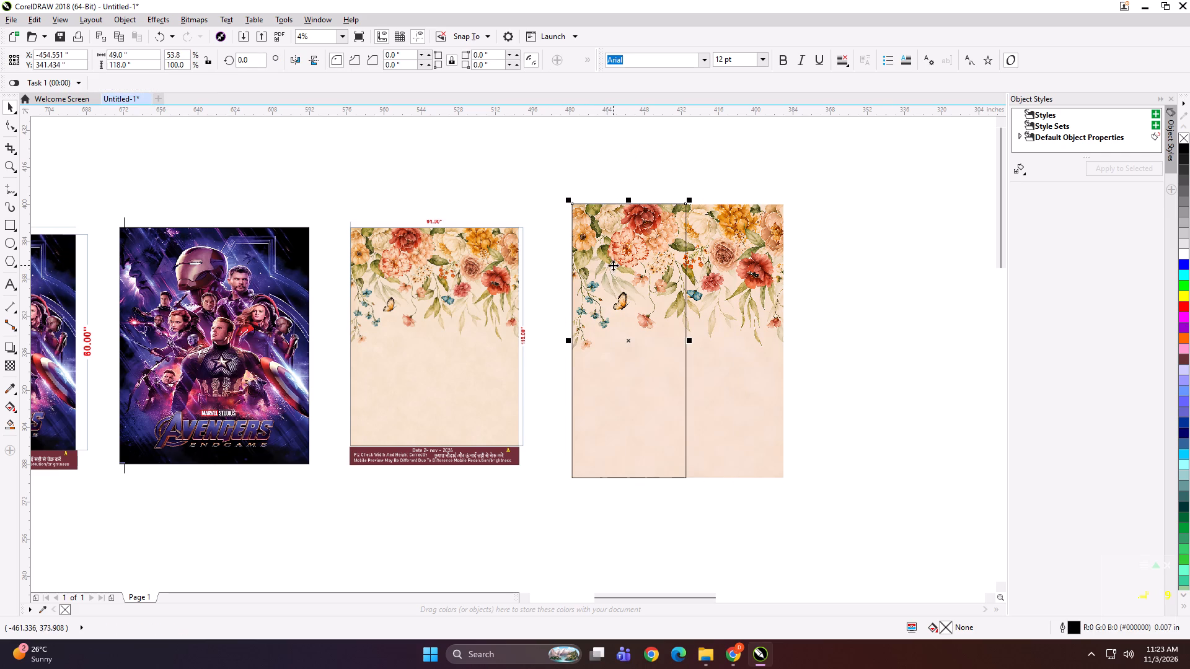
Mirror a copy of the panel rectangle rightward, nudge it left 0.5 inch, and narrow it to end at the floral image's right edge.
drag(568, 341, 810, 340)
ctrl+right_click(810, 340)
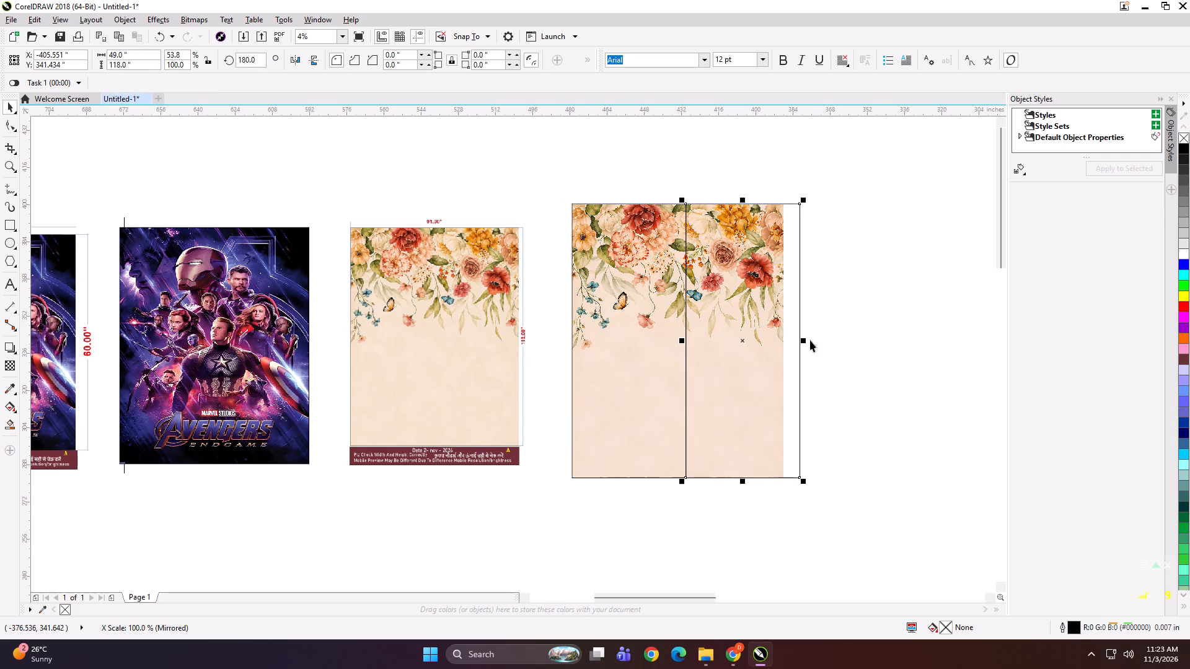
key(Left)
drag(803, 343, 792, 343)
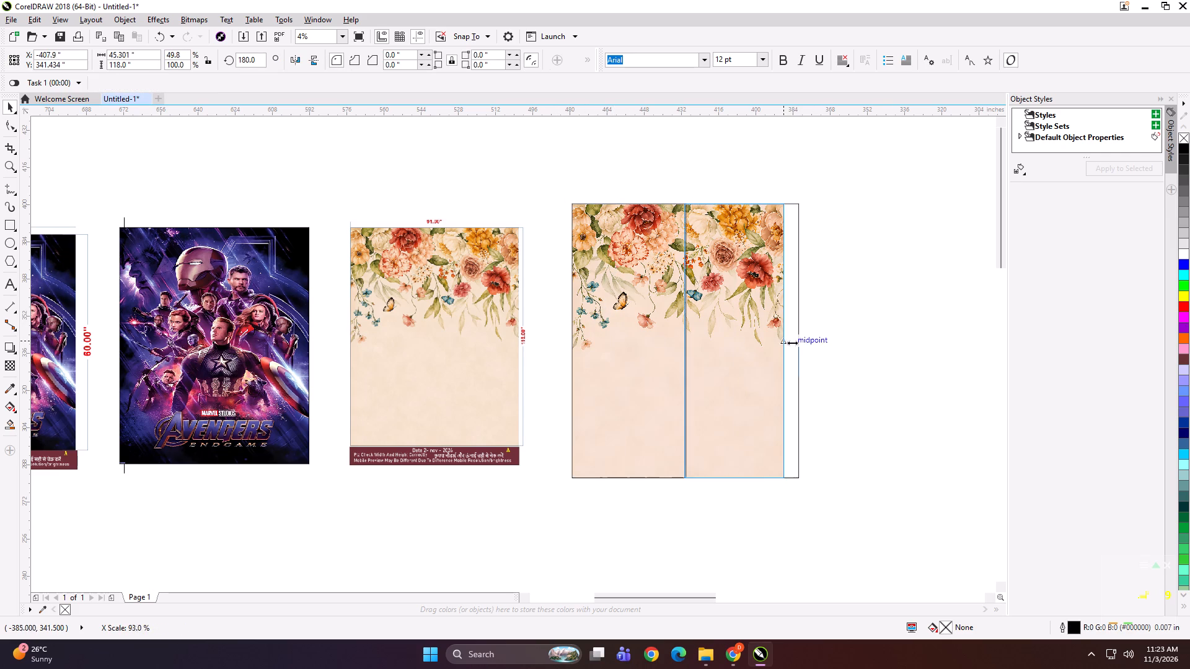
drag(792, 343, 789, 343)
Group the two panel rectangles over the floral image.
shift+click(645, 309)
key(ctrl+g)
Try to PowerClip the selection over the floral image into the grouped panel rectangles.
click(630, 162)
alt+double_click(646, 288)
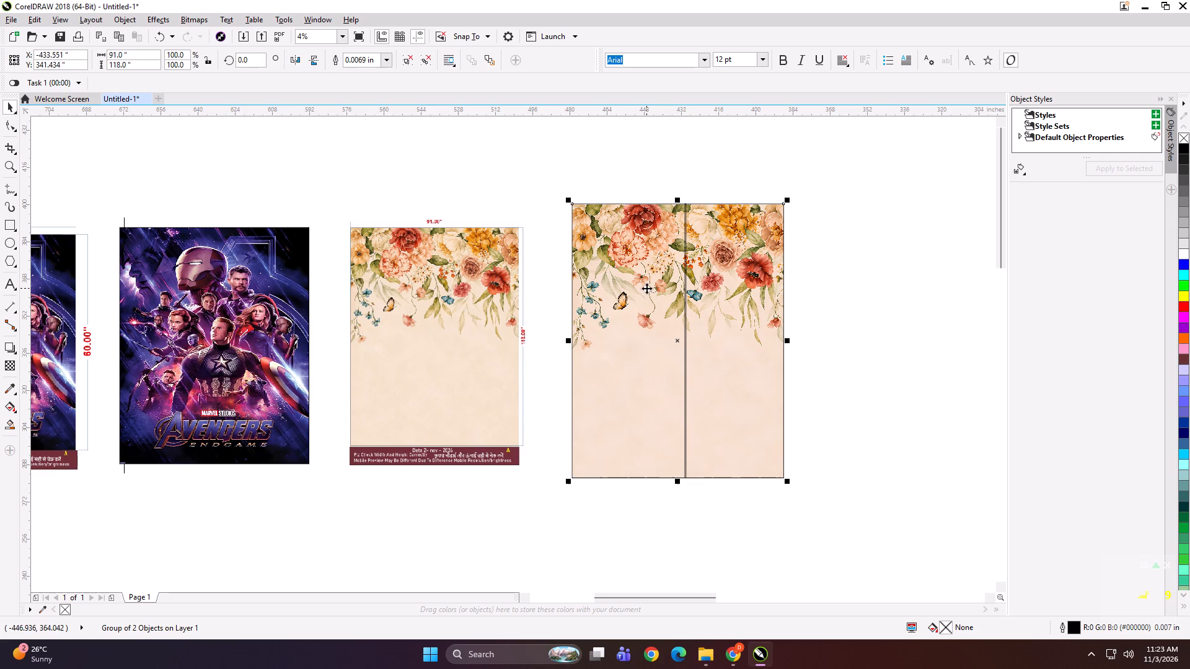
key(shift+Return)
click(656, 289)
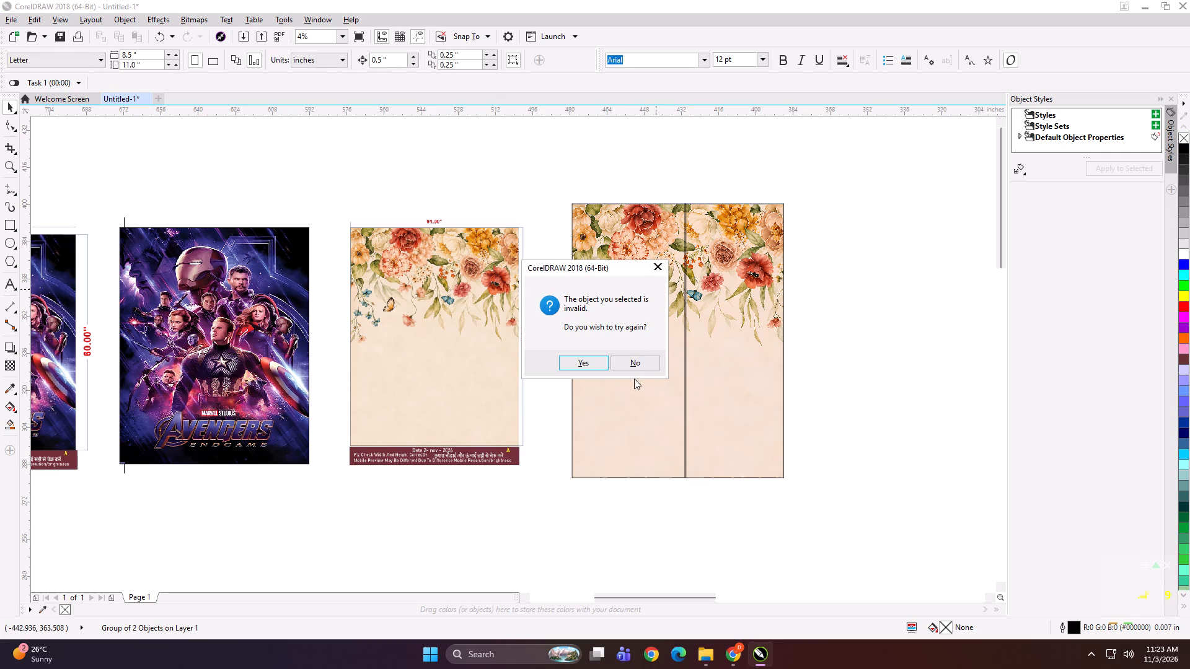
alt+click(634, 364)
PowerClip the floral image into the grouped rectangles and ungroup the result into two separate panels.
alt+click(634, 364)
key(shift+Return)
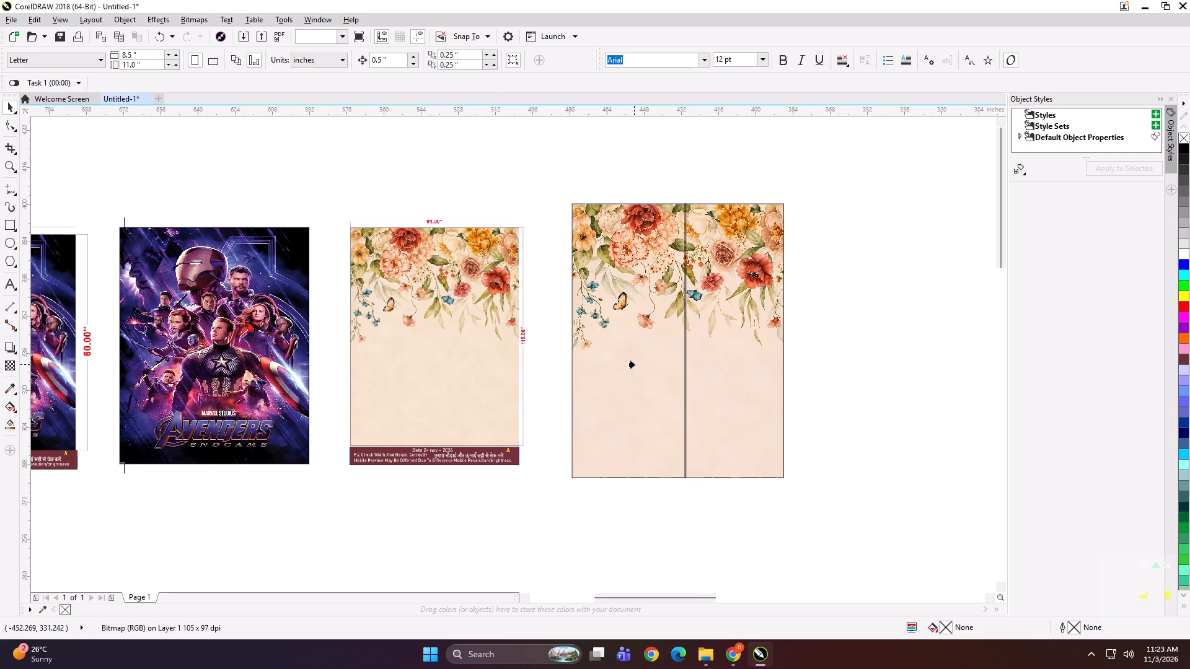
click(634, 364)
key(ctrl+u)
key(ctrl+u)
click(861, 319)
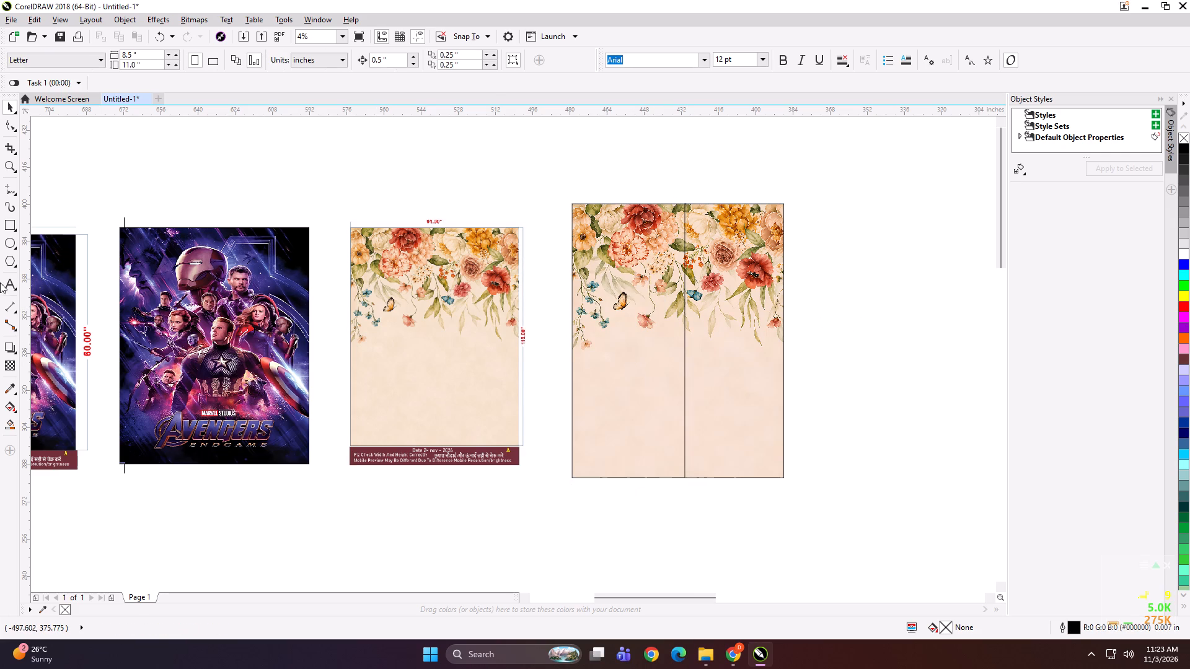
Add the text label "91*118 PANEL 1" on the top edge of the first floral panel.
click(5, 284)
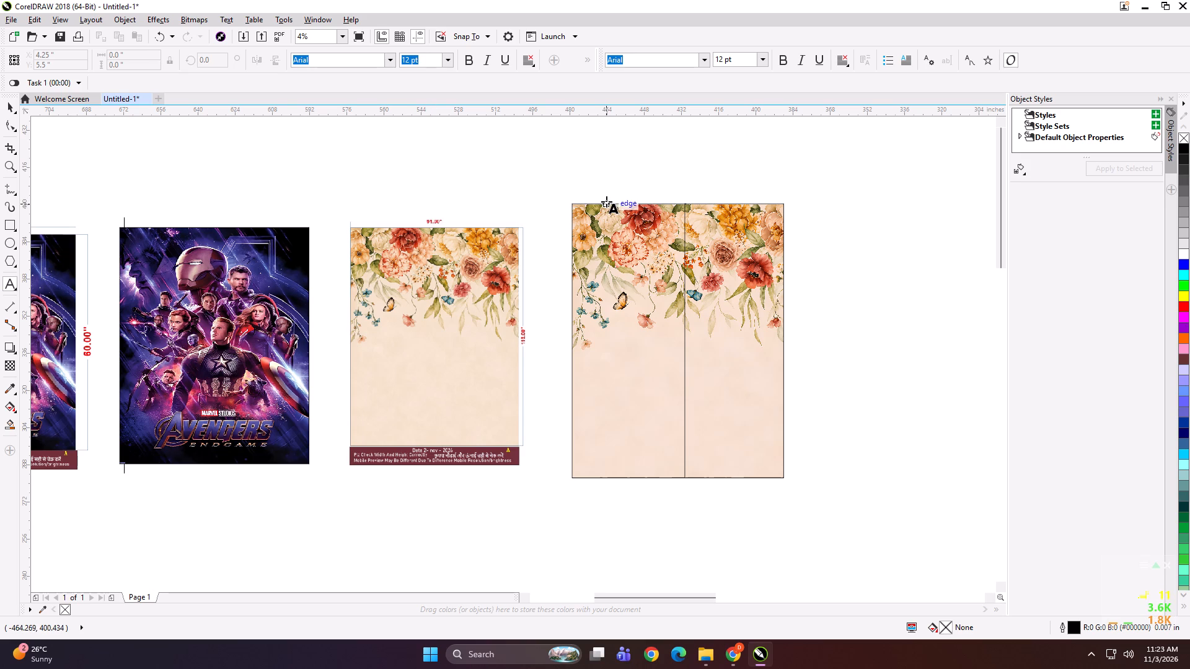
click(606, 201)
text(91)
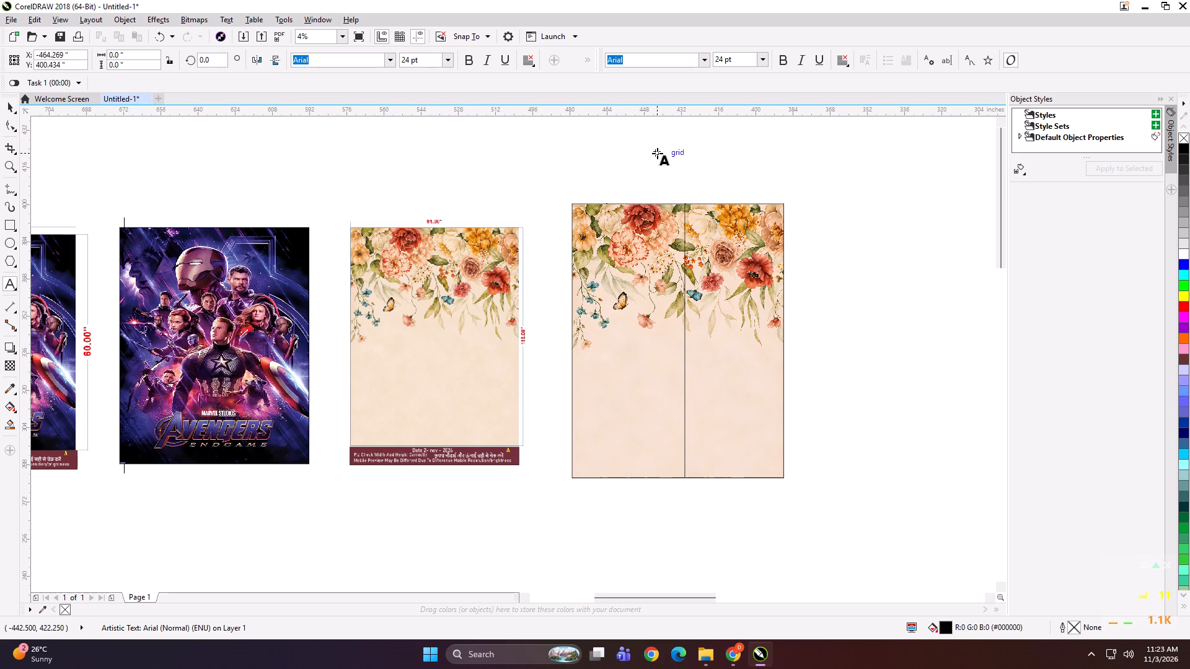
scroll(637, 209, up, 2)
scroll(545, 179, up, 3)
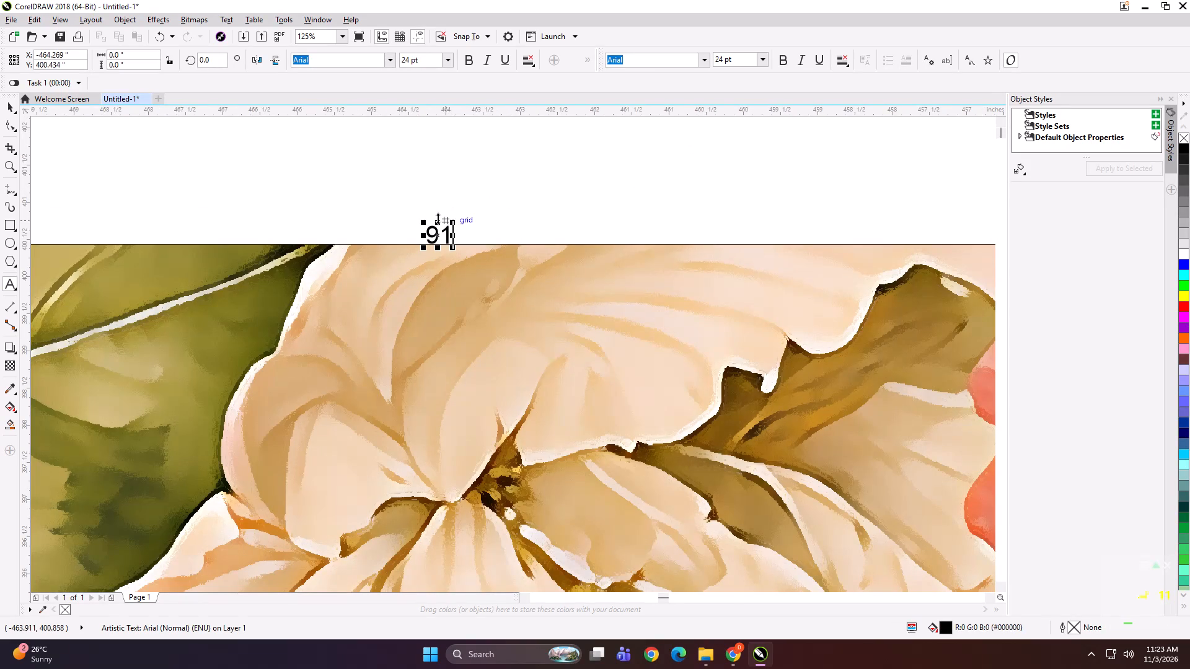
key(asterisk)
scroll(495, 274, down, 5)
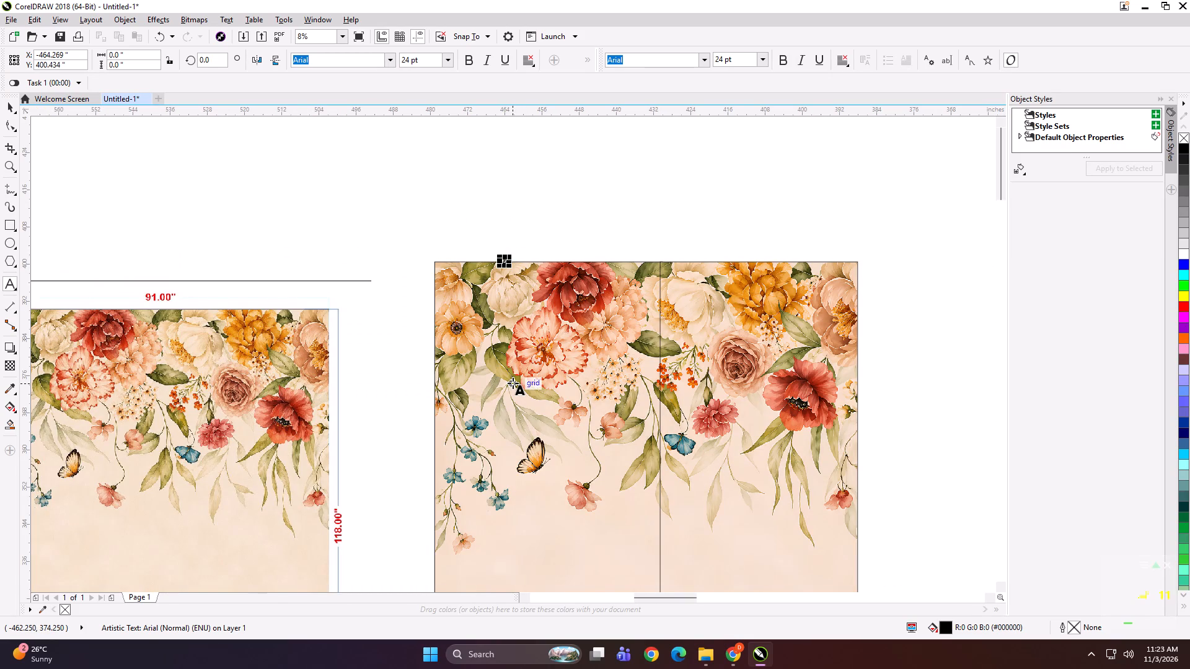
text(118 panel 1)
key(ctrl+a)
scroll(513, 383, up, 2)
scroll(523, 429, down, 1)
scroll(503, 151, up, 3)
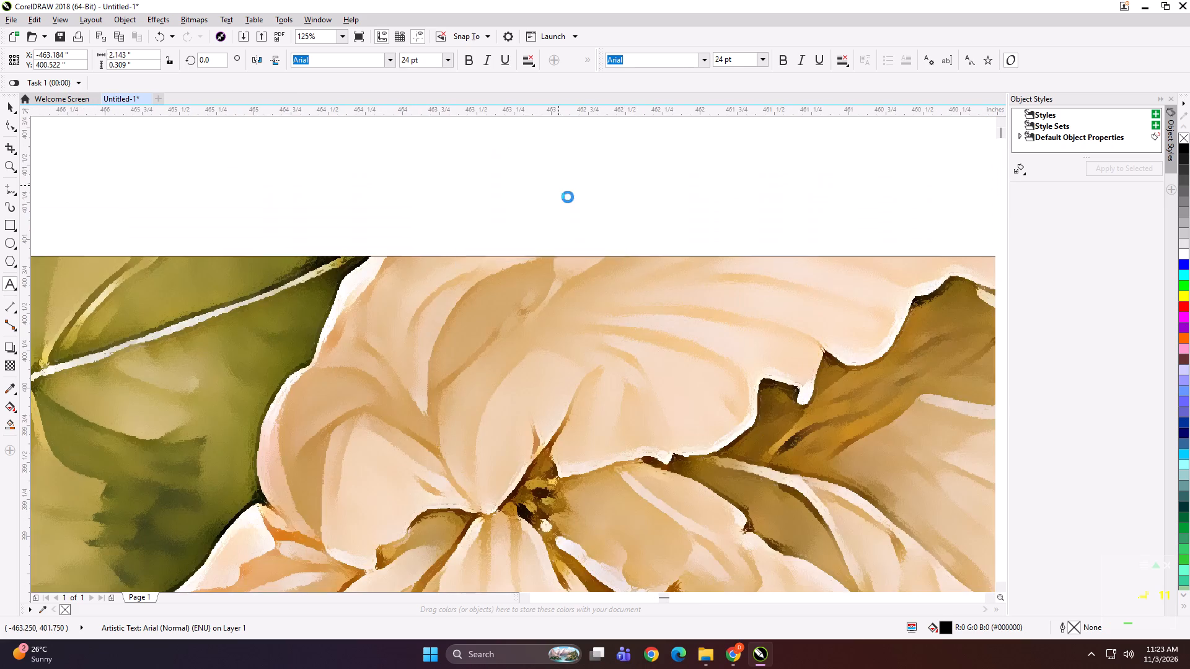
scroll(562, 188, up, 1)
key(Right)
key(BackSpace)
key(BackSpace)
key(BackSpace)
key(BackSpace)
key(BackSpace)
key(BackSpace)
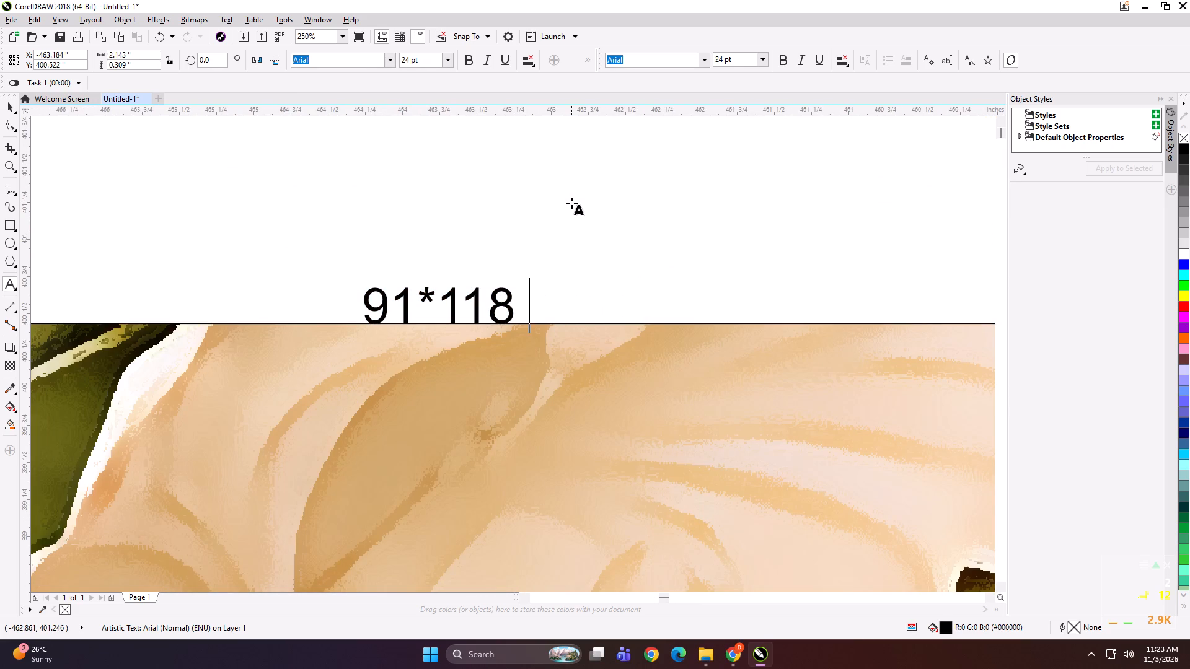
text(PANEL 1)
Copy the label text to the second floral panel's top edge and change it to "91*118 PANEL 2".
key(ctrl+a)
key(ctrl+c)
scroll(517, 243, down, 4)
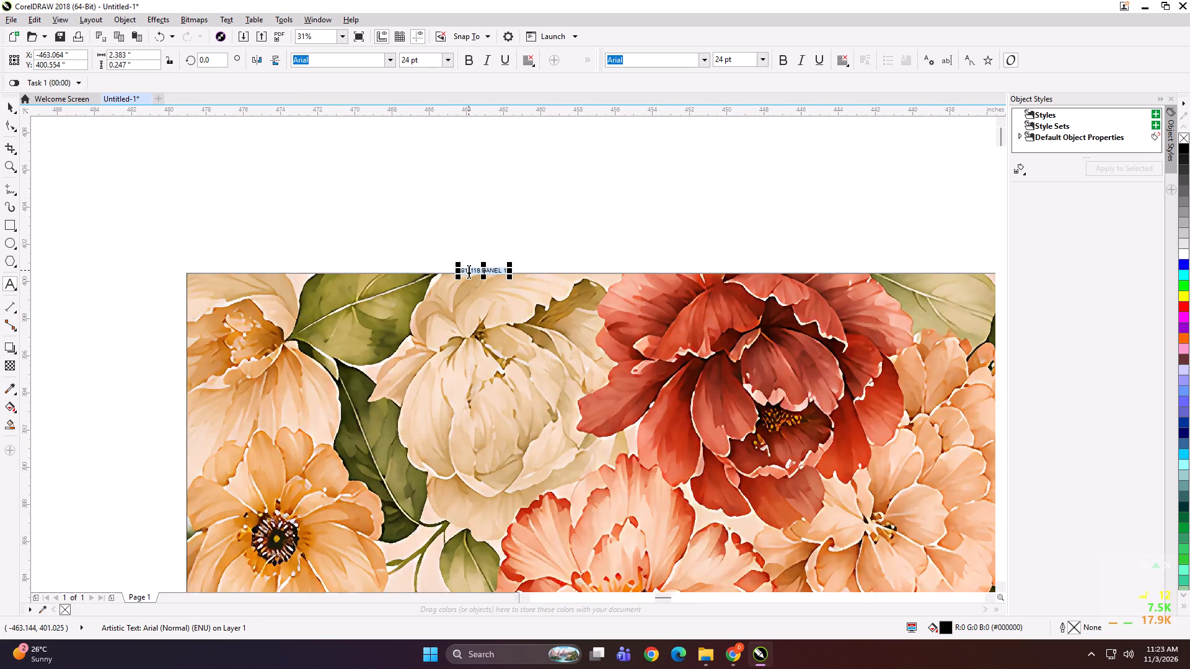
scroll(469, 270, down, 1)
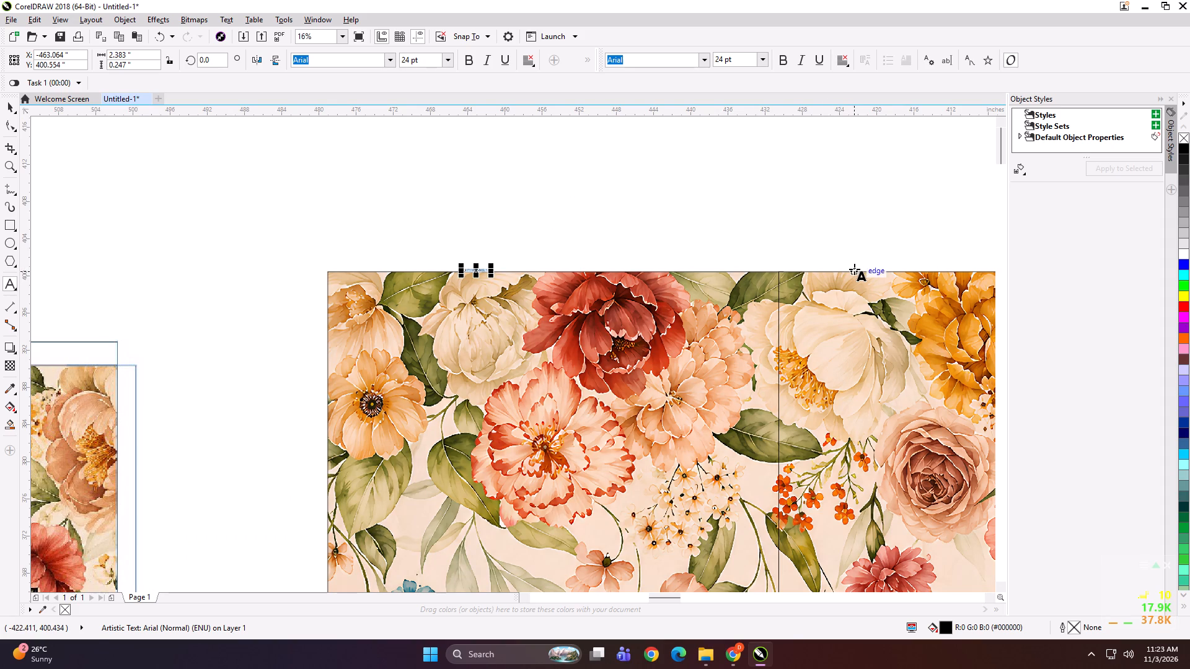
click(854, 269)
scroll(862, 272, up, 2)
key(ctrl+v)
key(BackSpace)
key(2)
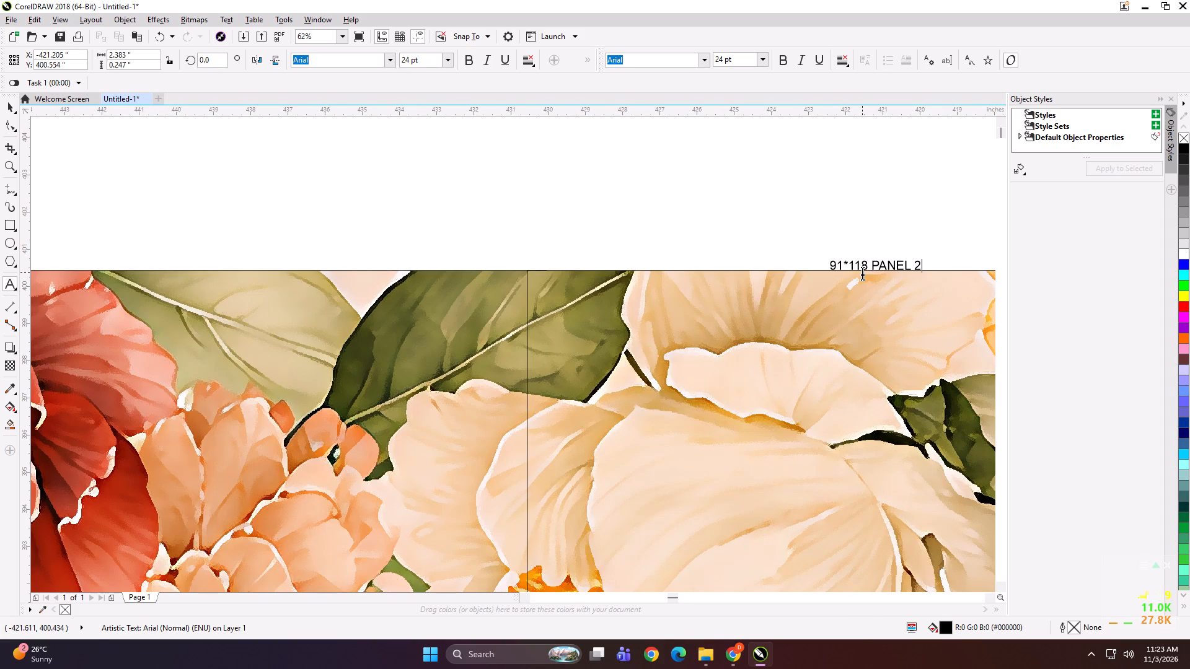
scroll(862, 272, down, 4)
Group each floral panel with its own text label, the second panel first.
click(10, 107)
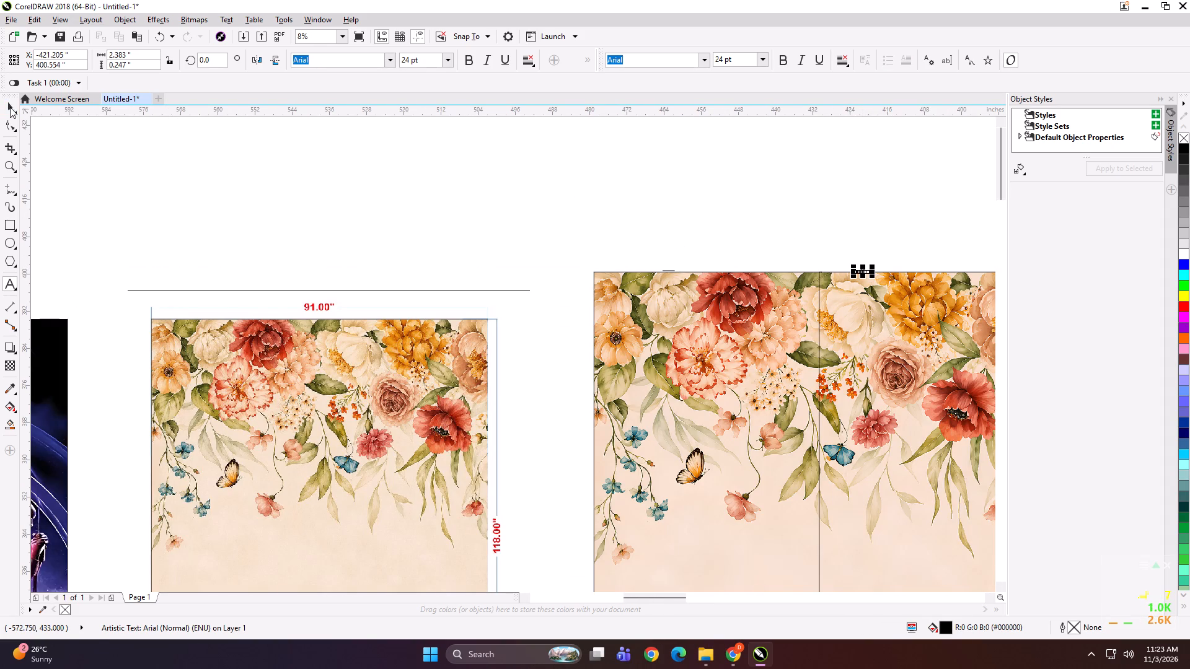
shift+click(867, 338)
key(ctrl+g)
scroll(719, 200, down, 1)
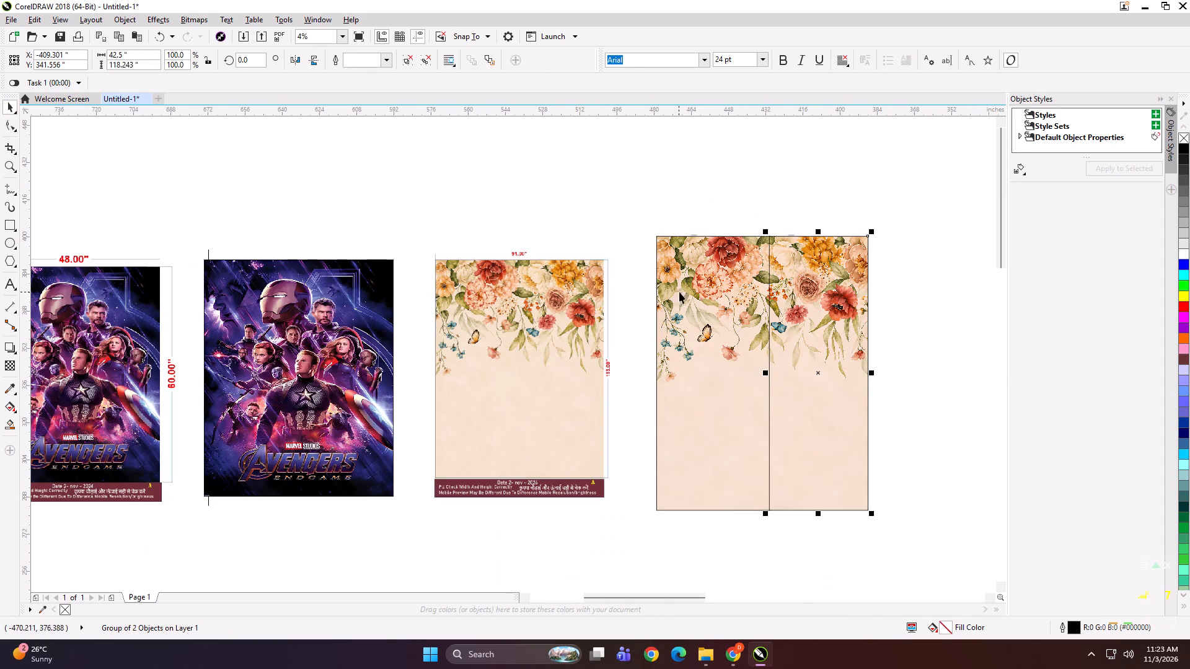
drag(671, 202, 708, 318)
shift+click(710, 320)
key(ctrl+g)
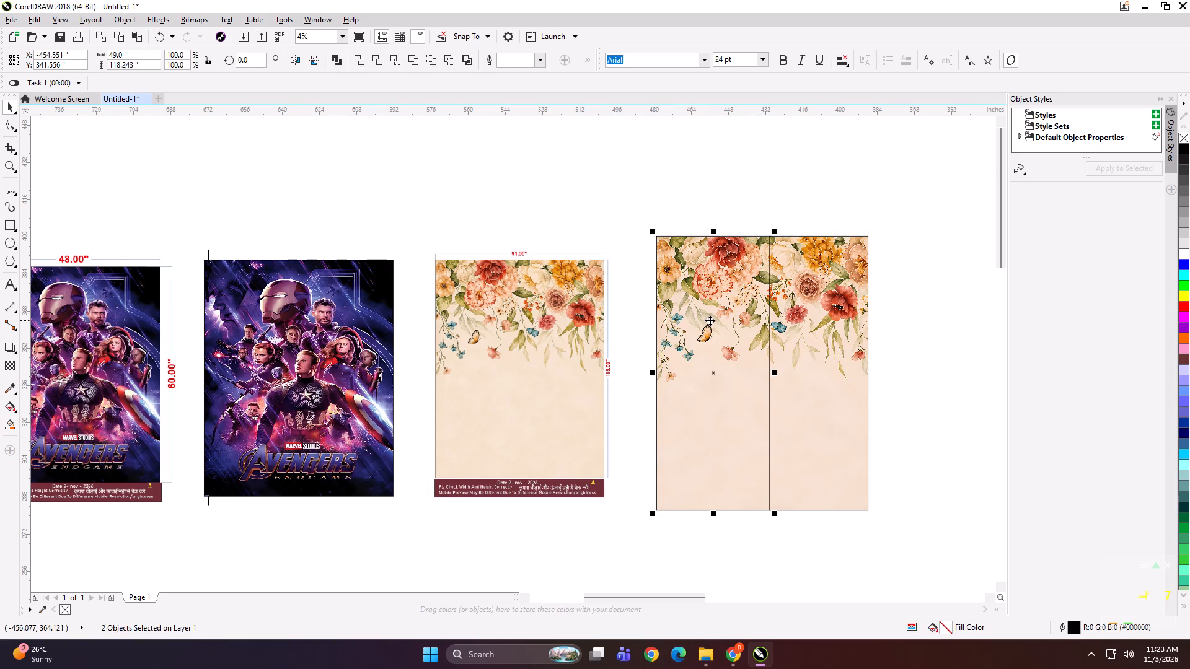
Start exporting the first floral panel and create a folder named "WALL PARADISE" in NOV > 3.
key(ctrl+e)
drag(624, 227, 661, 227)
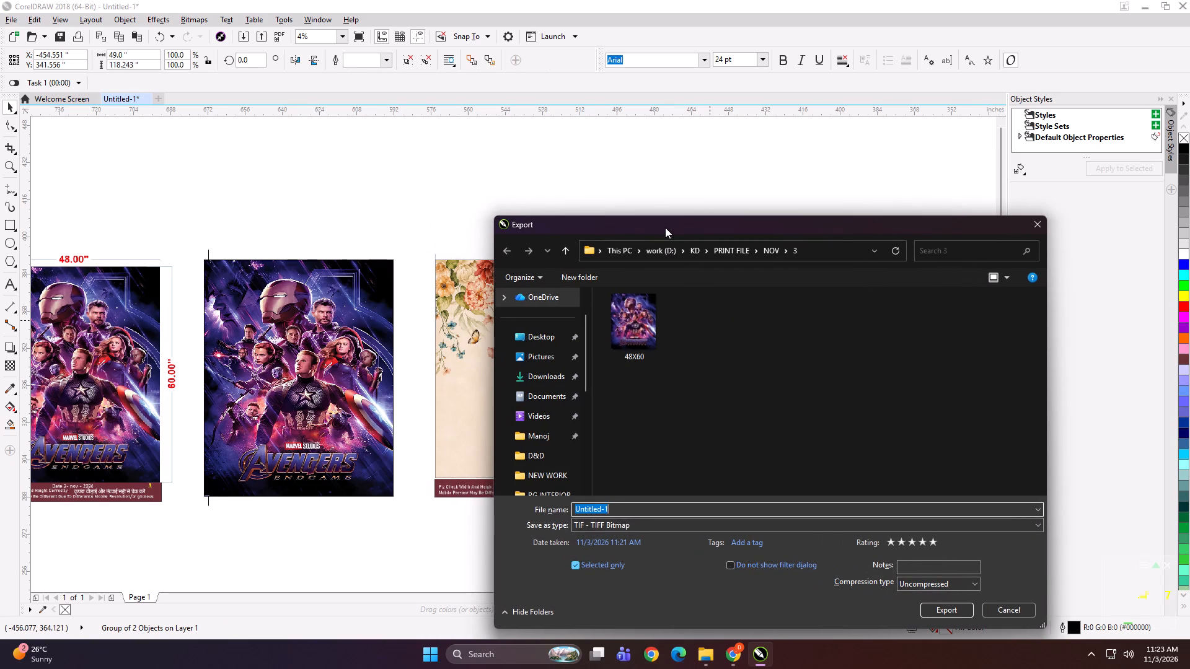
click(579, 278)
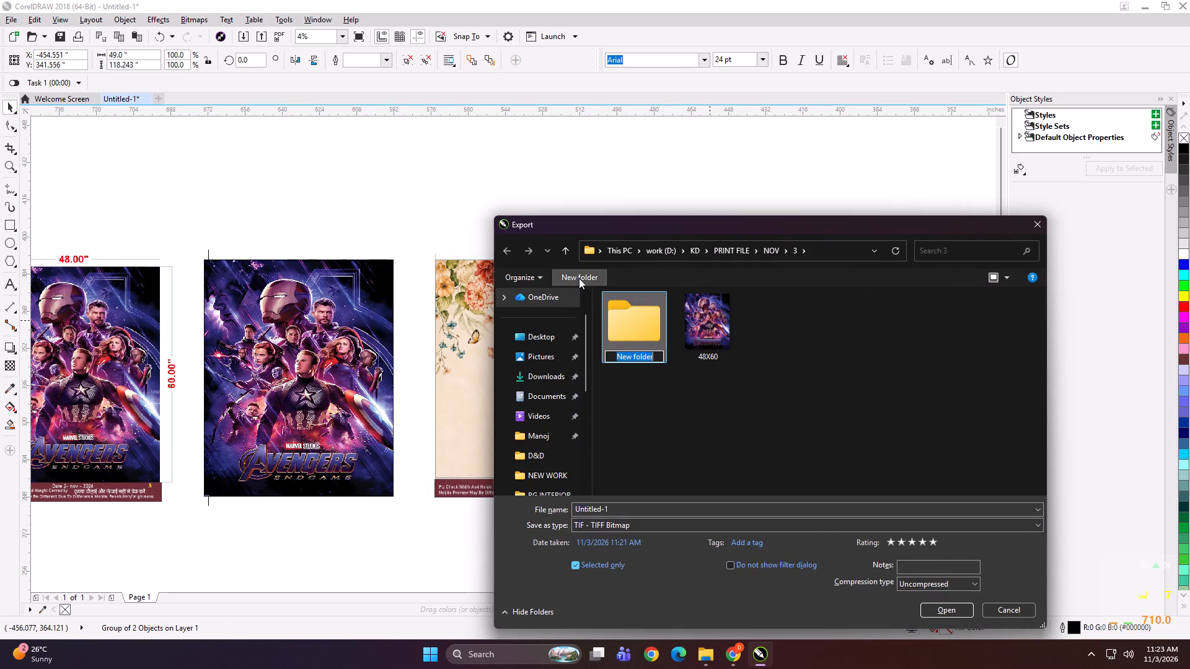
text(WALL PARADISE)
key(Return)
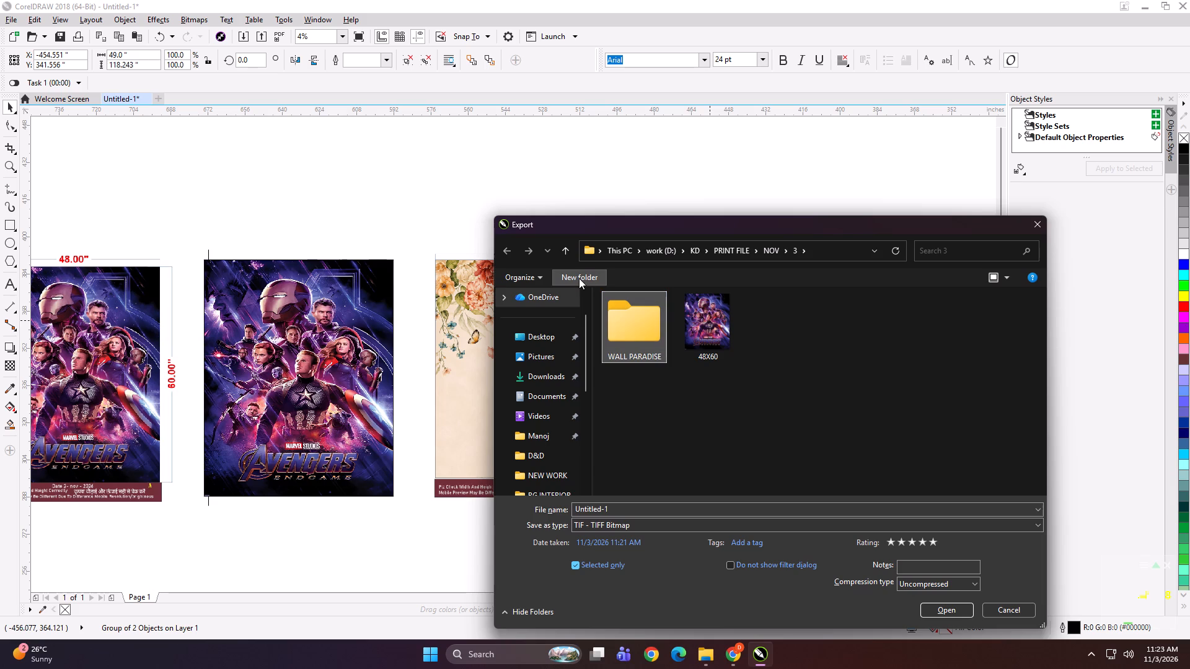
Move the 48X60 print file into the WALL PARADISE folder.
click(734, 344)
key(ctrl+x)
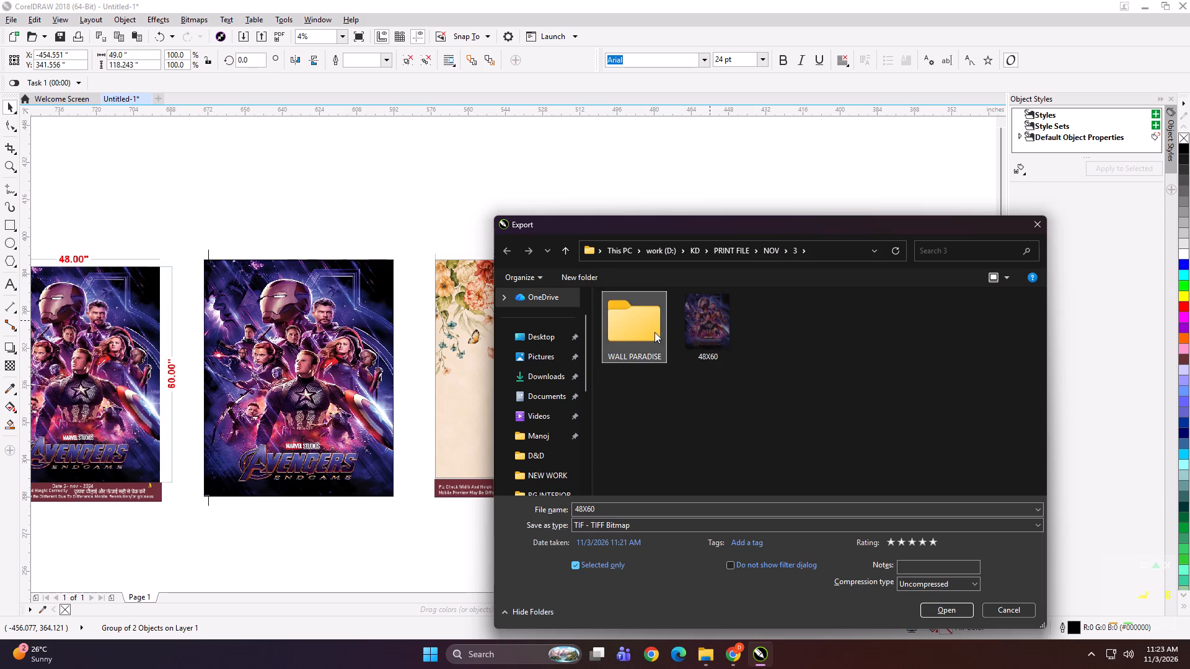
double_click(654, 332)
right_click(654, 332)
click(682, 401)
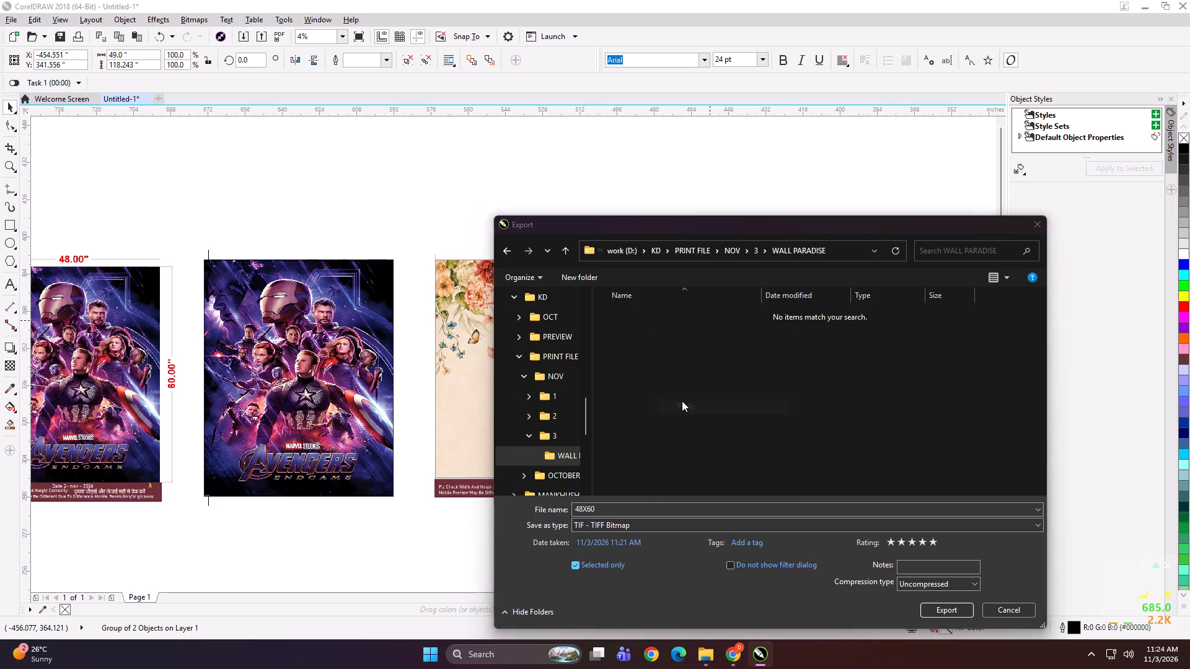
Create a subfolder named "91x118" inside WALL PARADISE.
click(641, 510)
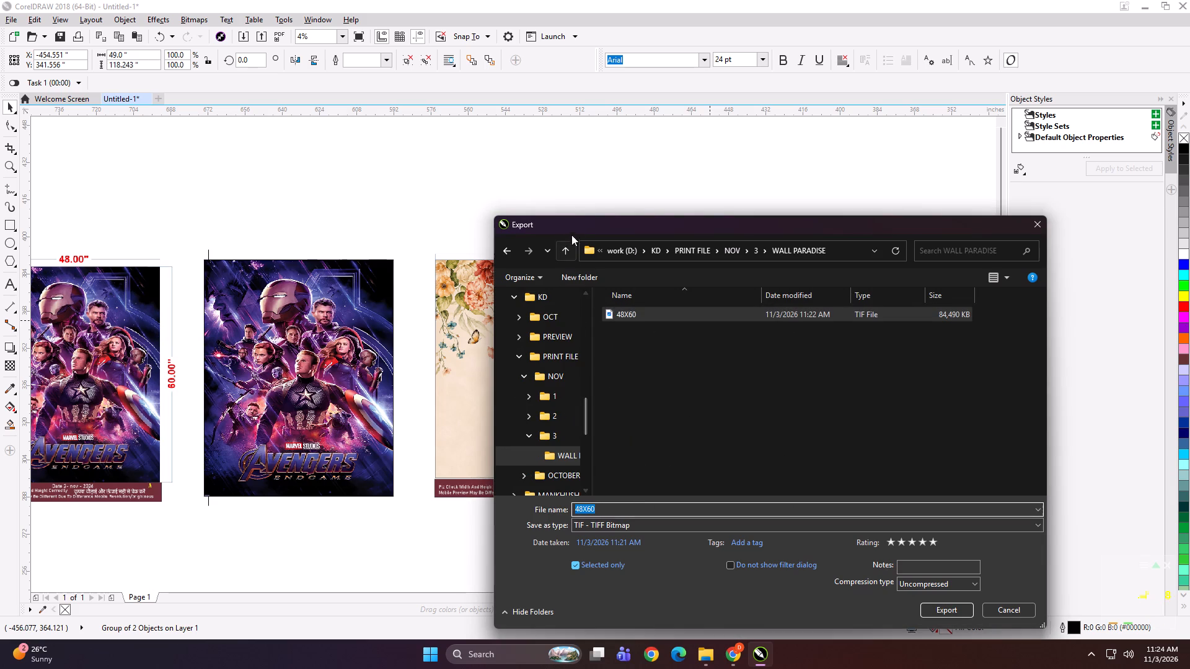
drag(570, 217, 704, 210)
click(734, 203)
drag(641, 219, 796, 211)
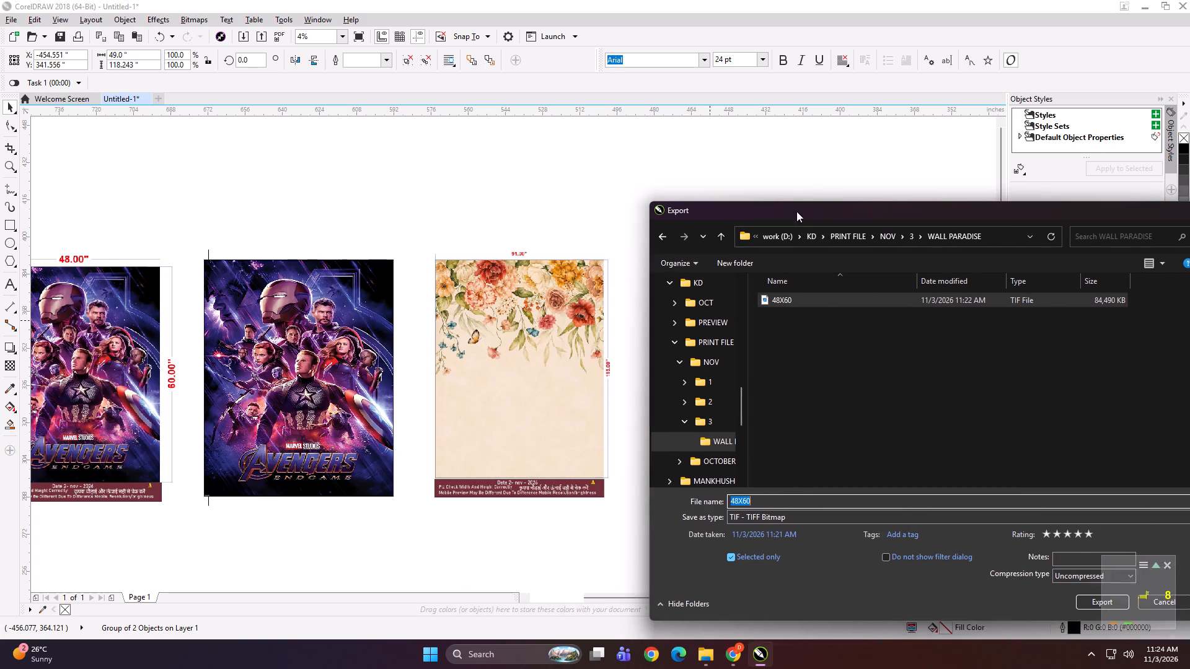
drag(796, 211, 856, 210)
click(856, 210)
drag(821, 199, 775, 178)
drag(851, 213, 780, 190)
click(779, 188)
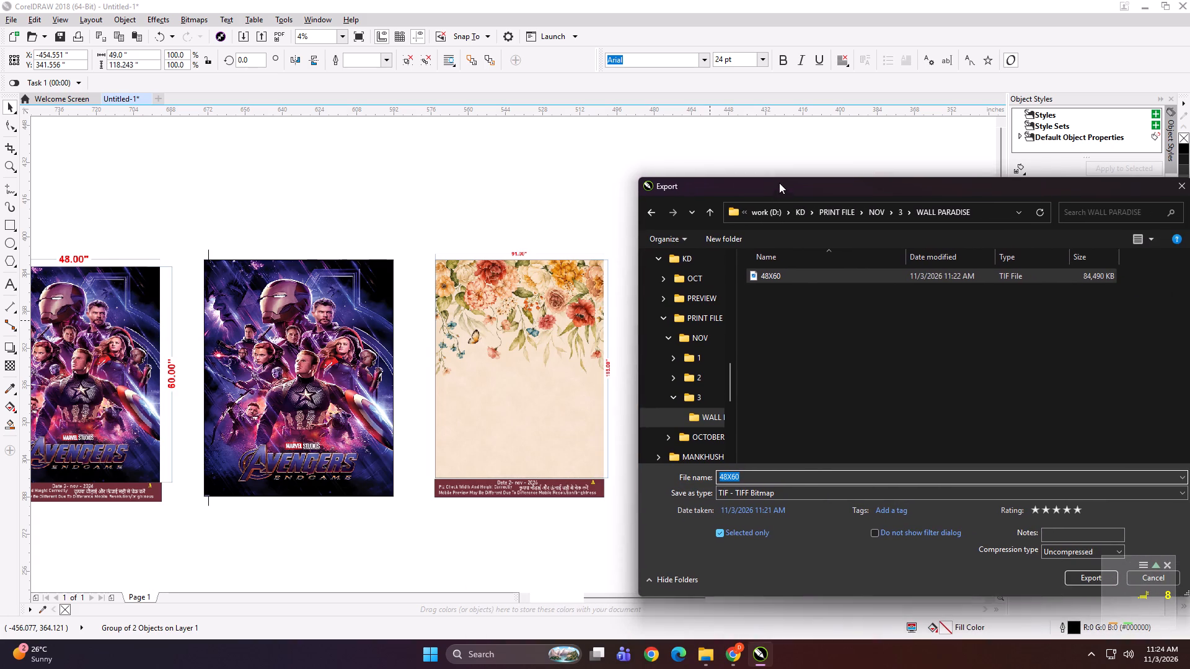
click(715, 237)
text(91x118)
key(Return)
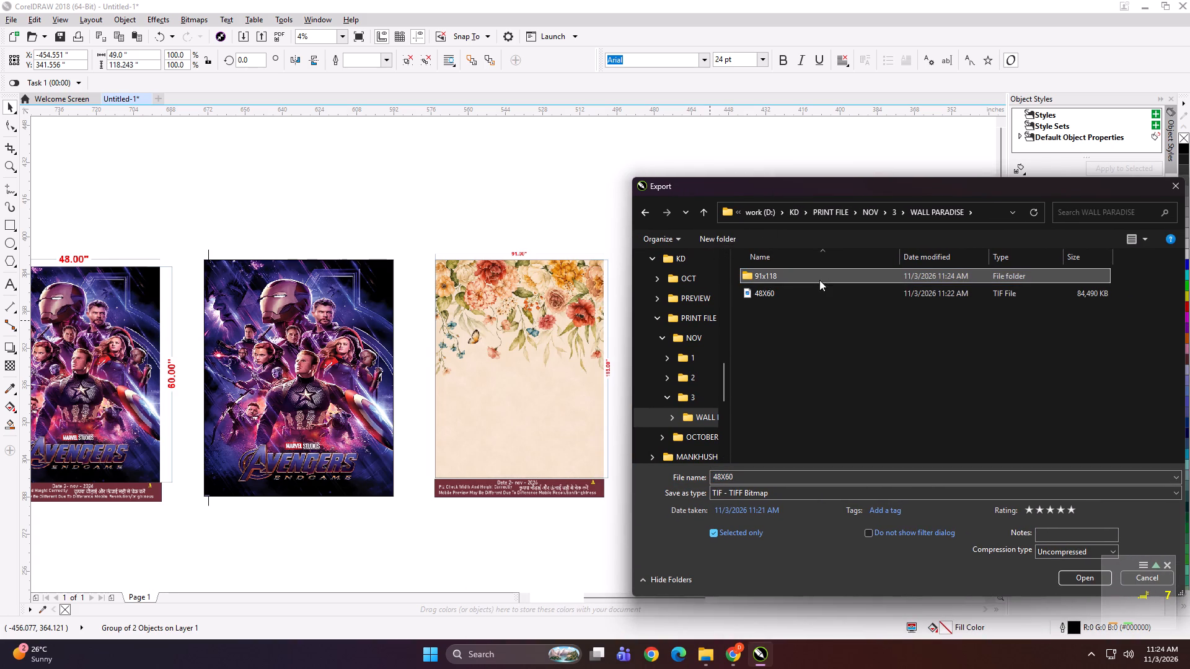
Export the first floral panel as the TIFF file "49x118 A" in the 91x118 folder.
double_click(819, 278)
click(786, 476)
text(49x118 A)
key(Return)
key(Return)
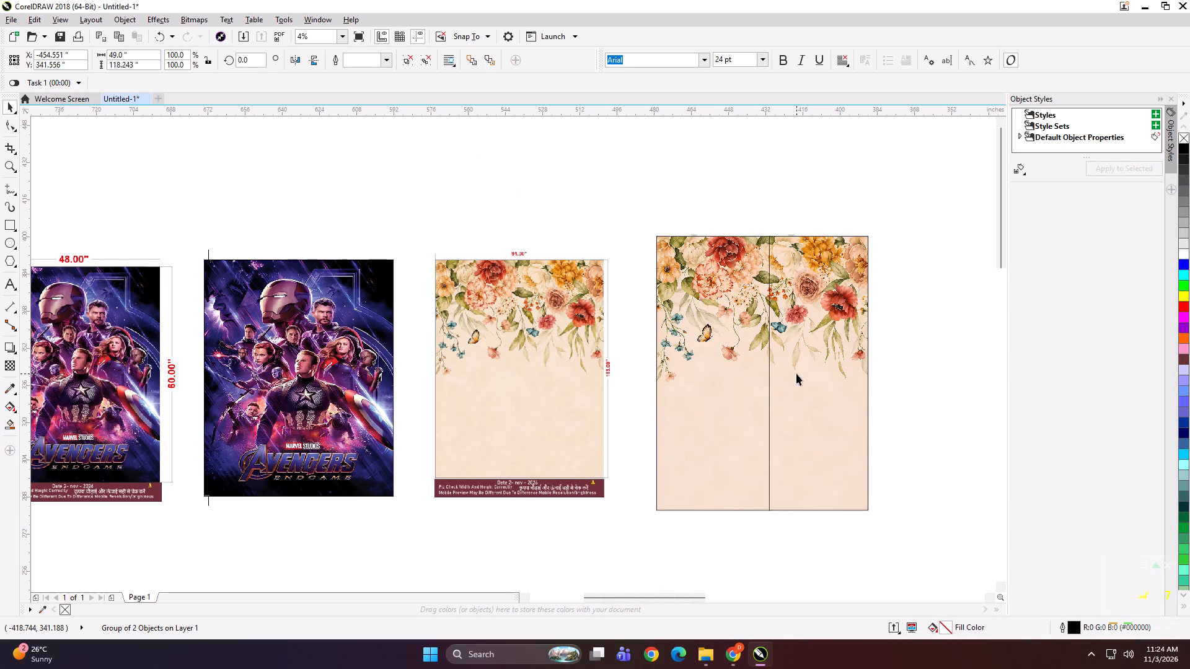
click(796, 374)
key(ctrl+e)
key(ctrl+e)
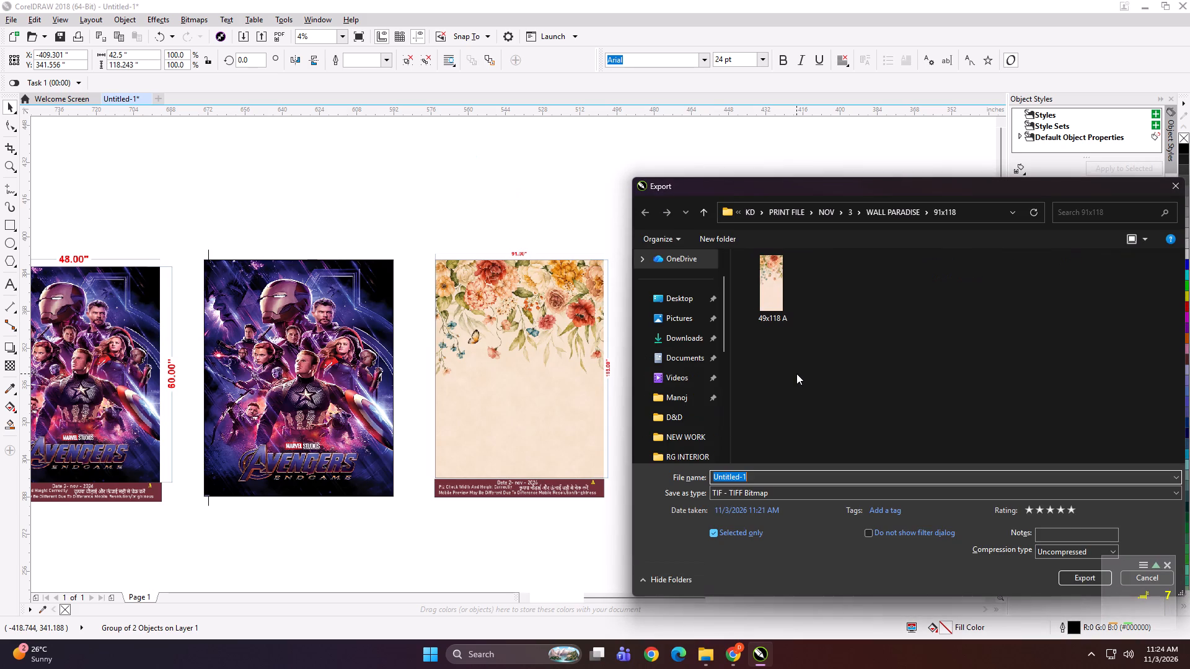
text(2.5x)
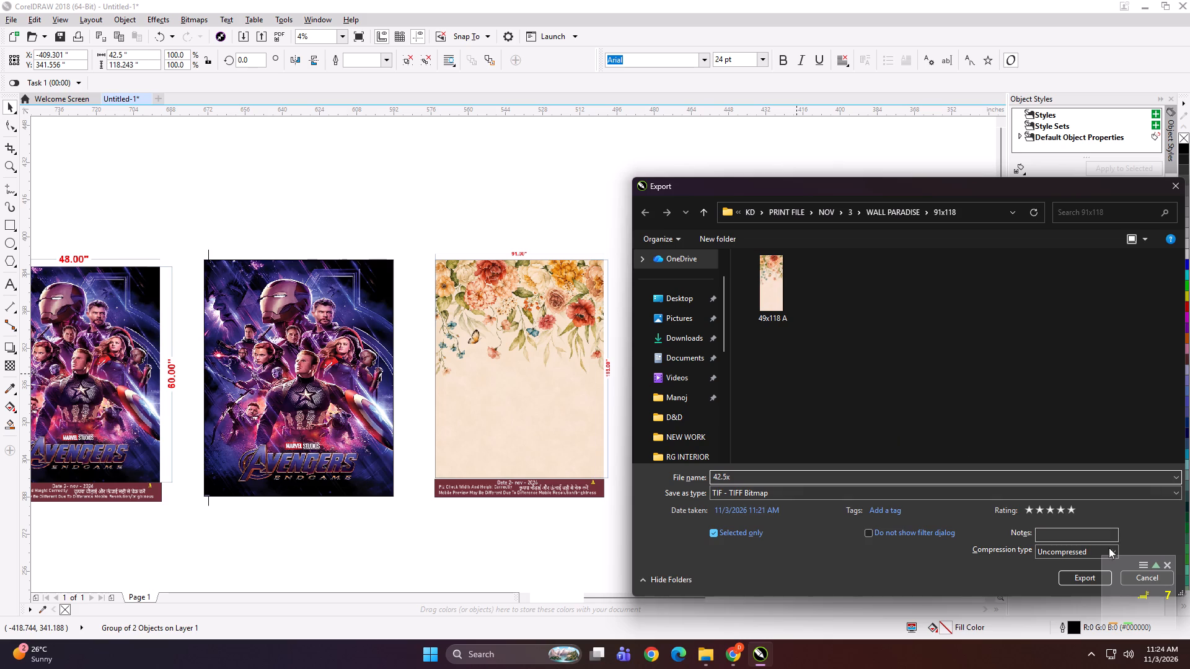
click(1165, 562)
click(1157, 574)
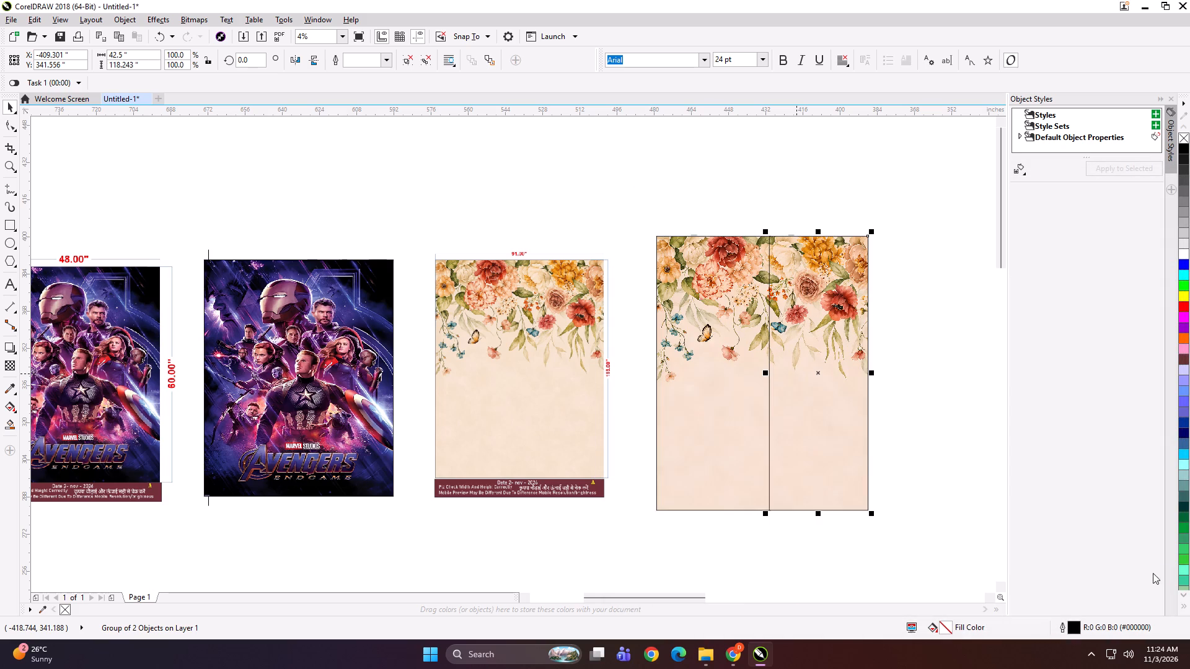
Undo the floral panels' grouping, labels and PowerClip back to two separate rectangles, and delete the second rectangle.
key(ctrl+z)
key(ctrl+z)
key(ctrl+z)
key(ctrl+z)
key(ctrl+z)
key(ctrl+z)
key(ctrl+z)
key(ctrl+z)
key(ctrl+z)
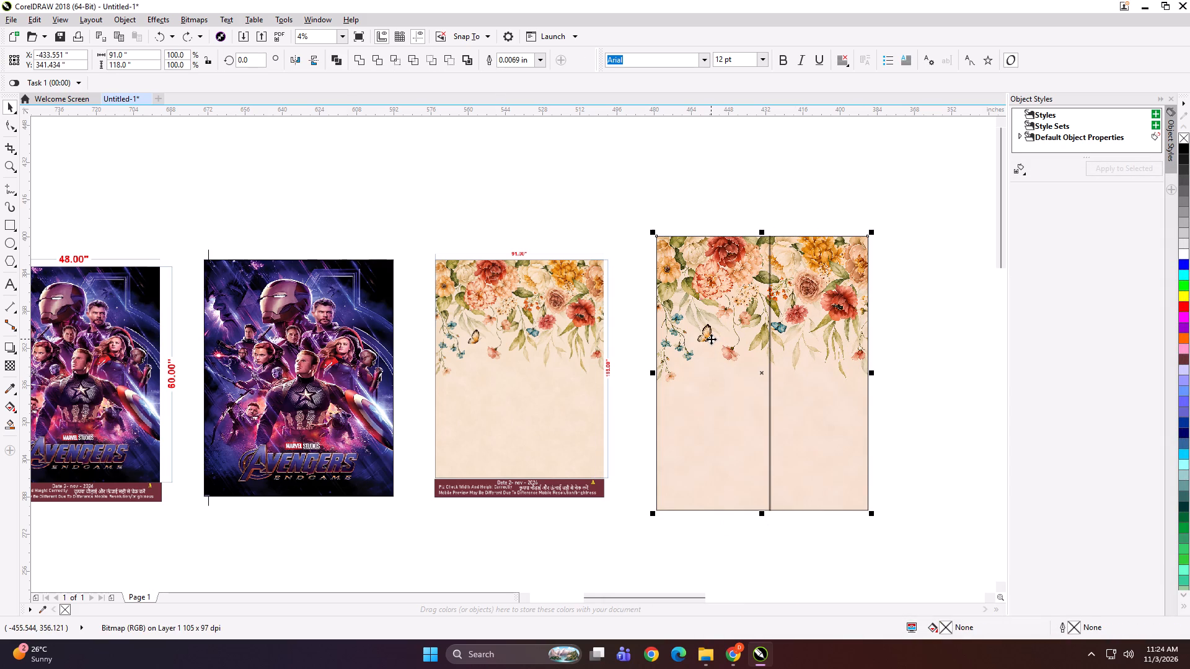
key(ctrl+z)
key(Delete)
Set the remaining rectangle's width to 53 inches and align it to the left edge of the floral image.
click(731, 312)
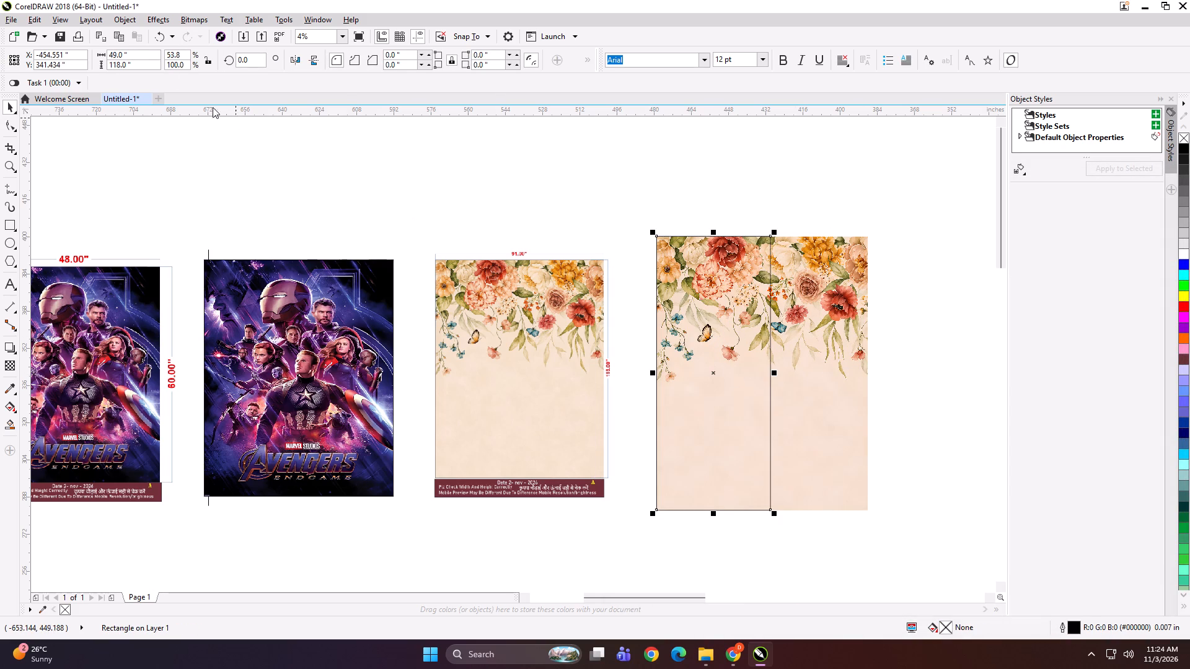
click(143, 56)
key(ctrl+a)
text(53)
key(Return)
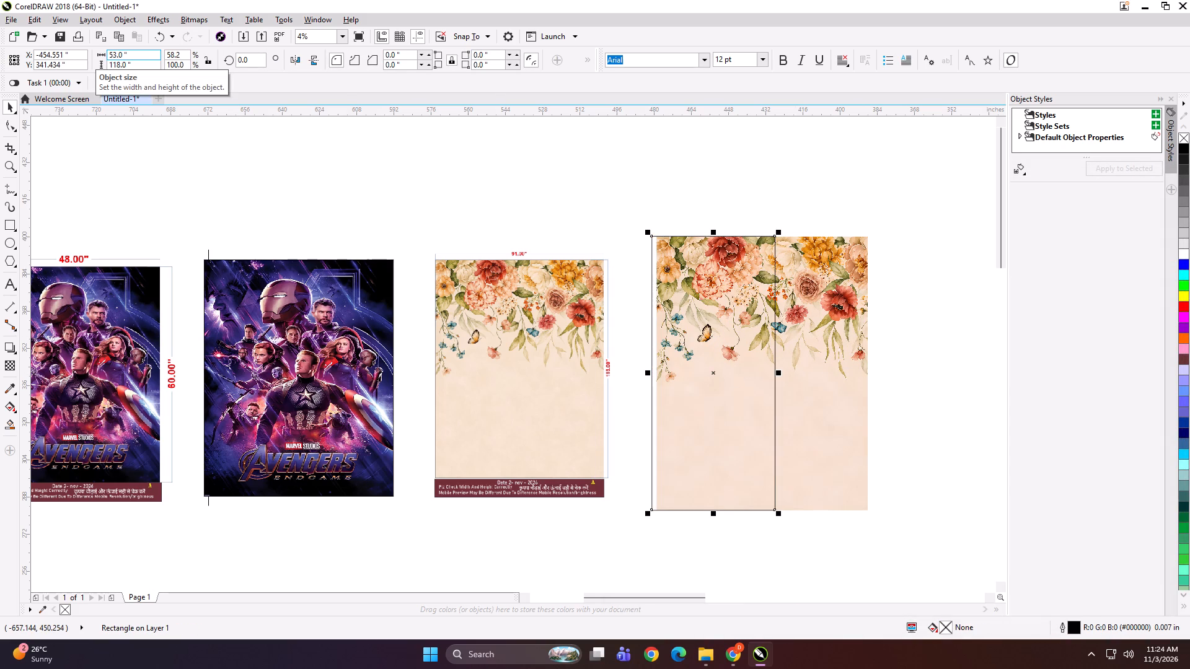
shift+click(854, 331)
key(l)
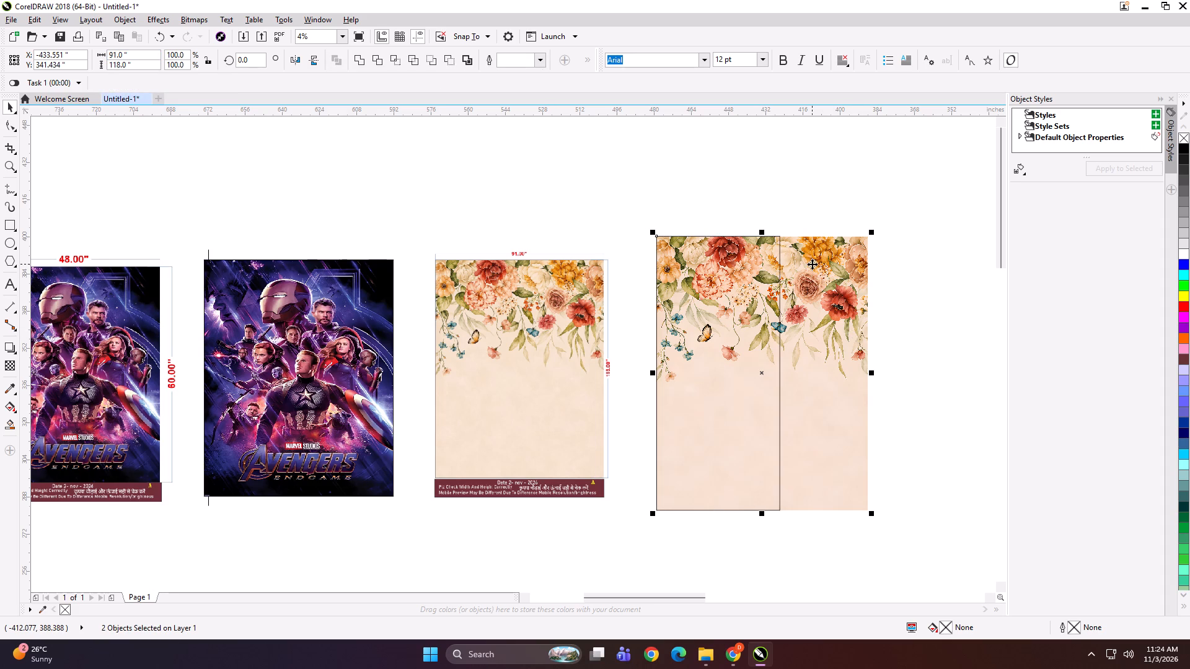
click(756, 183)
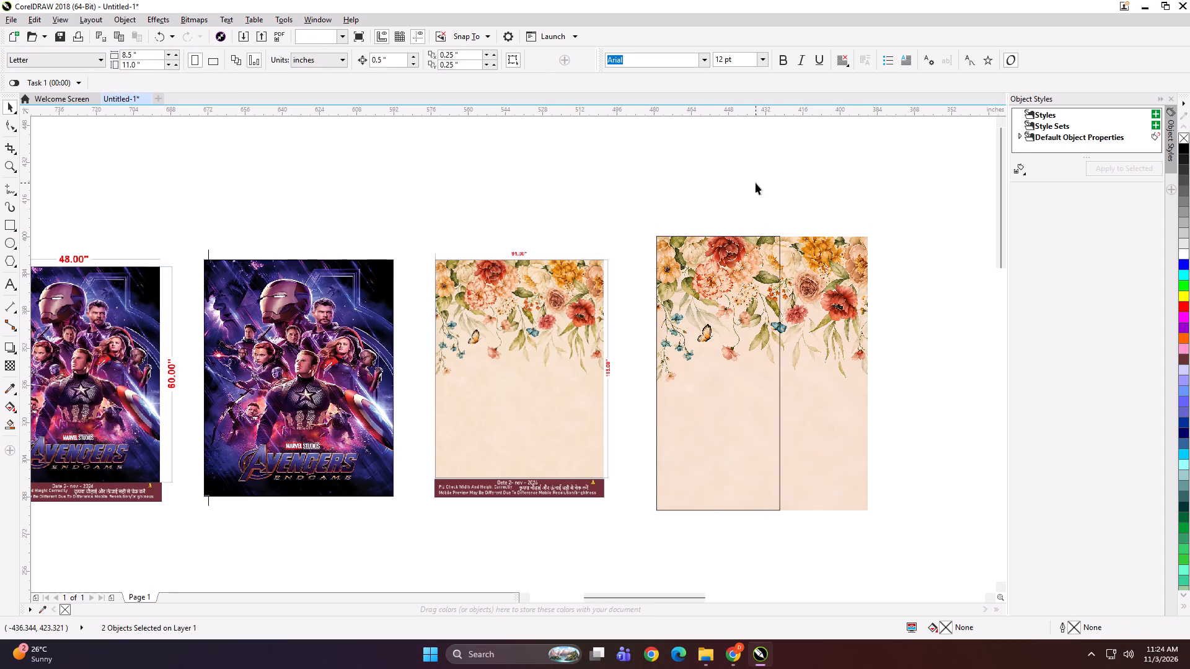
Mirror-copy the rectangle to its right, nudge it left 0.5 inch, and narrow it to 38.5 inches at the image's right edge.
click(713, 367)
drag(653, 372, 840, 377)
ctrl+right_click(840, 377)
key(Left)
drag(907, 374, 885, 373)
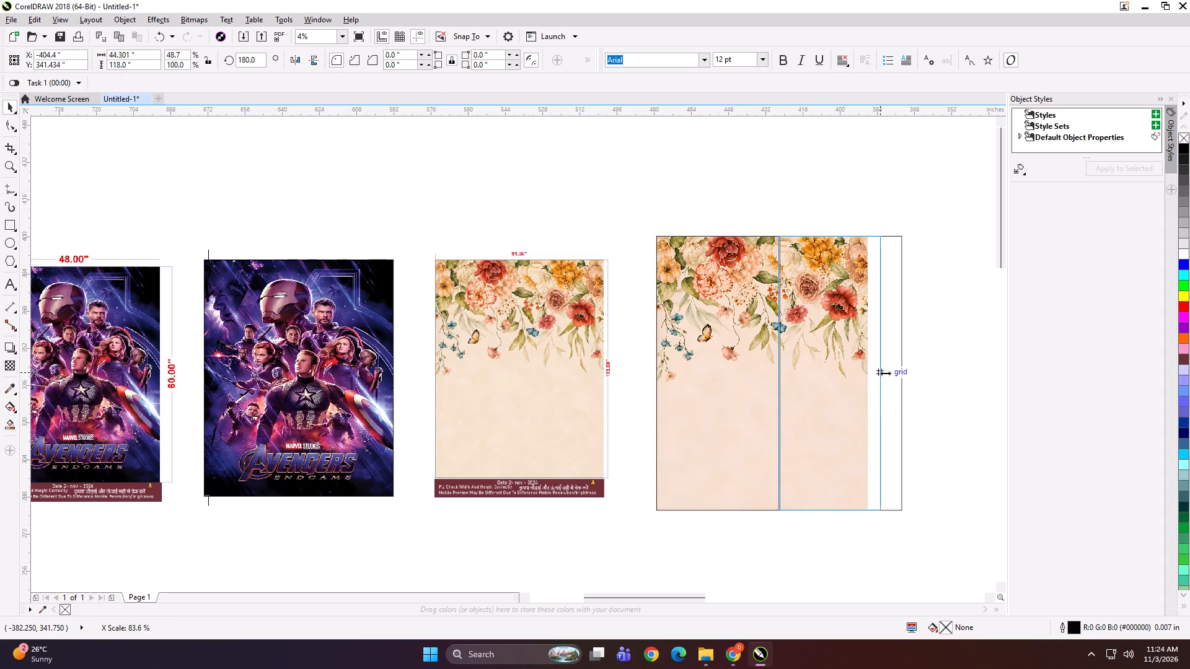
drag(885, 373, 876, 373)
Group the two rectangles, PowerClip the floral image into them, and ungroup them into two separate panels.
shift+click(751, 350)
key(ctrl+g)
click(714, 204)
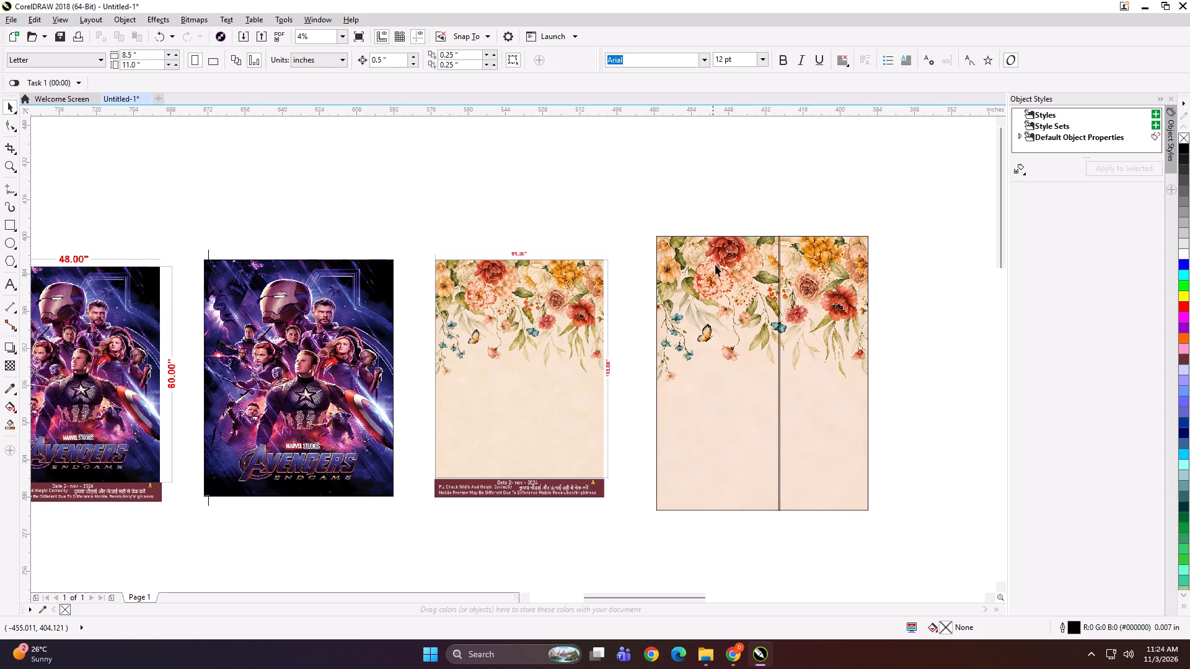
alt+click(718, 323)
key(shift+Return)
click(736, 348)
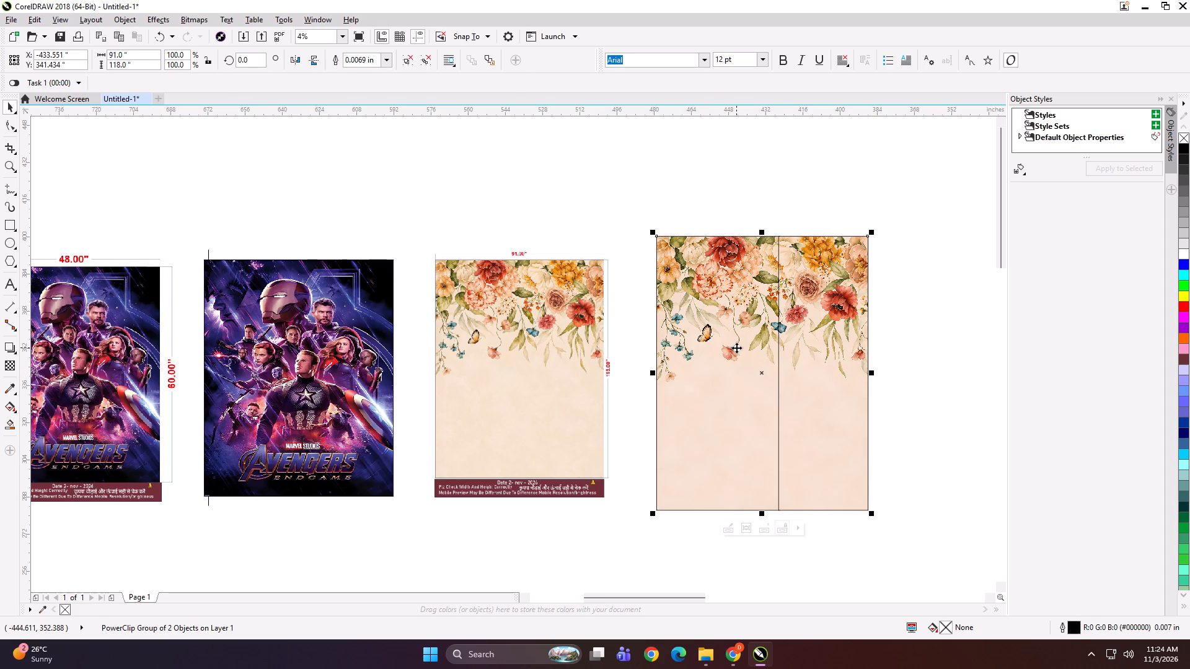
key(ctrl+u)
click(715, 215)
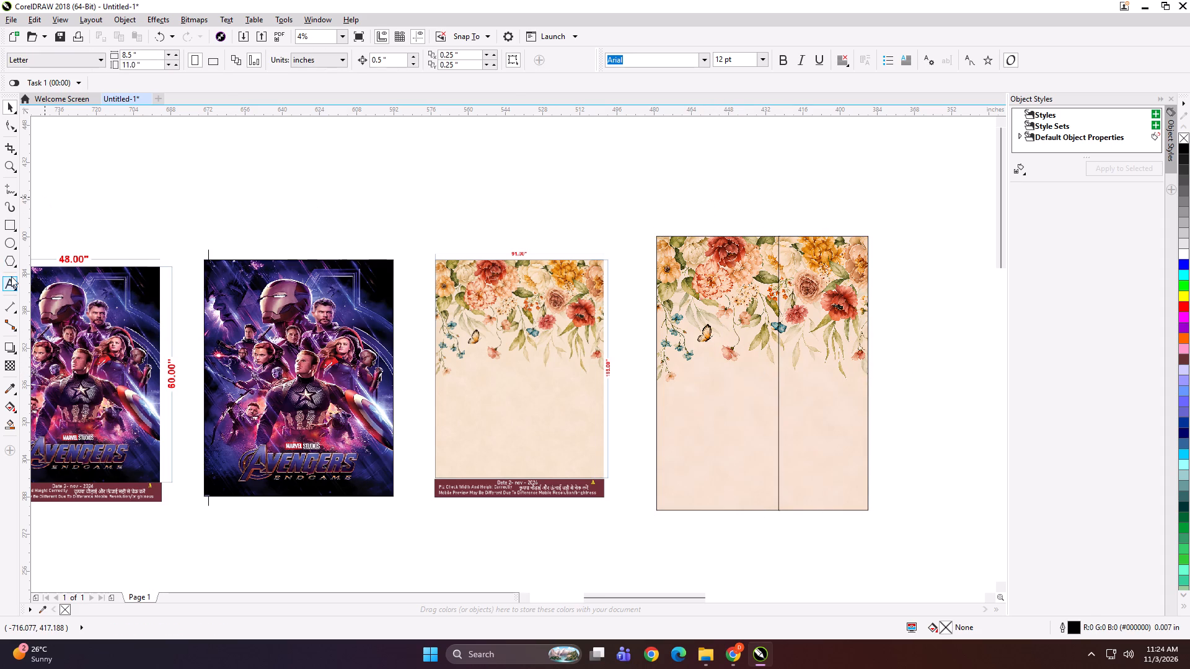
Add the text label "91*118 PANEL 1" on the top edge of the first floral panel.
click(11, 276)
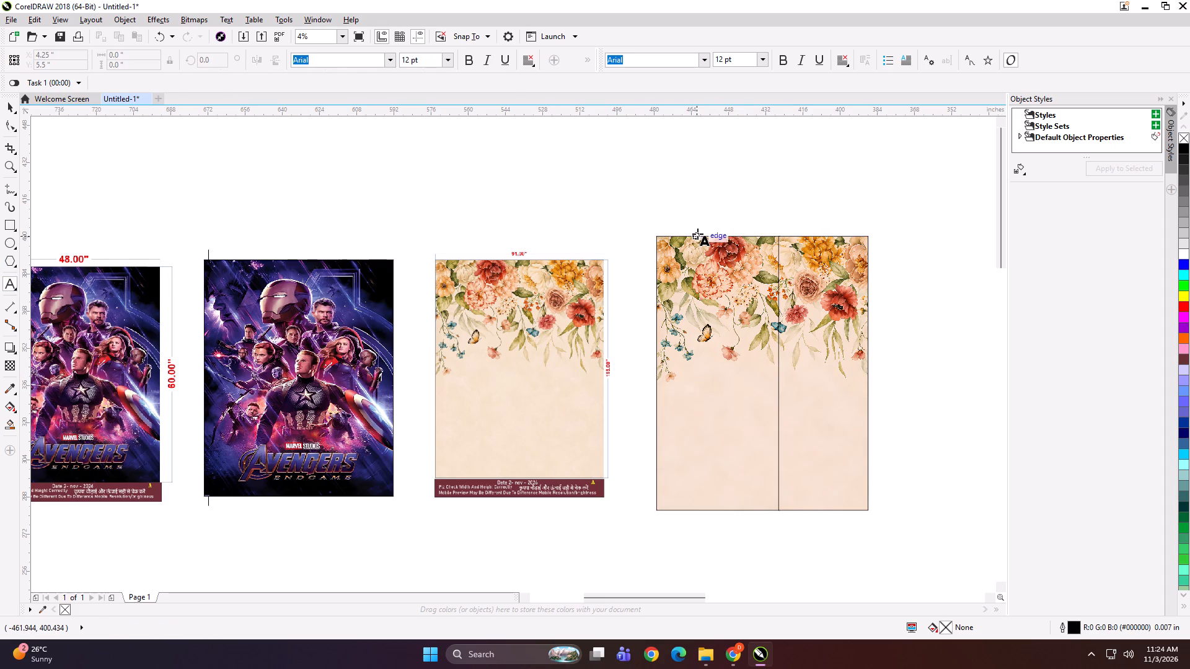
click(697, 234)
text(1*118 PANEL 1)
key(ctrl+a)
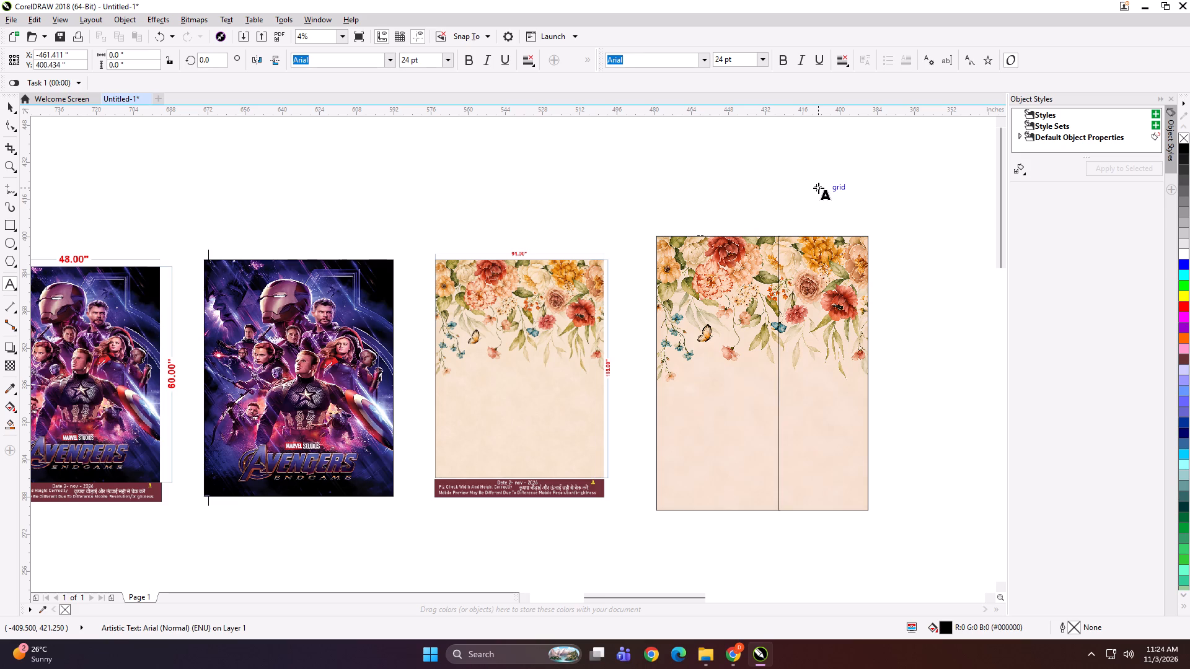
Copy the label text to the second floral panel's top edge and change it to "91*118 PANEL 2".
key(ctrl+c)
scroll(827, 241, up, 2)
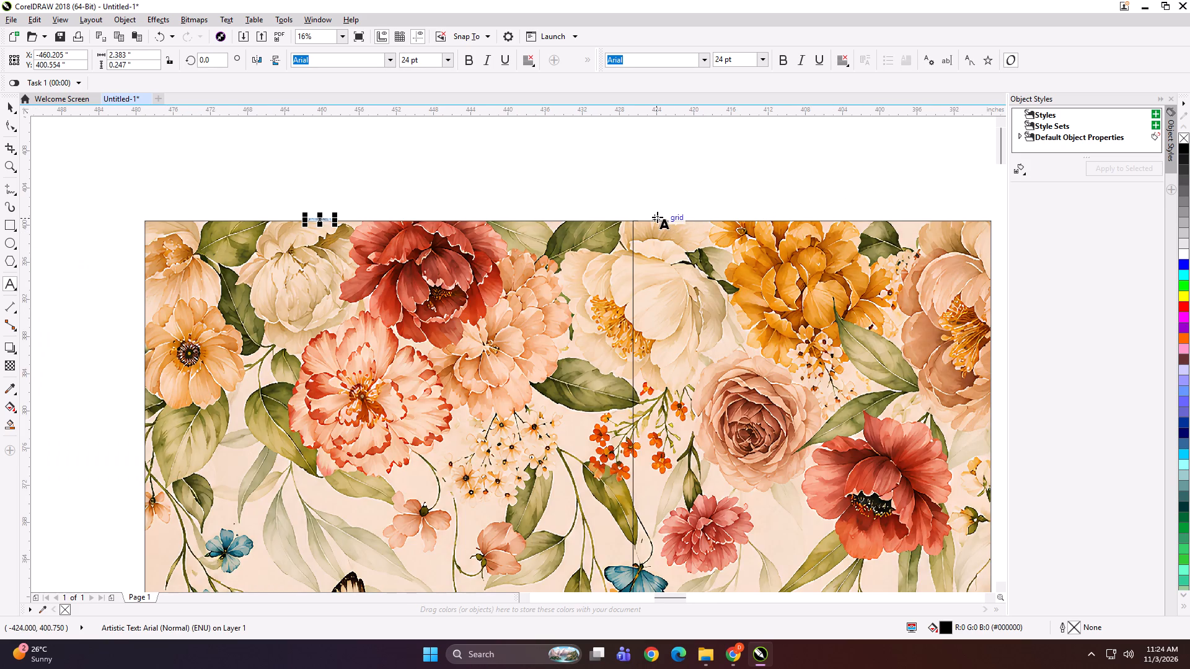
click(671, 219)
scroll(681, 220, up, 2)
key(ctrl+v)
key(BackSpace)
key(2)
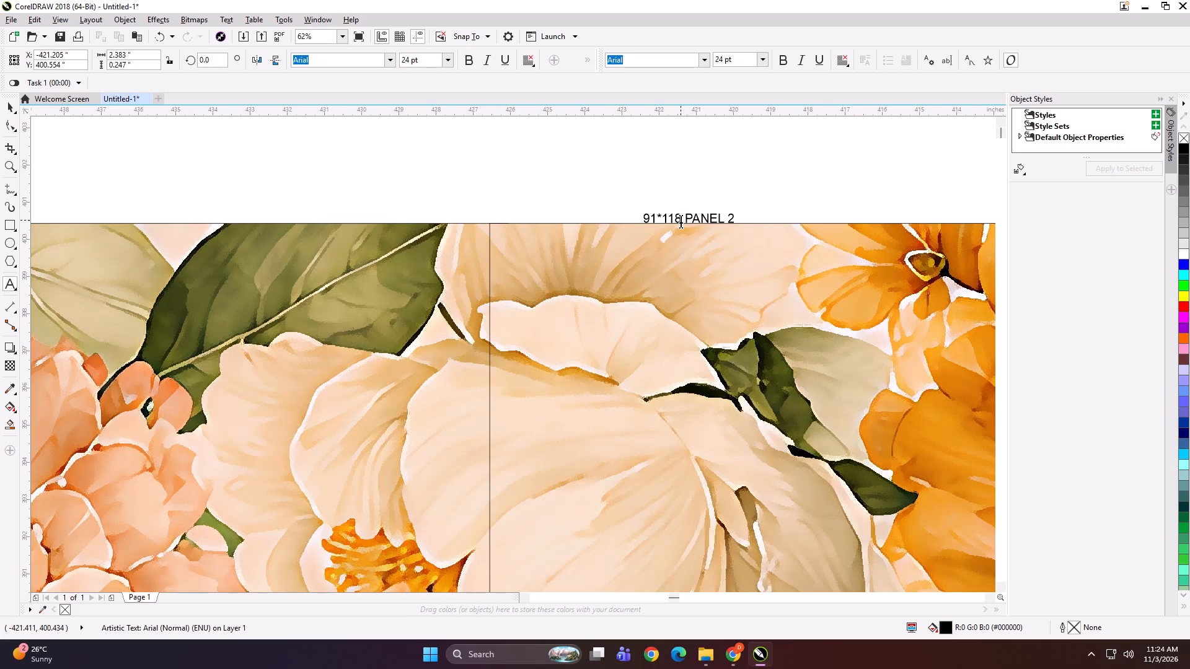
scroll(681, 220, down, 4)
Group each floral panel with its own text label, the second panel first.
click(11, 107)
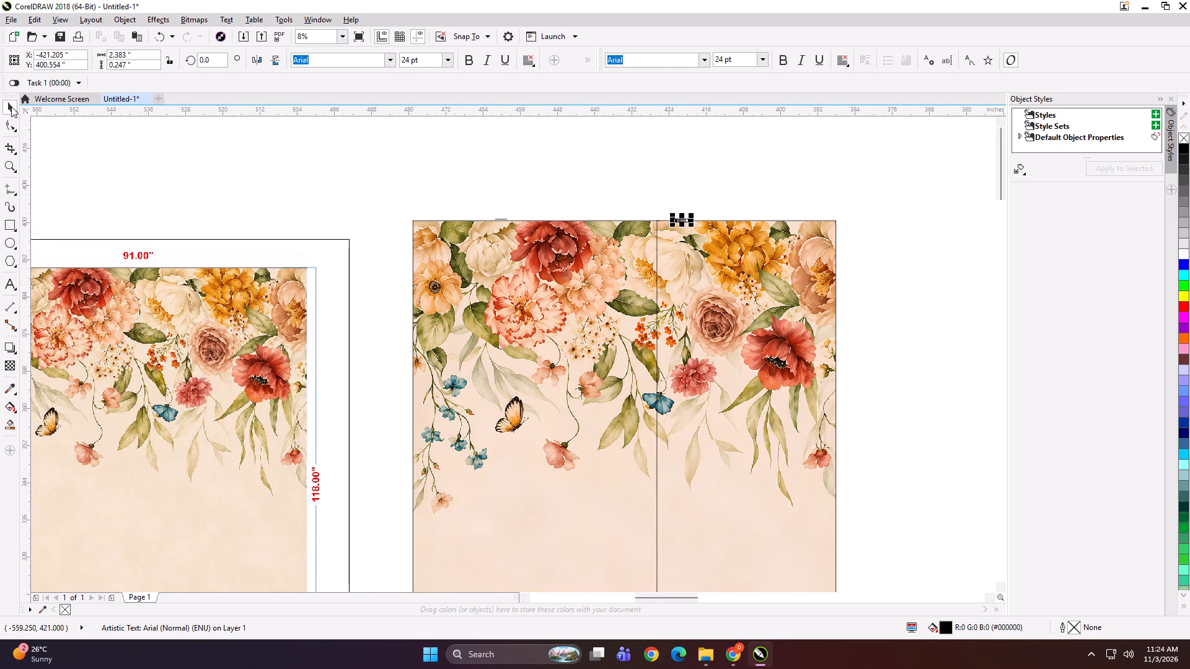
shift+click(718, 295)
scroll(738, 272, down, 1)
key(ctrl+g)
drag(715, 215, 570, 303)
shift+click(614, 296)
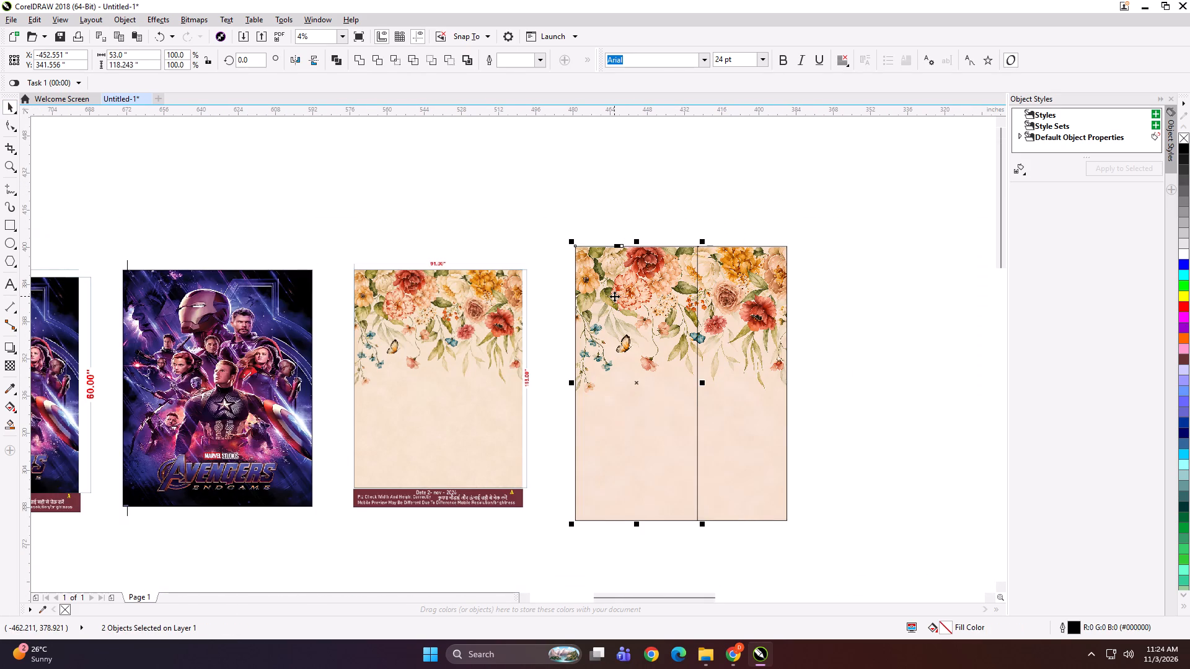
key(ctrl+g)
Delete the 49x118 A file from the 91x118 folder and export the first floral panel there as the TIFF "53x118 A".
key(ctrl+e)
click(762, 276)
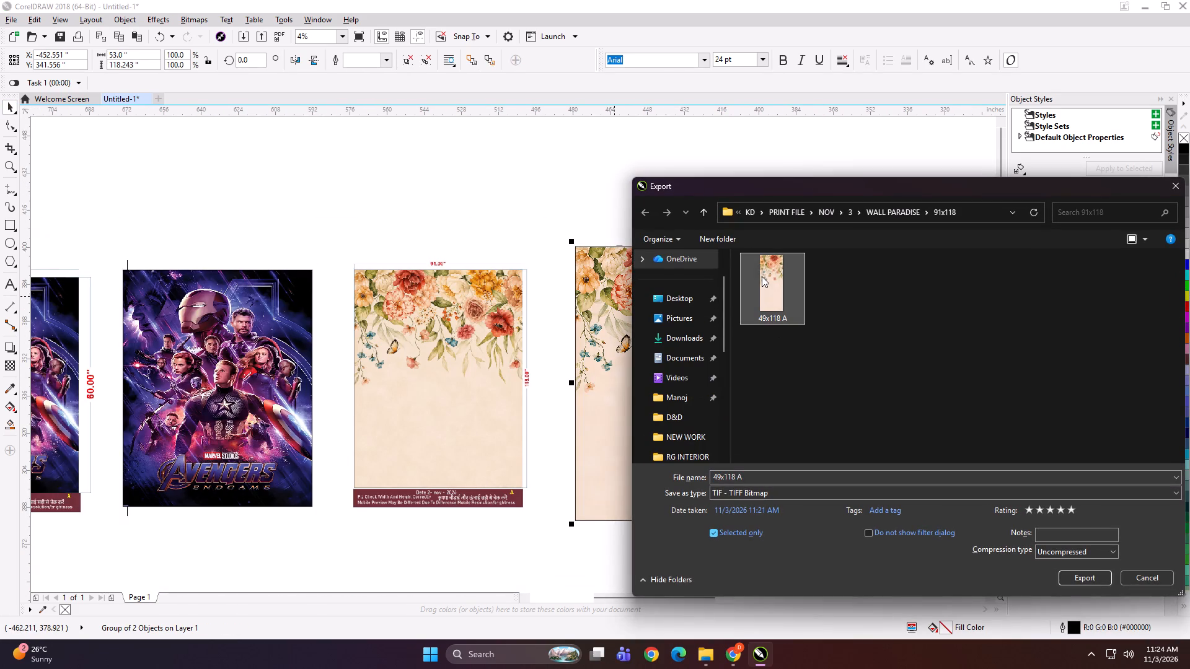
key(Delete)
click(772, 478)
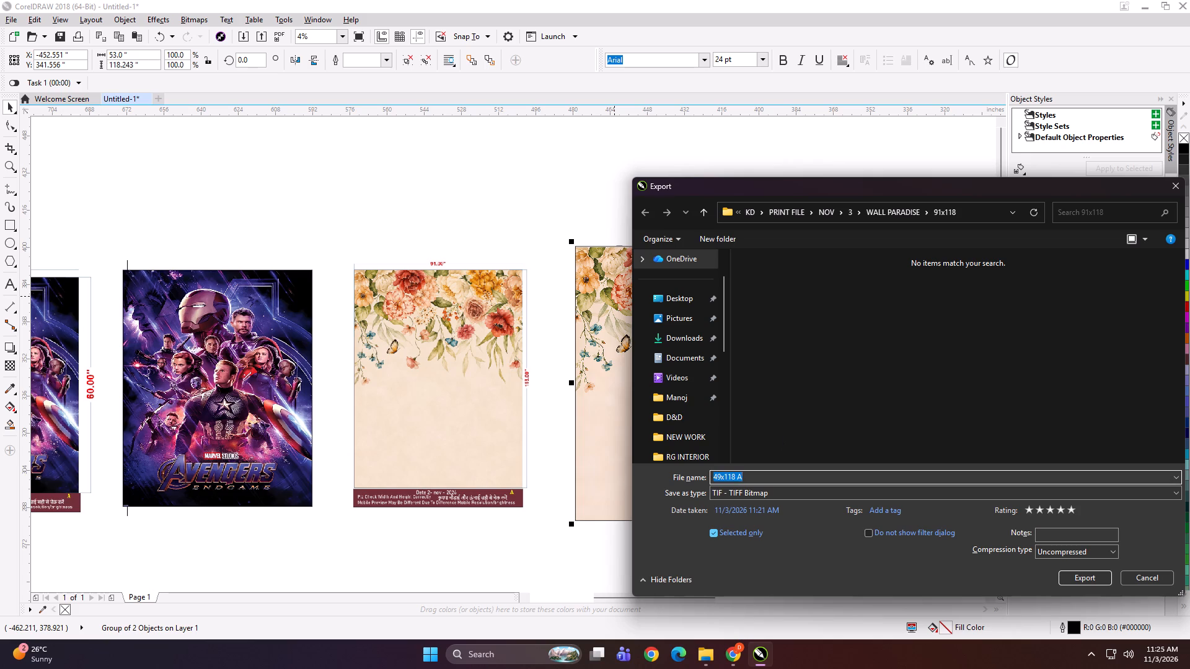
text(53x11 8A)
key(space)
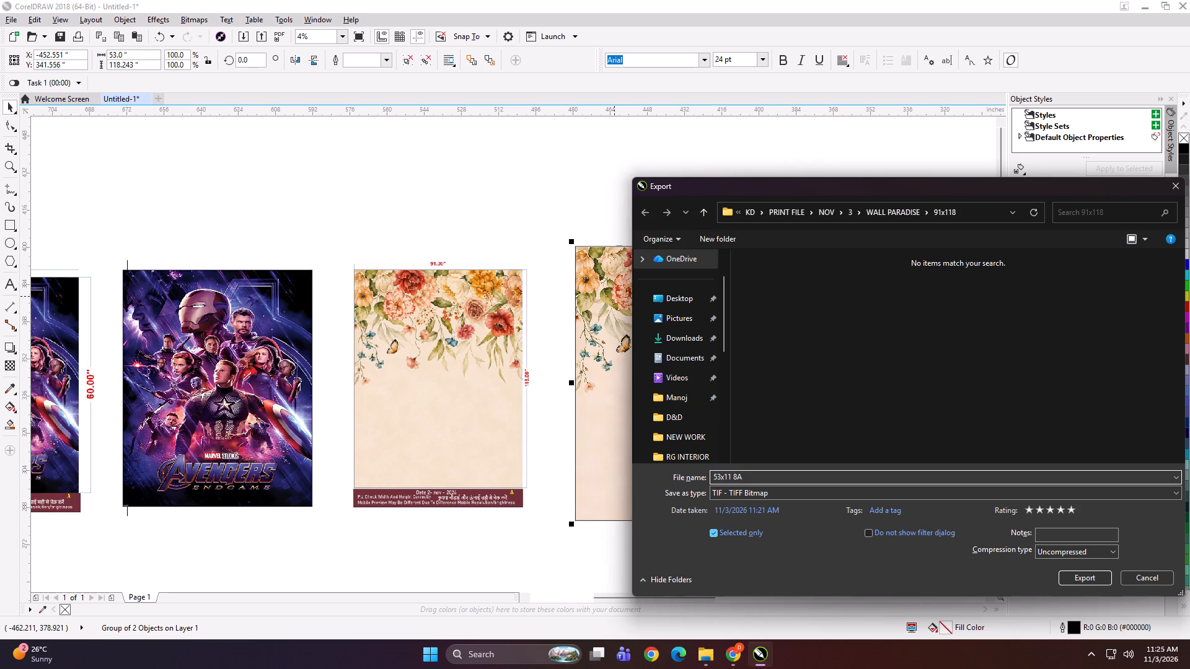
key(BackSpace)
key(BackSpace)
key(BackSpace)
key(BackSpace)
text(8 A)
key(Return)
key(Return)
Export the second floral panel as the TIFF file "38.5x118 B" in the 91x118 folder.
click(765, 478)
key(ctrl+e)
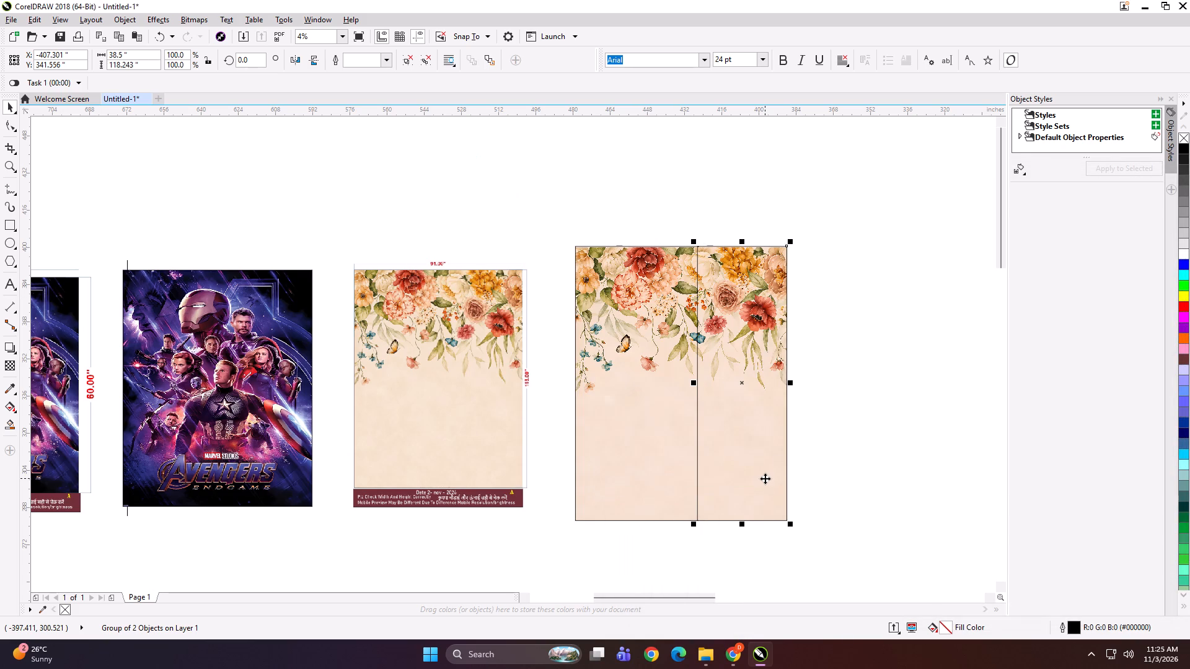
click(811, 455)
click(756, 364)
key(ctrl+e)
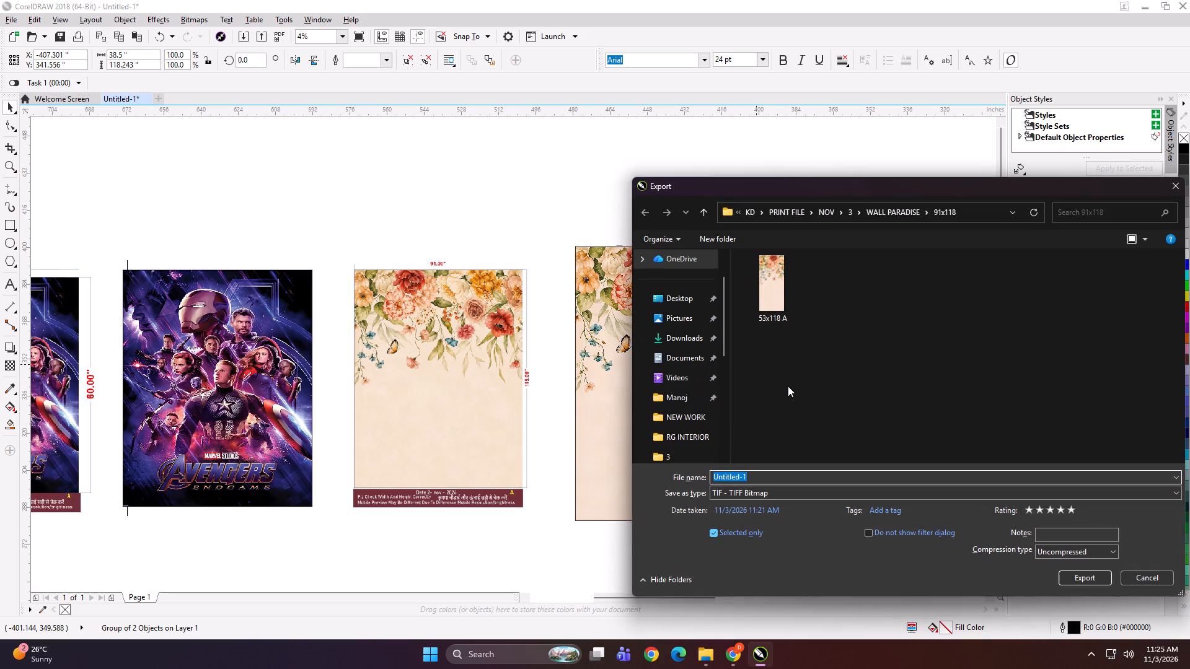
text(8.5x118 B)
key(Return)
key(Return)
Nudge the second floral panel 3 inches to the right, away from the first panel.
key(Right)
key(Right)
key(Right)
key(Right)
key(Right)
key(Right)
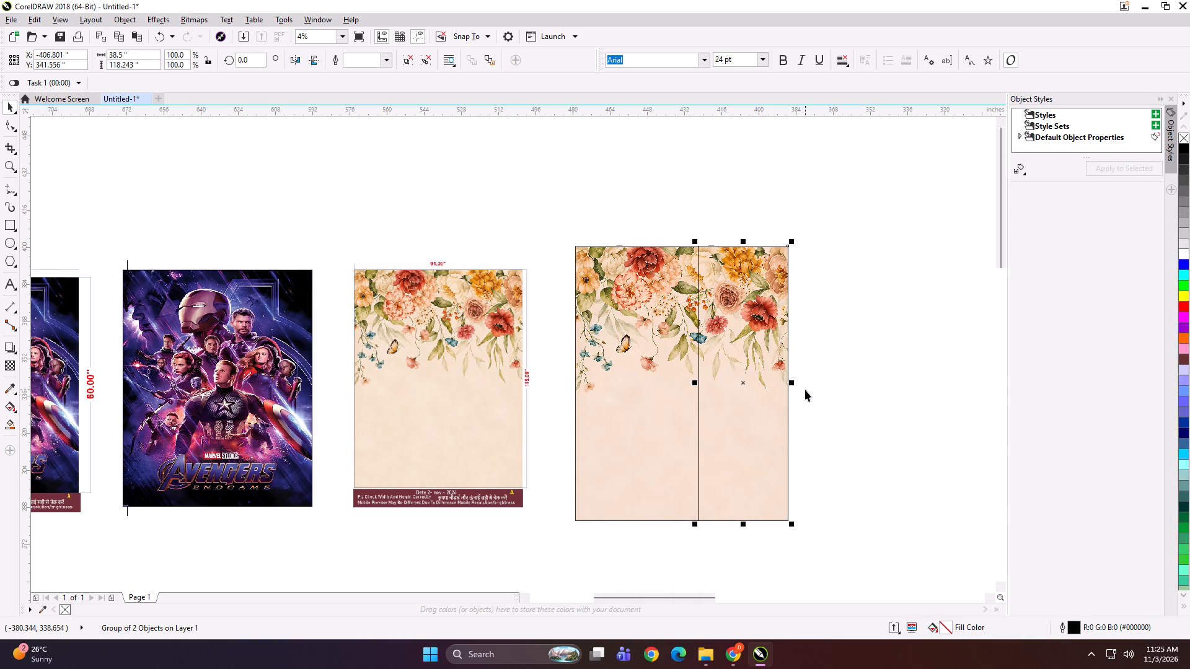
Shrink the two floral panels together slightly and move them closer to the floral preview.
shift+click(654, 326)
shift+drag(568, 242, 569, 240)
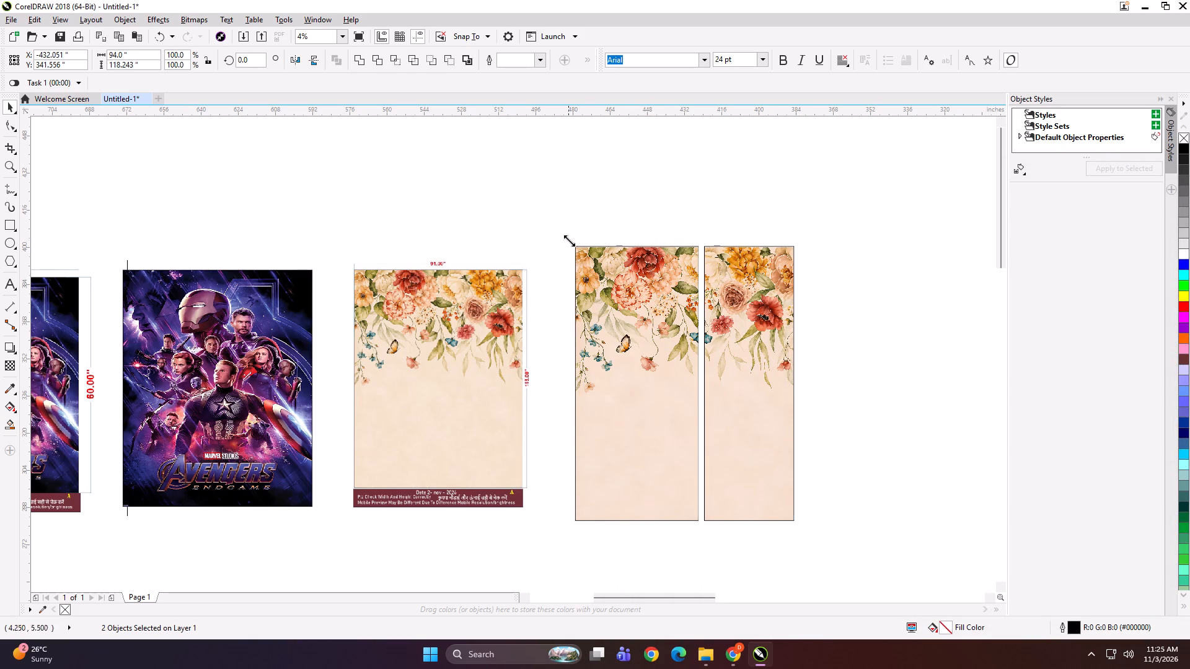
shift+drag(569, 240, 575, 249)
drag(623, 340, 603, 340)
shift+click(436, 340)
Group the Avengers and floral previews with their prepared images and panels, and move the group into the empty area above.
scroll(587, 291, down, 2)
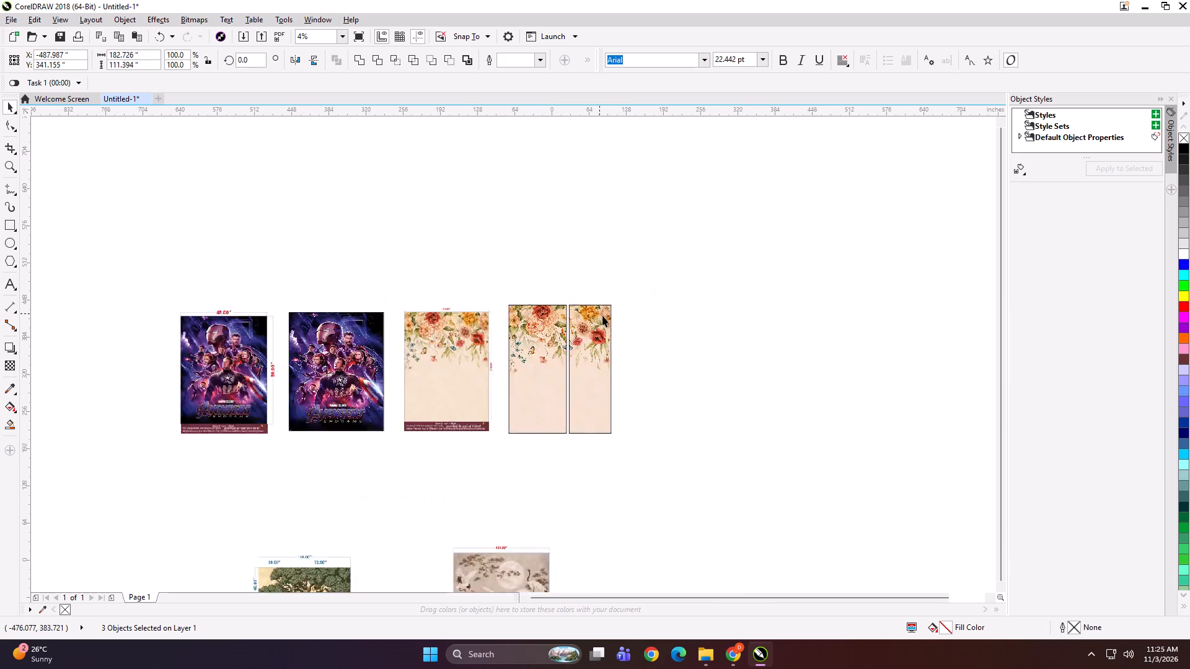
click(465, 265)
drag(64, 281, 395, 411)
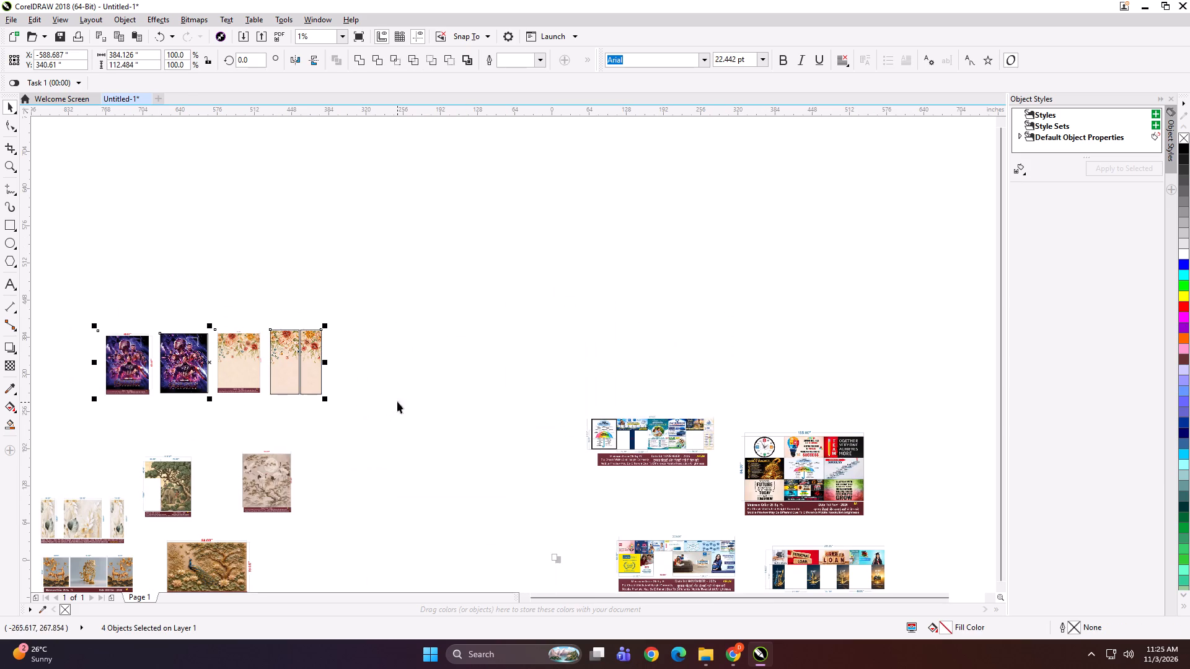
key(ctrl+g)
drag(188, 374, 317, 325)
Scale the Avengers and floral group down proportionally to about 8 inches wide, repositioning it on the empty canvas.
scroll(324, 312, up, 1)
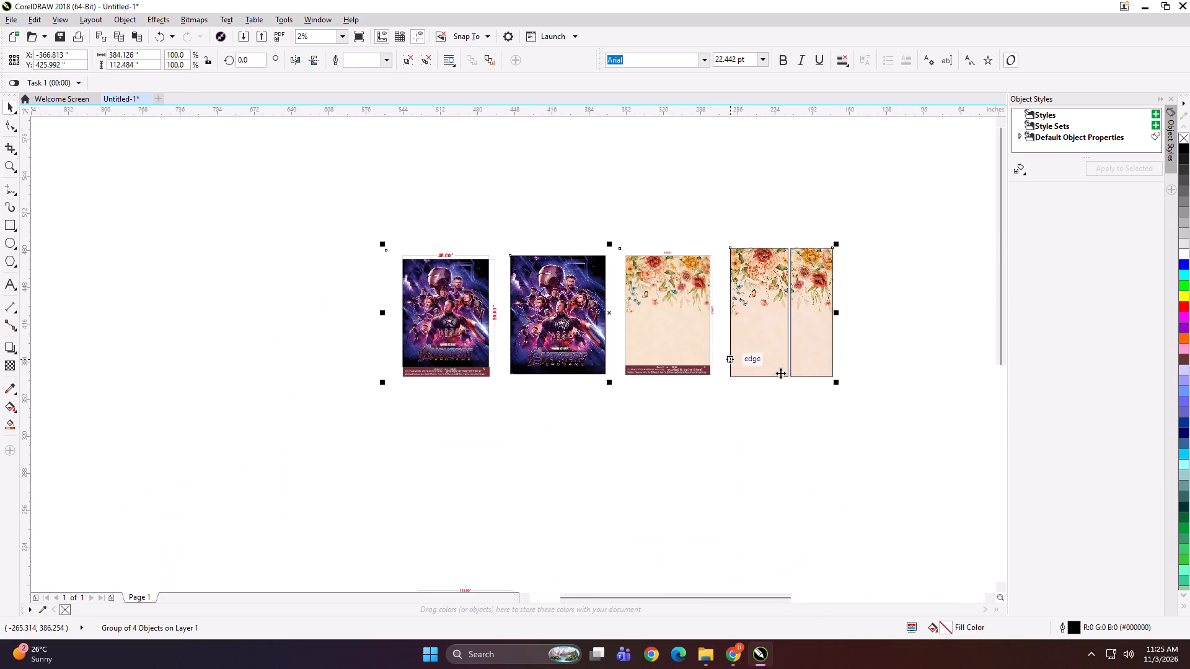
scroll(832, 375, up, 1)
shift+drag(839, 388, 689, 370)
shift+drag(532, 321, 459, 288)
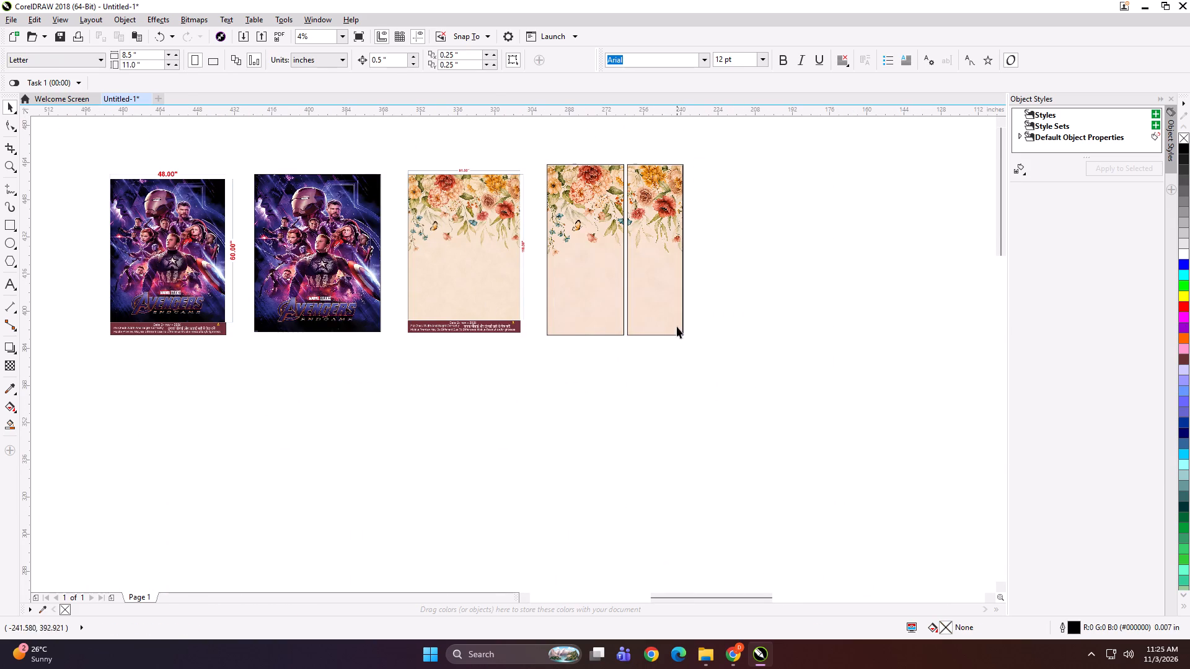
click(677, 326)
shift+drag(690, 343, 659, 334)
shift+drag(545, 303, 482, 281)
shift+click(482, 281)
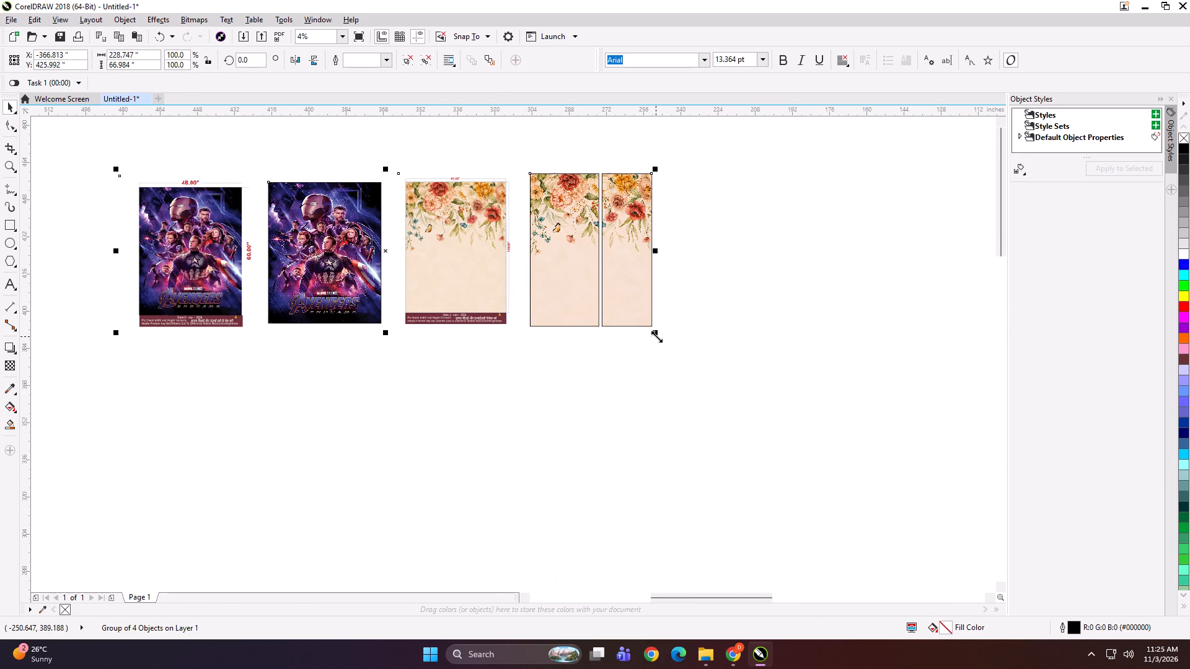
drag(656, 336, 583, 321)
shift+double_click(502, 295)
drag(433, 253, 491, 313)
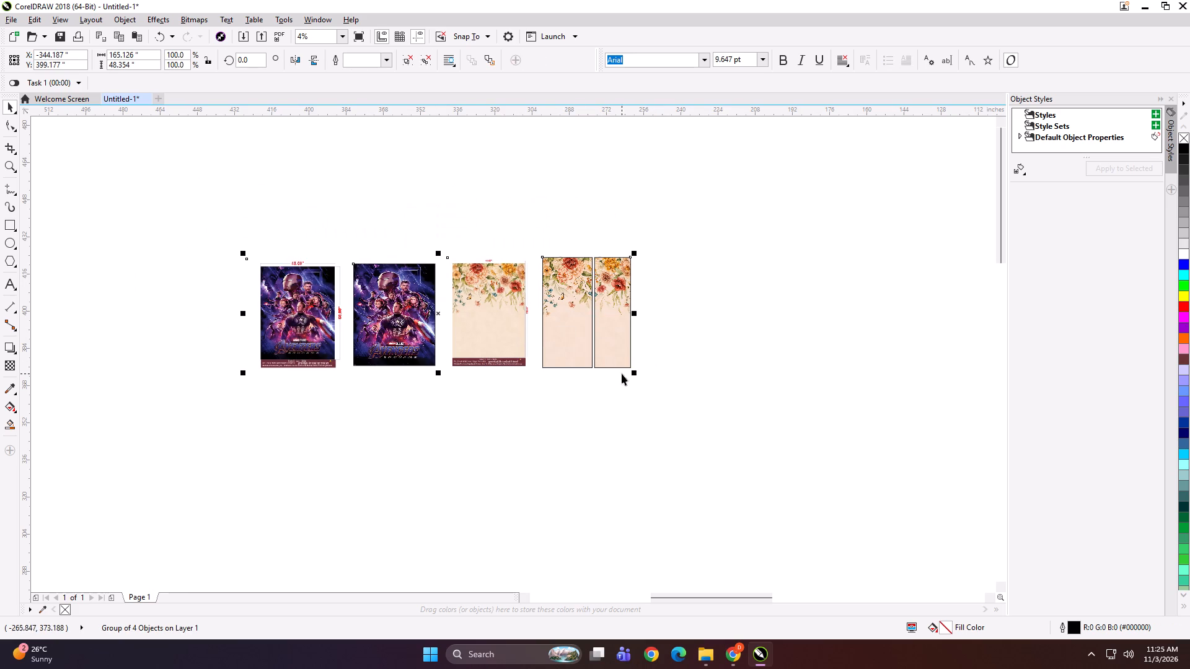
shift+drag(638, 374, 467, 325)
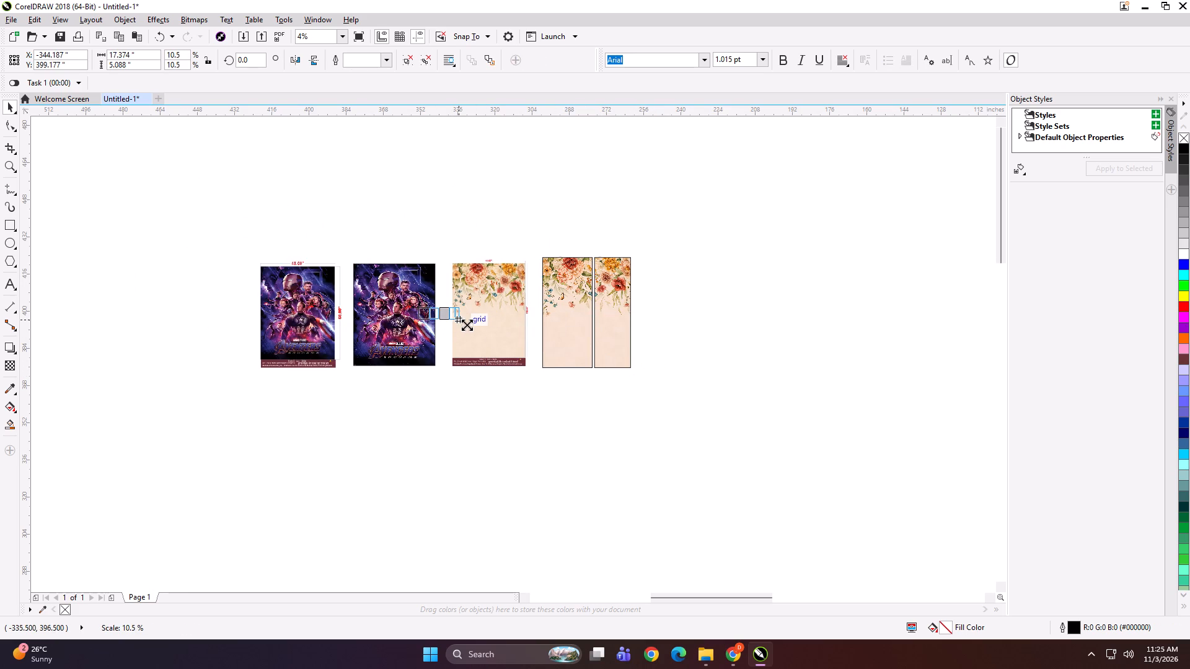
shift+drag(467, 325, 459, 325)
Export the reduced Avengers and floral group under the file name SGFDG.
scroll(408, 307, up, 1)
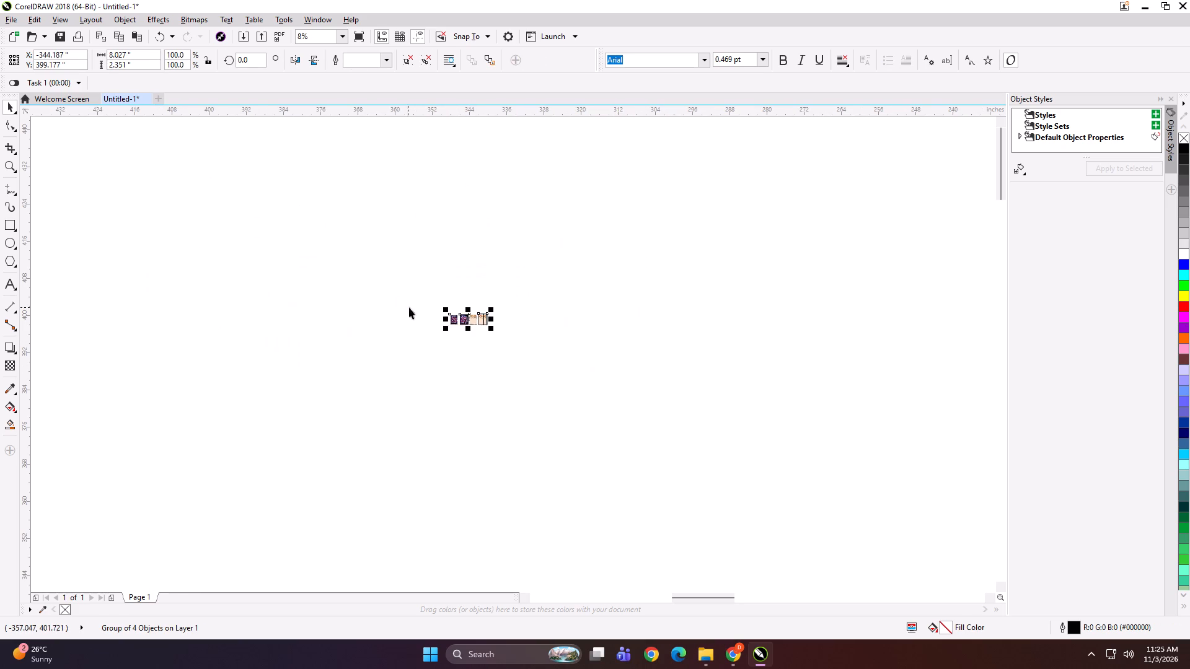
scroll(469, 308, up, 3)
key(ctrl+e)
text(SGFDG)
key(Return)
key(Return)
key(Return)
key(Return)
Delete the reduced Avengers and floral group and return to a view of all remaining designs.
key(Delete)
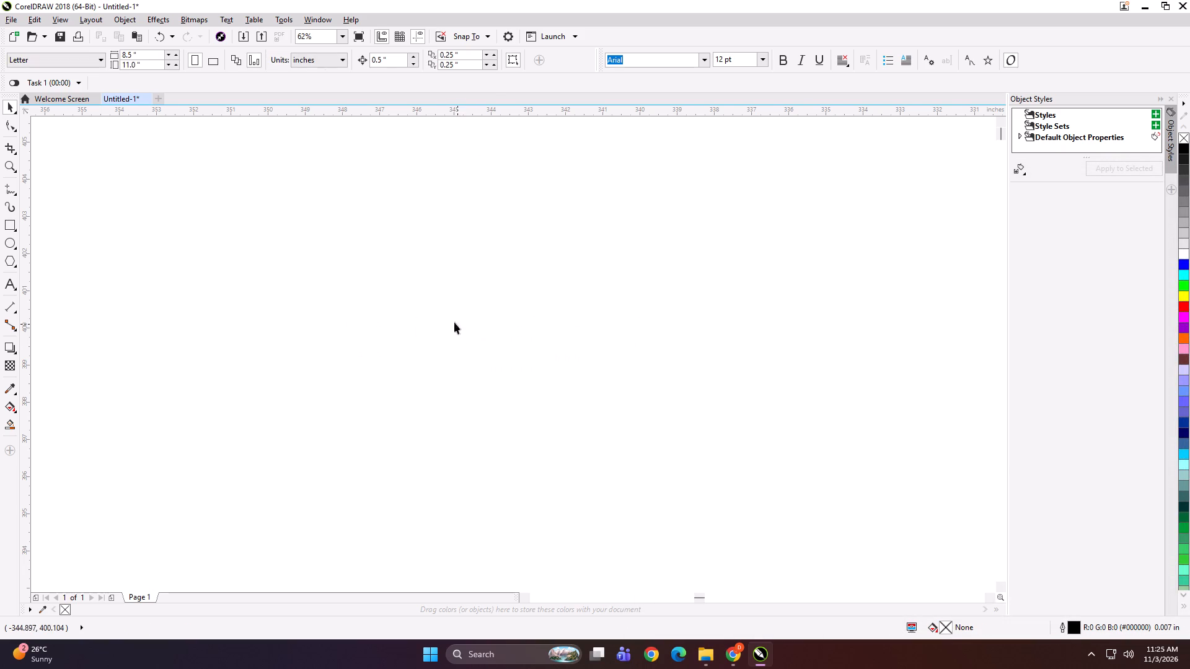
key(F4)
click(499, 313)
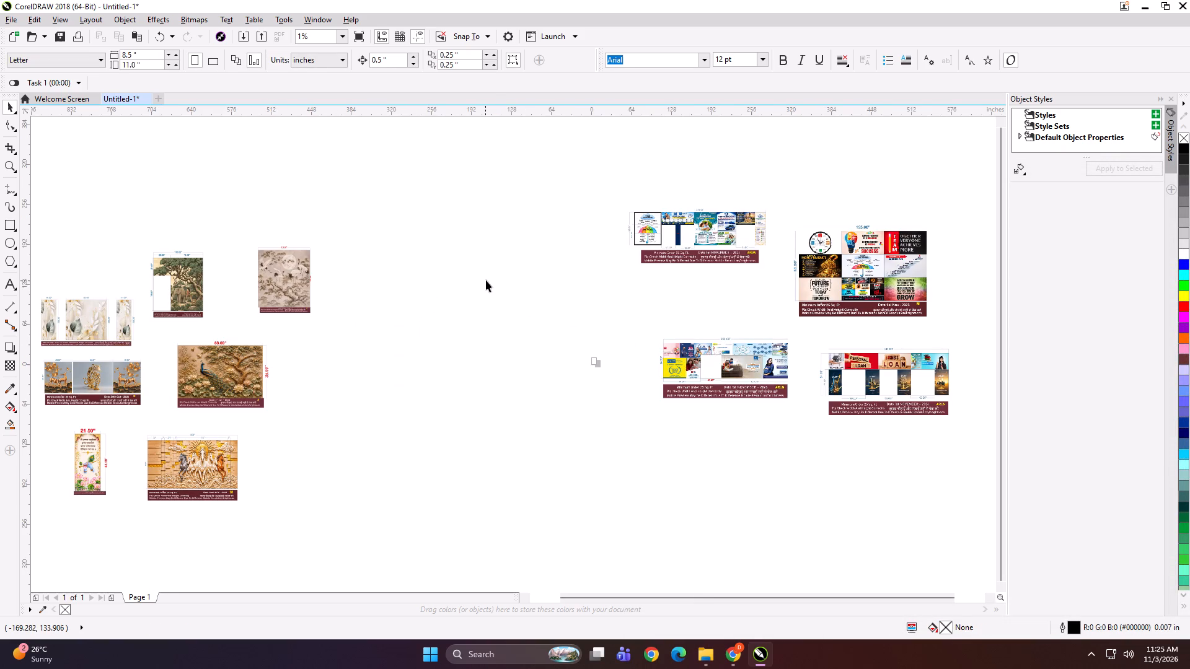
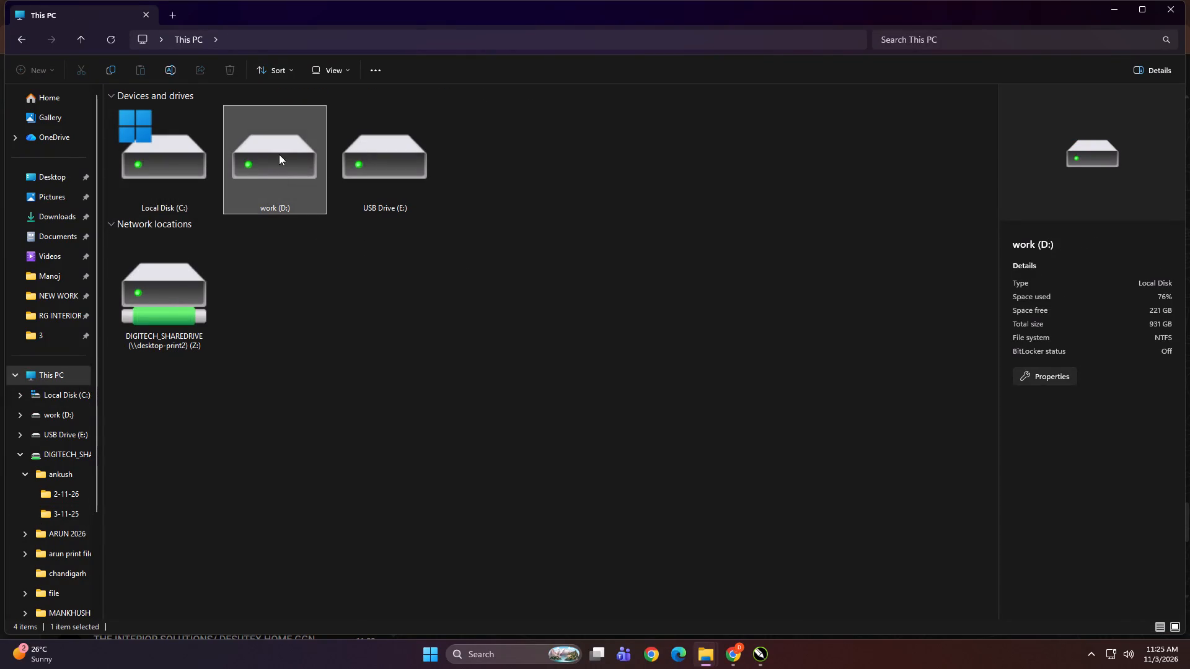
Copy the WALL PARADISE folder from KD > PRINT FILE > NOV > 3 on the work (D:) drive.
triple_click(283, 308)
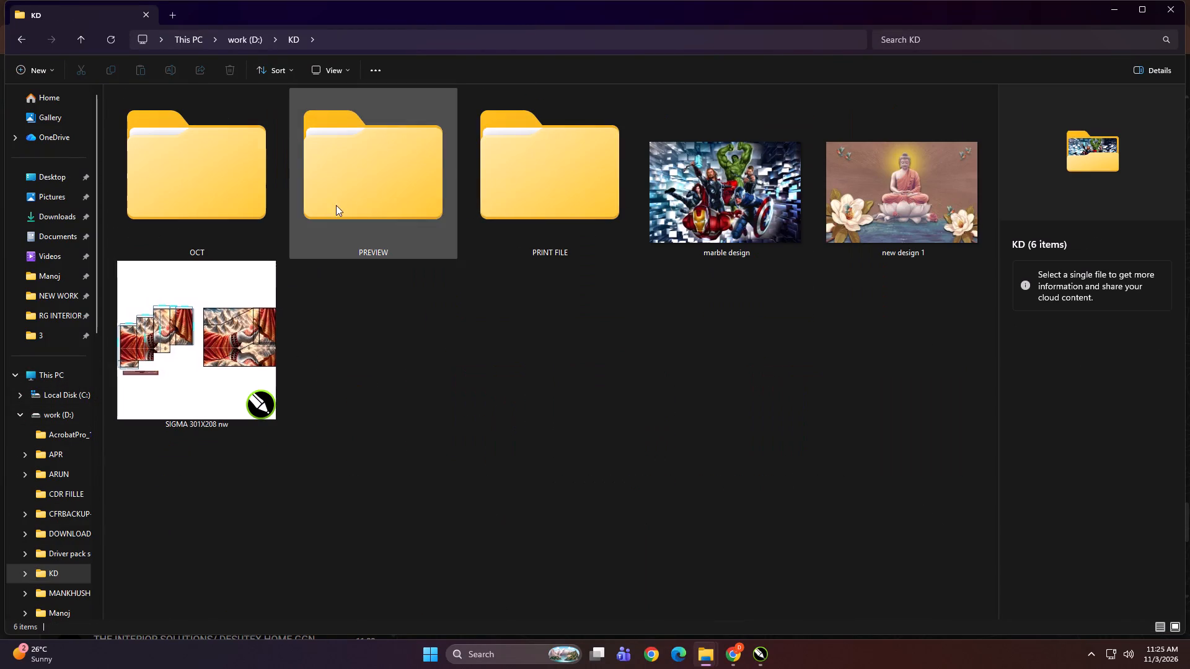
click(491, 201)
double_click(587, 208)
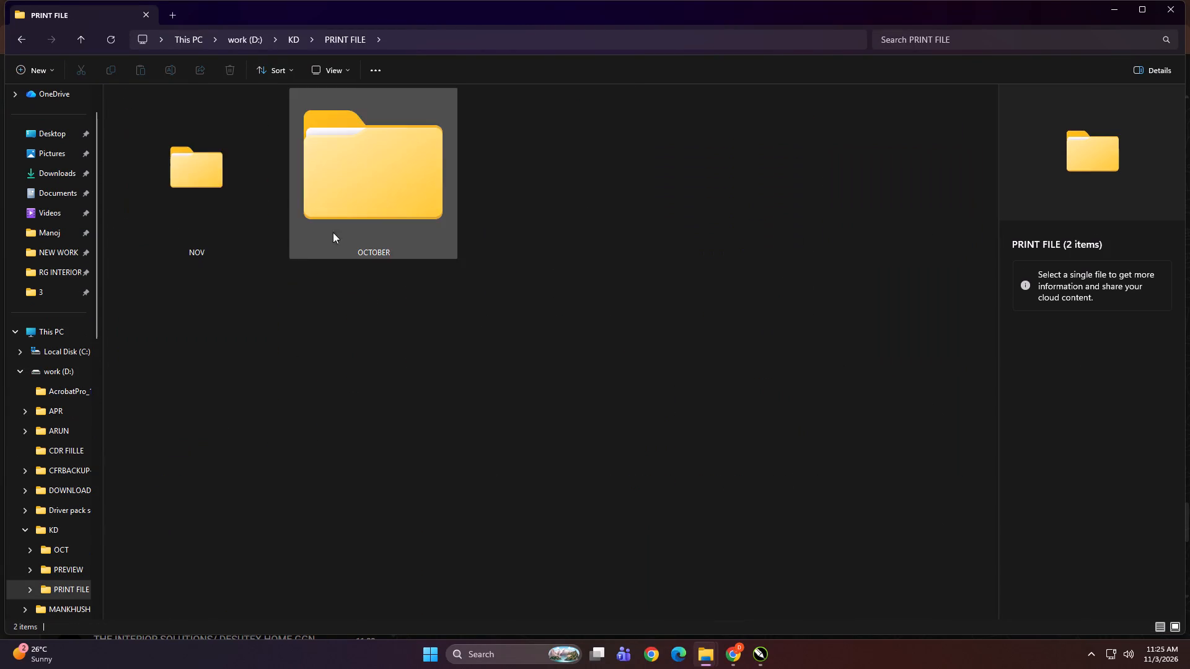
double_click(238, 180)
double_click(544, 175)
ctrl+scroll(423, 271, up, 14)
key(ctrl+a)
key(ctrl+c)
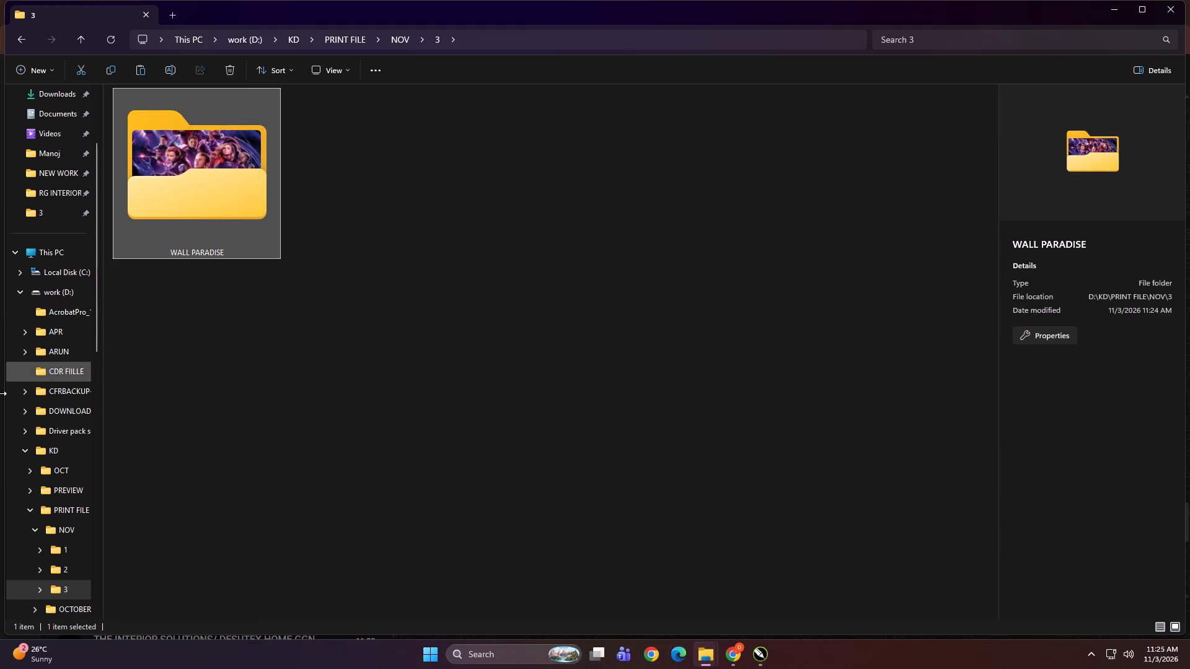
Create a folder named 3 inside Print > NOV on the DIGITECH_SHAREDRIVE (Z:) network drive.
scroll(25, 426, up, 5)
click(46, 378)
double_click(134, 297)
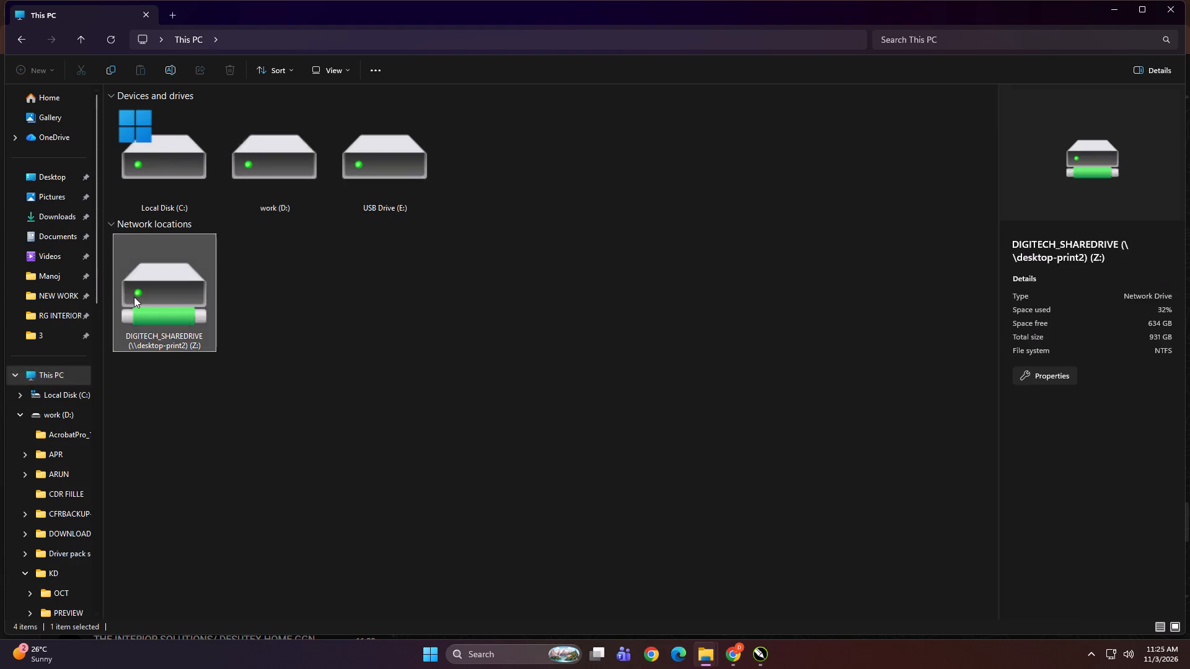
double_click(768, 134)
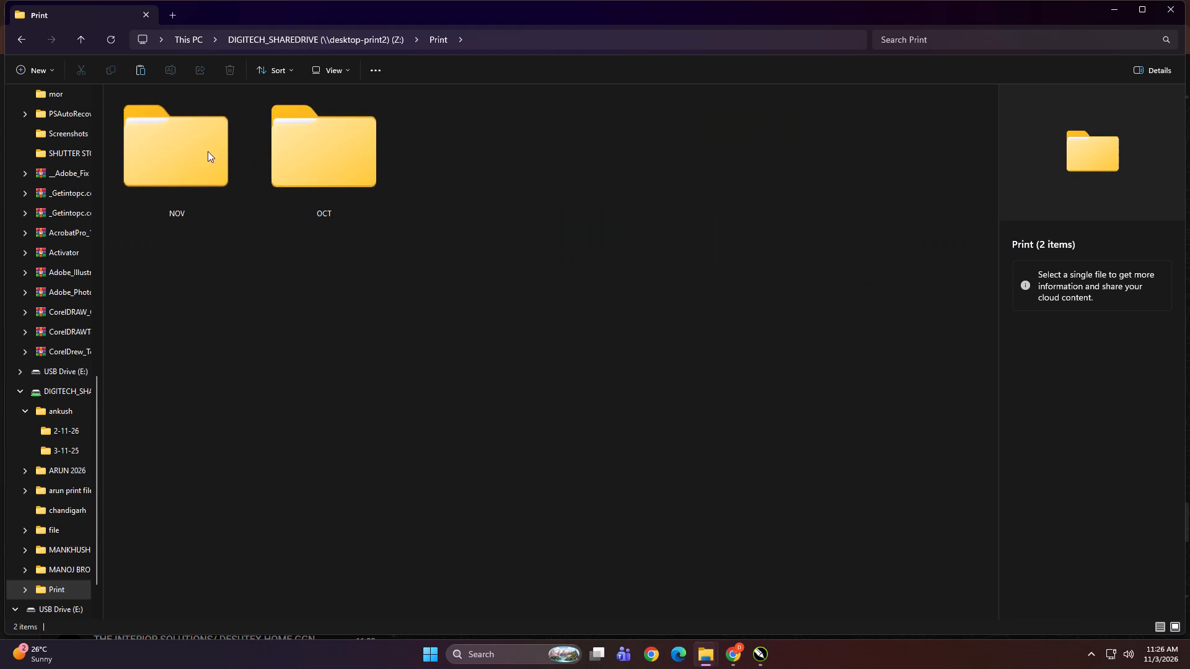
double_click(179, 151)
click(465, 308)
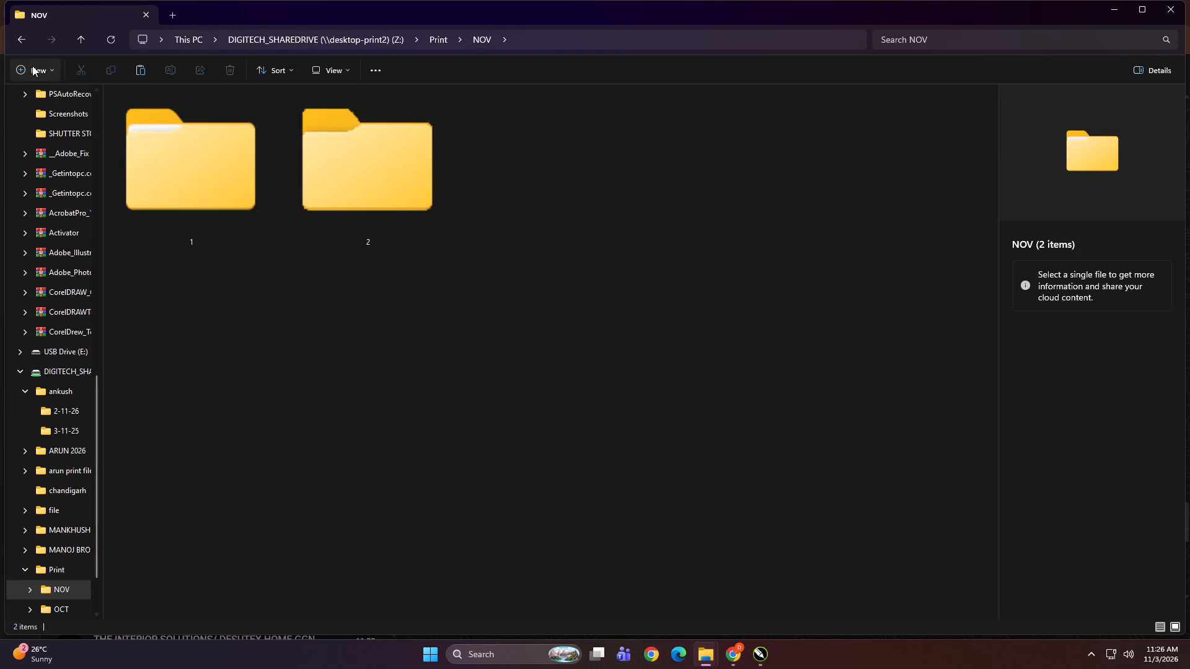
click(32, 66)
click(51, 94)
key(3)
key(Return)
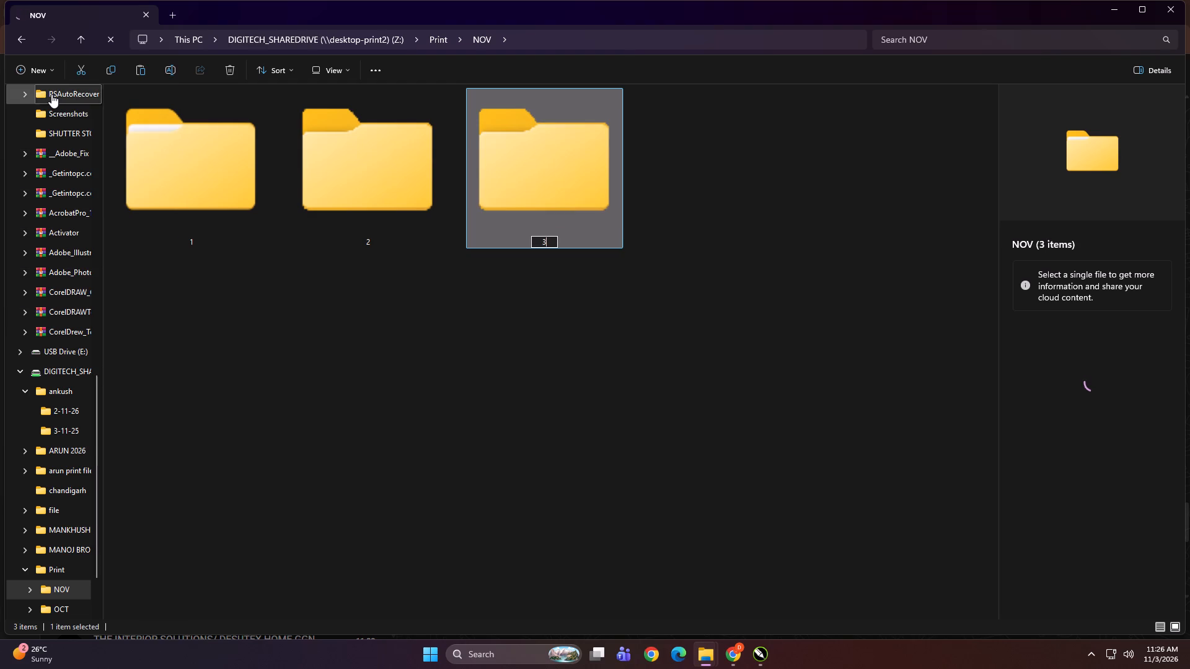
click(506, 386)
Paste the copied WALL PARADISE folder into the new folder 3 on the network drive.
triple_click(541, 180)
right_click(534, 192)
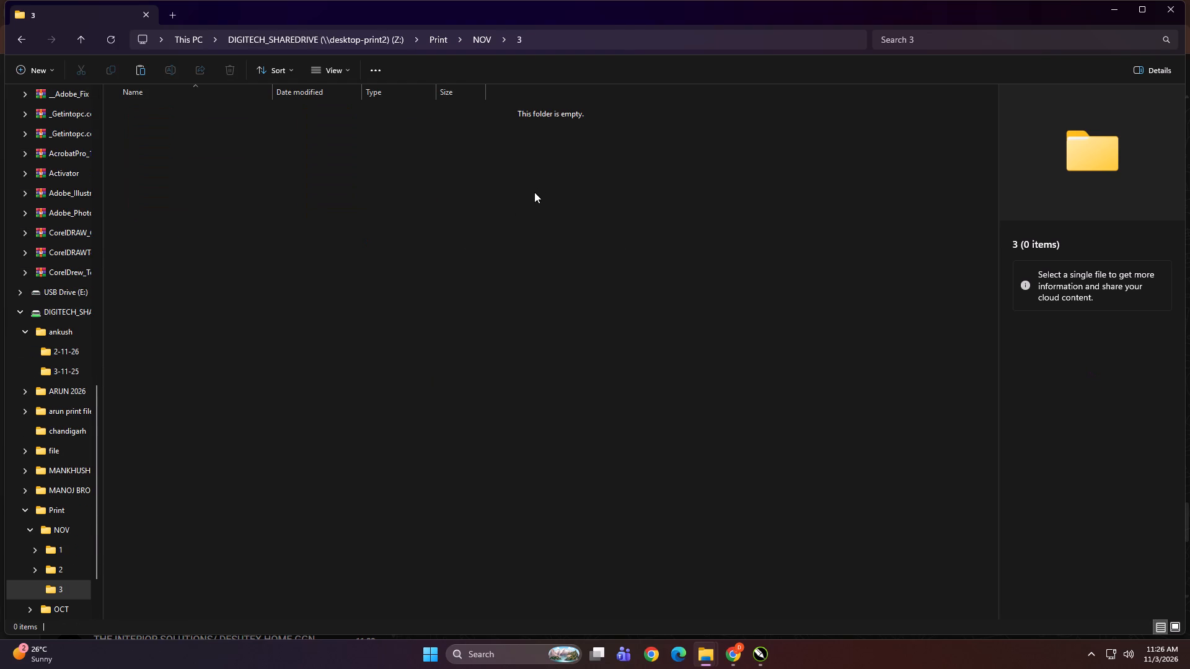
click(547, 208)
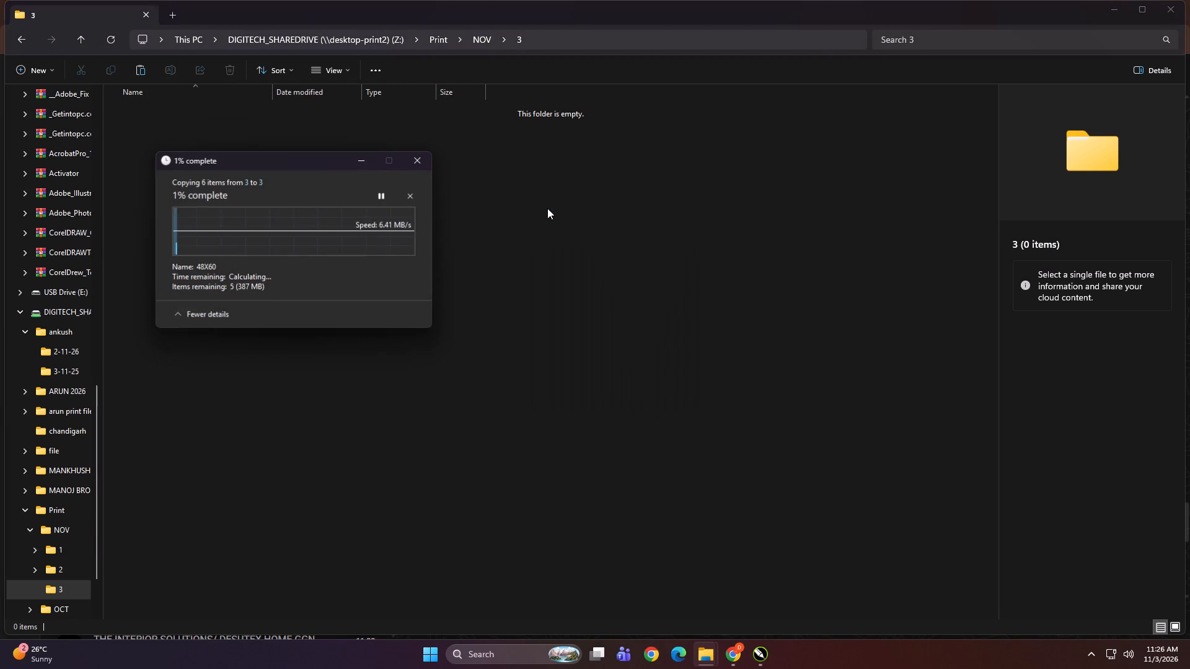
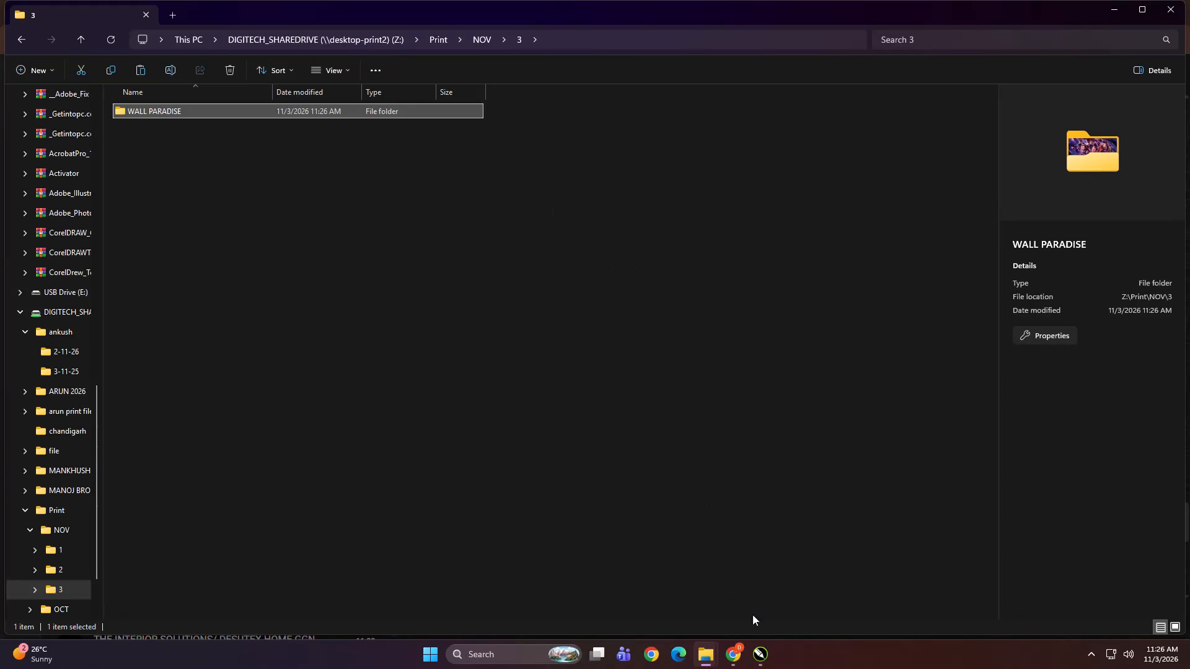
Switch to CorelDRAW and move the running-horses wallpaper design away from the other wallpaper designs, into the empty area nearer the page.
click(757, 636)
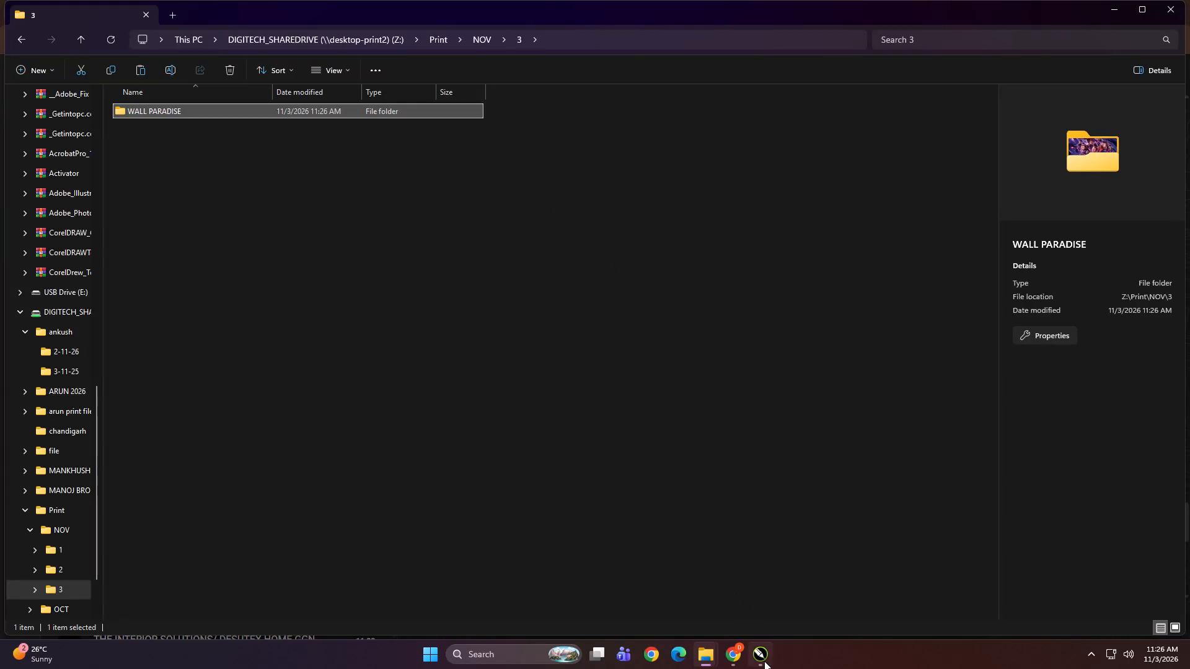
click(764, 661)
scroll(63, 356, up, 1)
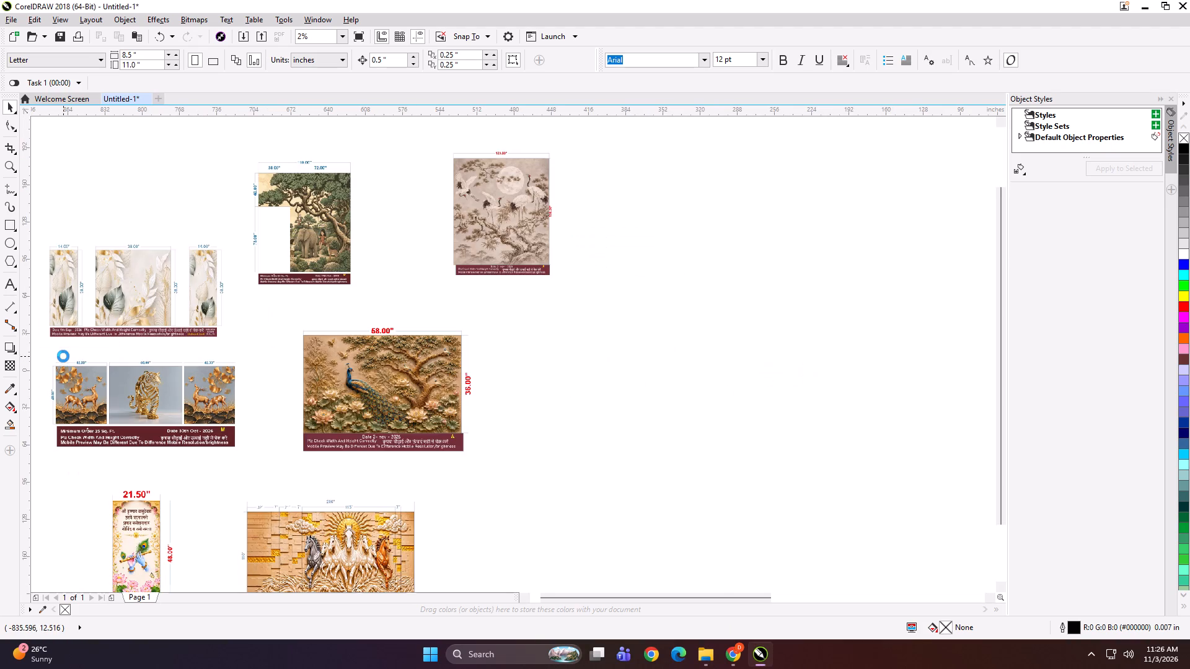
scroll(493, 268, down, 1)
scroll(0, 453, up, 1)
scroll(56, 450, up, 1)
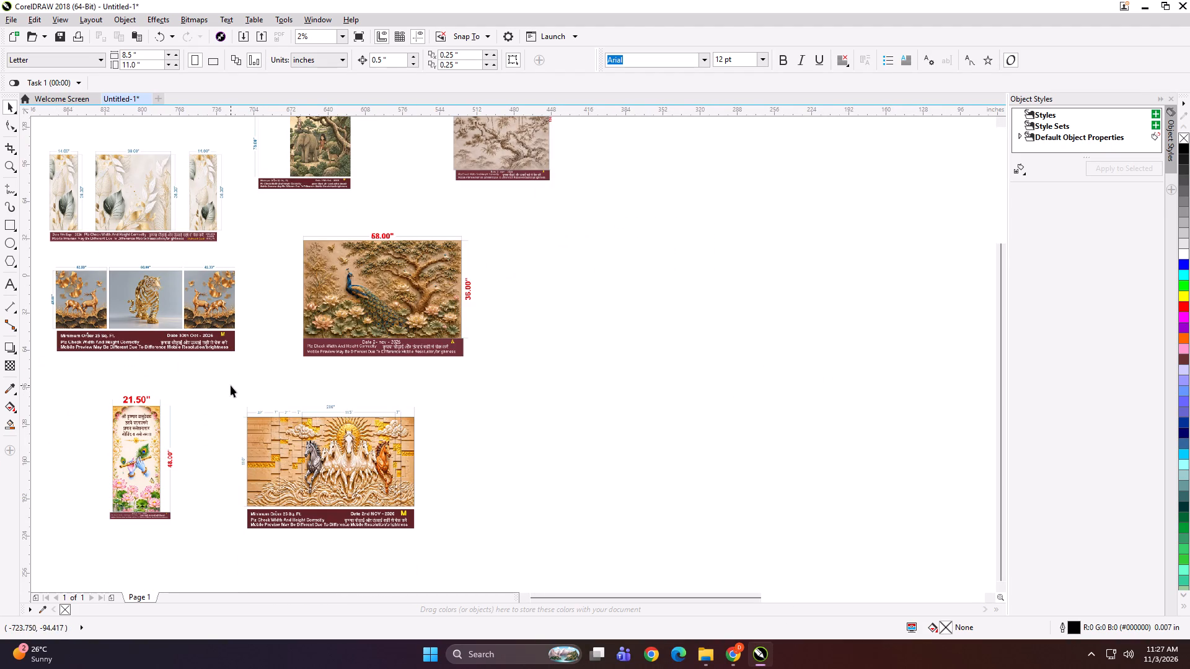
scroll(235, 386, down, 1)
drag(179, 409, 462, 221)
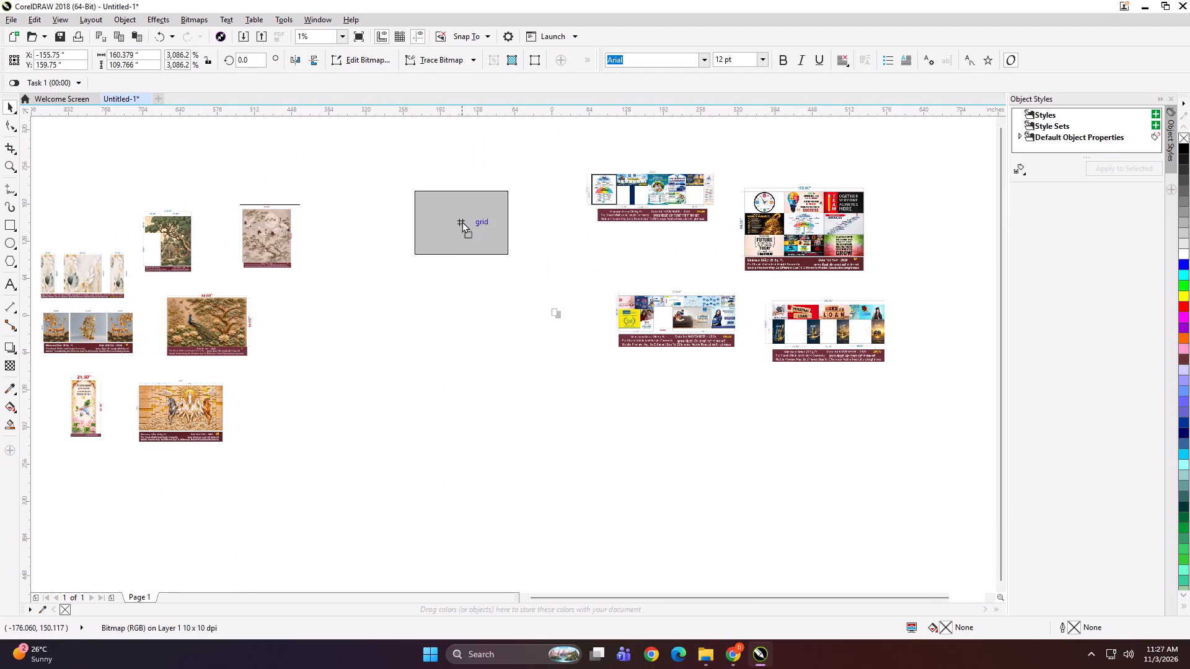
drag(462, 221, 462, 221)
Move the three-panel deer-and-tiger design and the elephant tree design up into the free space above the white leaf panels.
scroll(35, 263, up, 2)
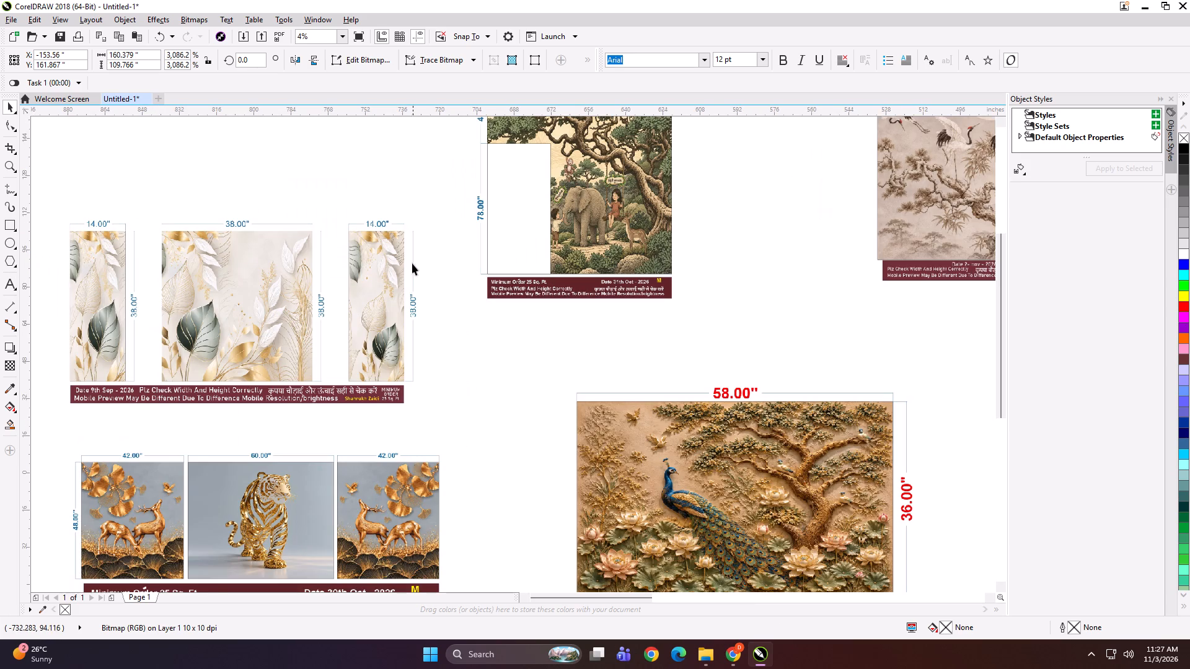
scroll(583, 238, down, 1)
scroll(346, 289, up, 1)
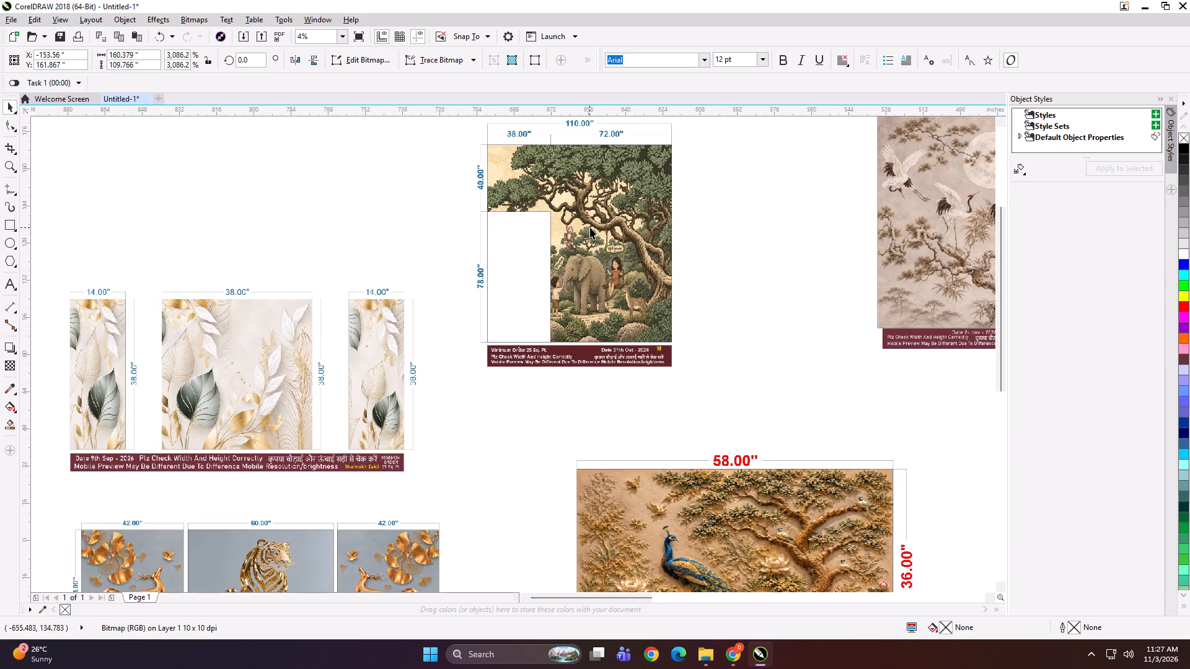
scroll(562, 215, down, 1)
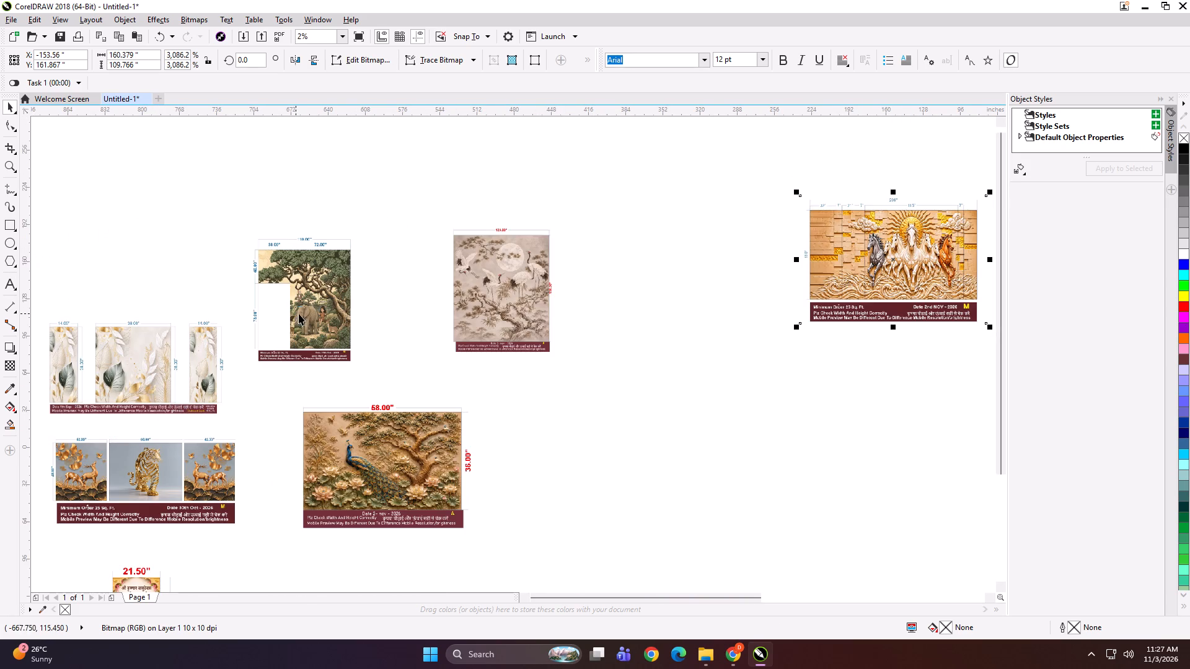
scroll(299, 312, up, 1)
scroll(619, 276, up, 1)
scroll(620, 246, down, 2)
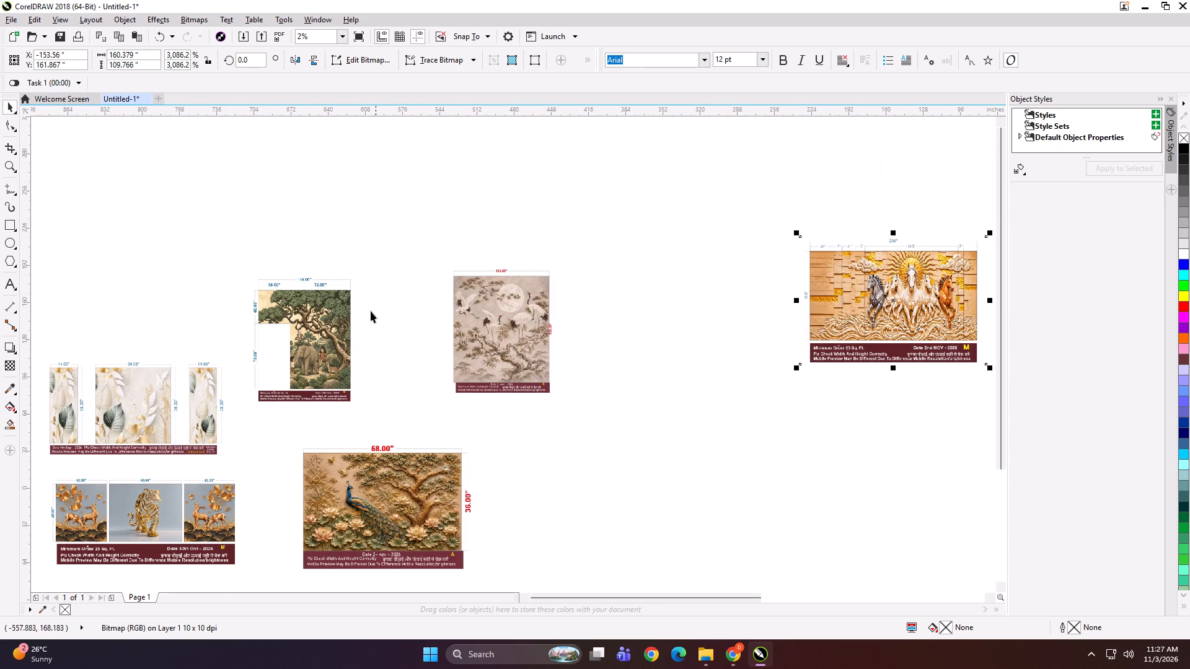
drag(192, 524, 365, 198)
drag(309, 345, 169, 236)
click(151, 216)
click(156, 207)
drag(157, 245, 145, 217)
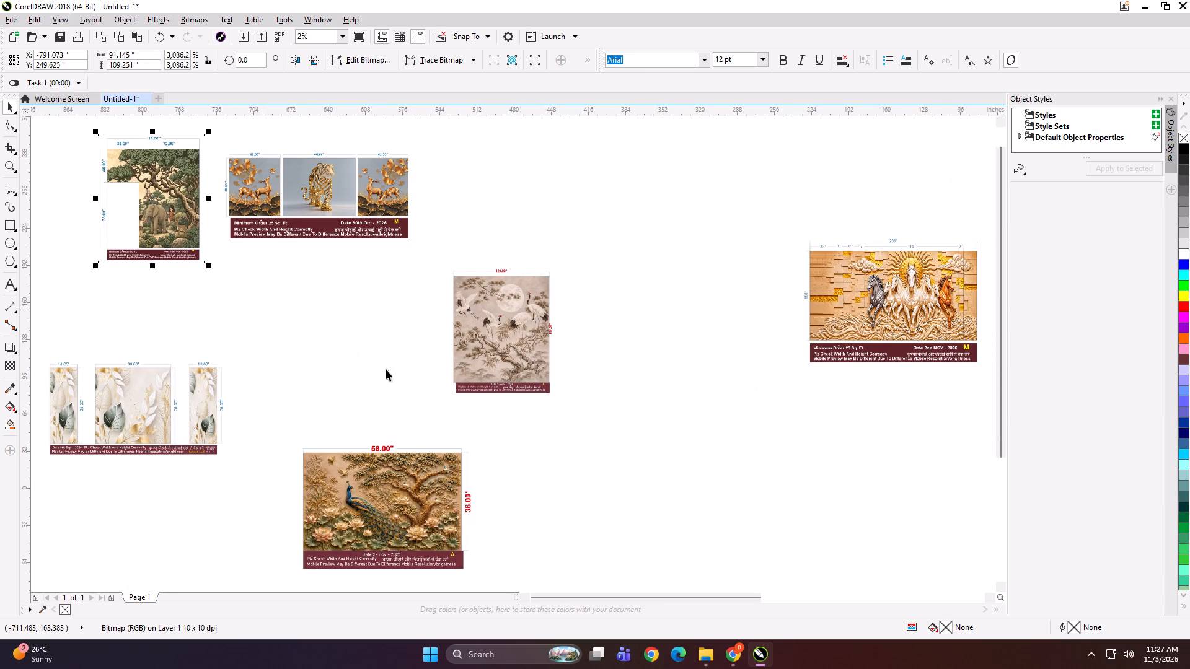
Move the 58 × 36 inch peacock design up, between the white leaf panels and the crane design.
scroll(569, 365, up, 1)
scroll(544, 335, down, 1)
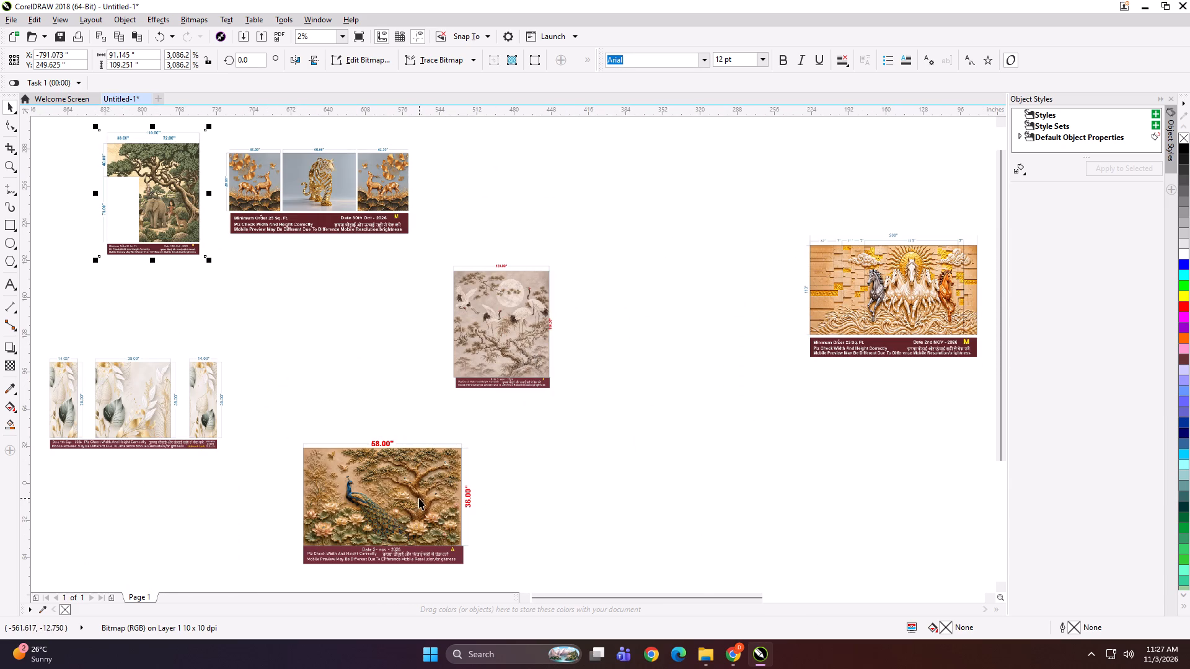
click(405, 386)
drag(421, 516, 394, 403)
drag(387, 382, 379, 369)
click(377, 349)
drag(375, 403, 375, 388)
drag(375, 374, 375, 350)
click(516, 470)
scroll(395, 352, up, 1)
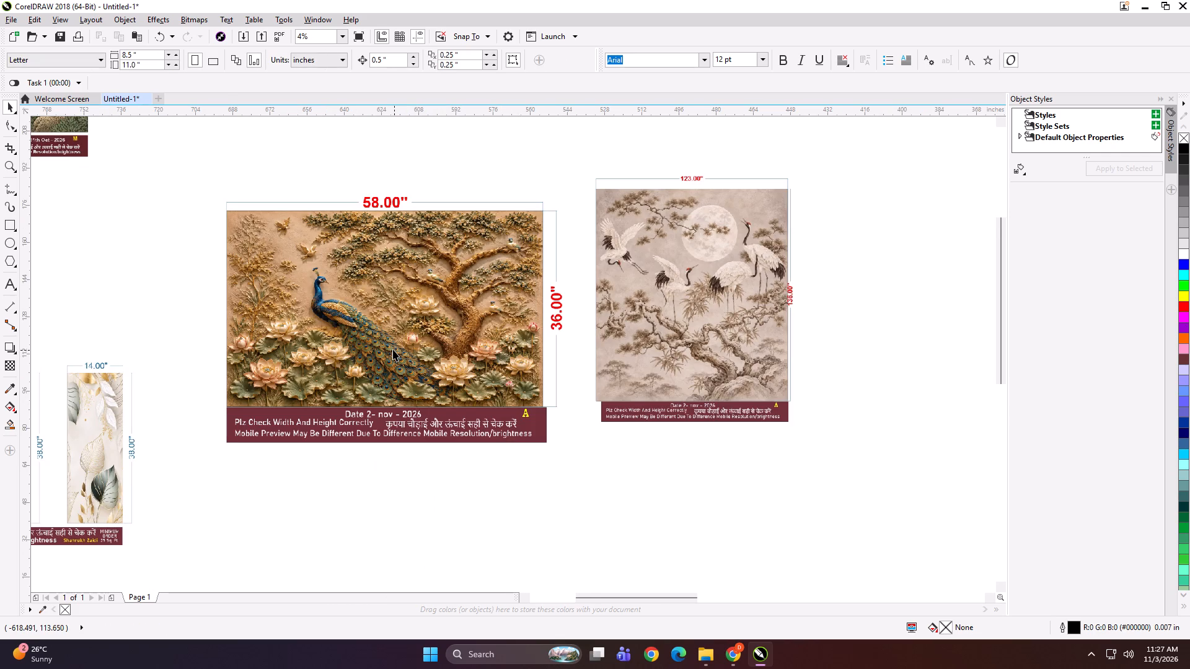
click(630, 516)
Switch to File Explorer and open the ankush > 2-11-26 folder on the DIGITECH_SHAREDRIVE (Z:) network drive.
click(700, 649)
click(659, 590)
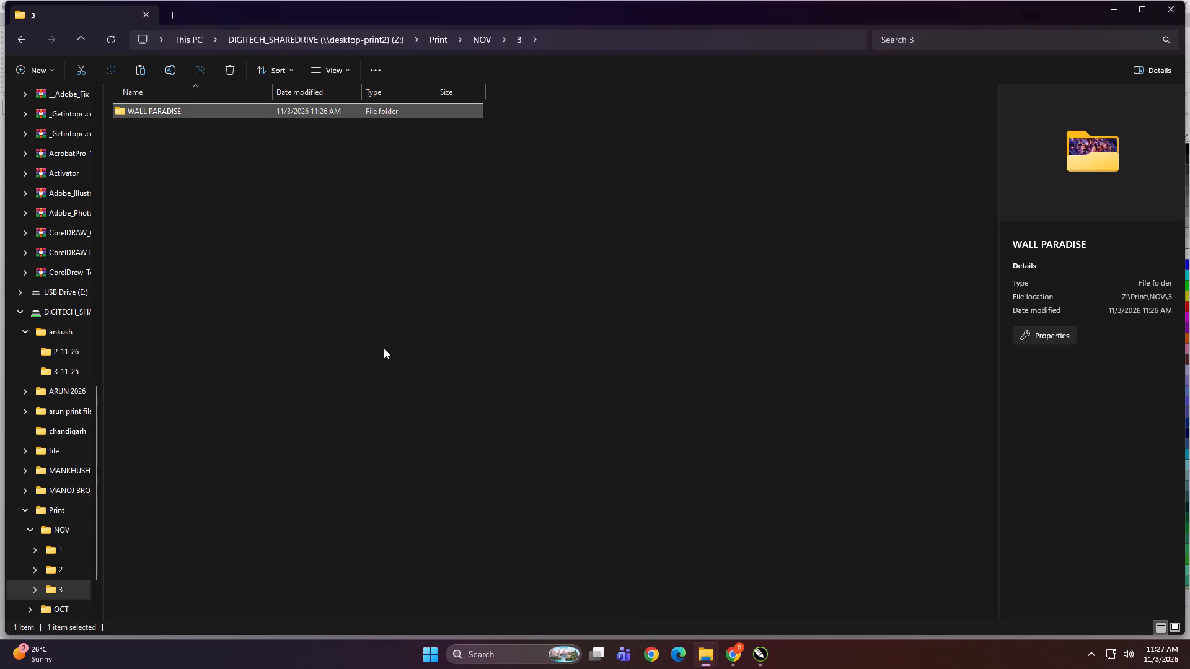
click(328, 310)
scroll(0, 408, up, 11)
click(43, 370)
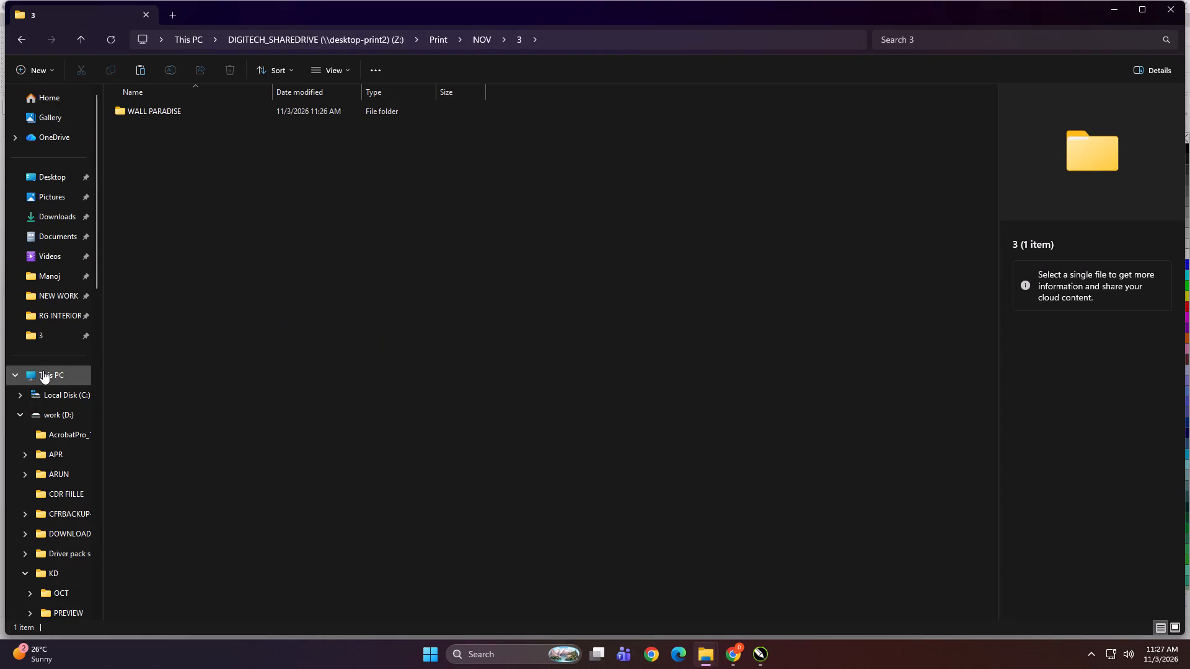
double_click(185, 287)
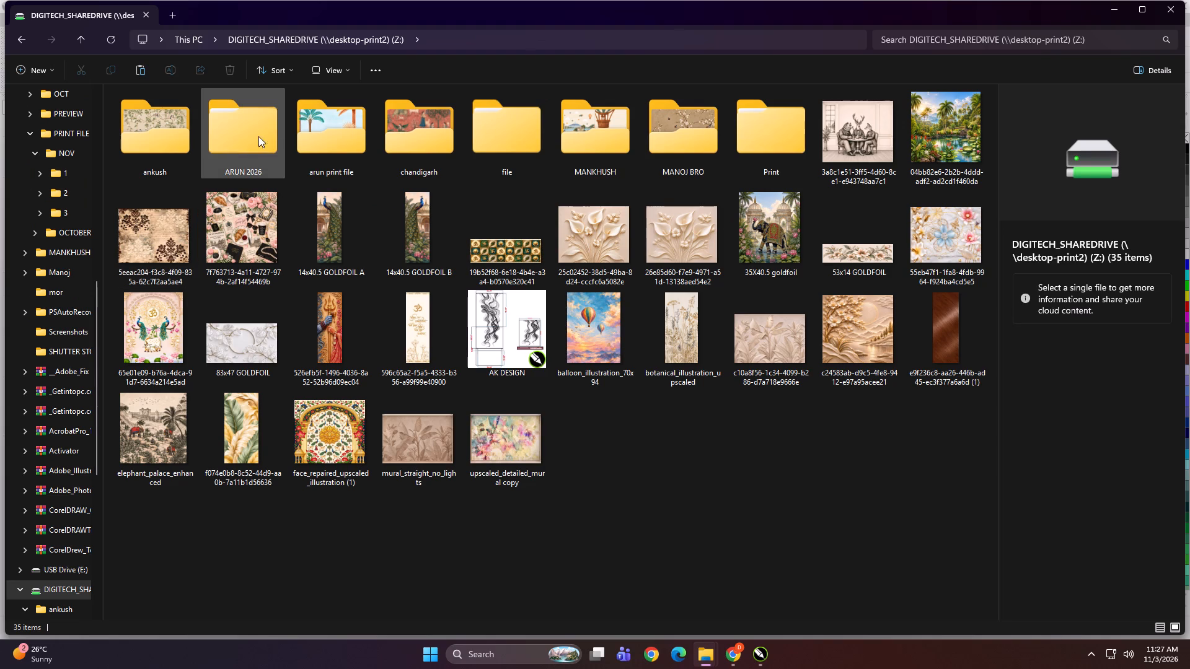
click(282, 128)
double_click(161, 129)
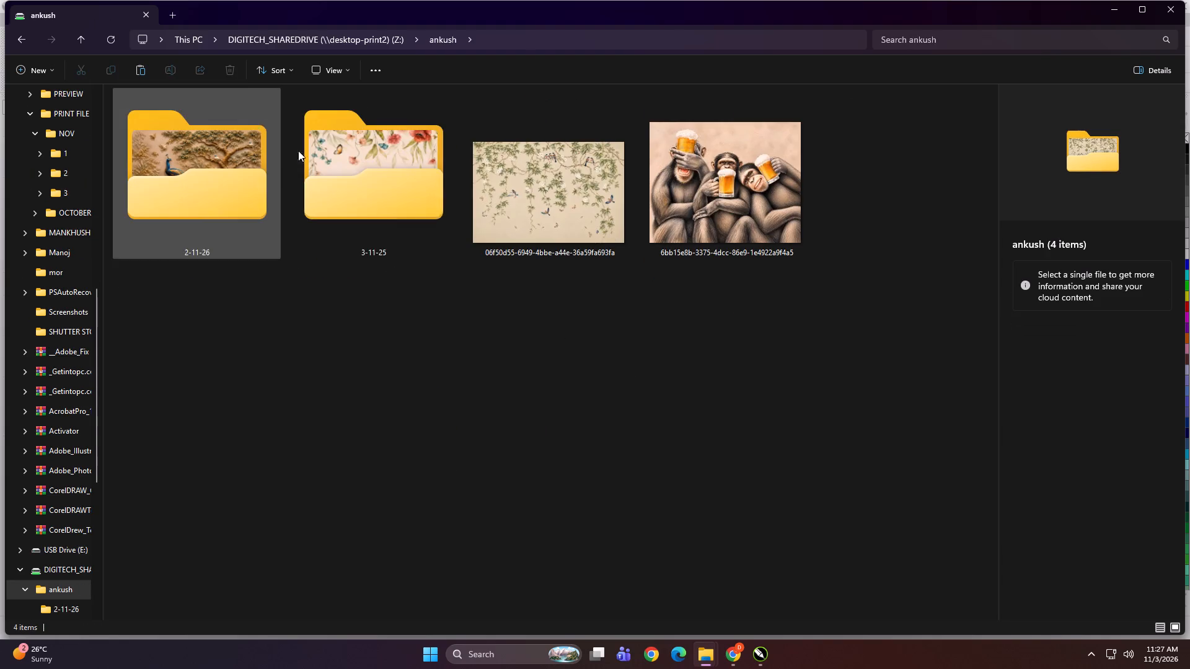
double_click(421, 172)
key(BackSpace)
double_click(167, 159)
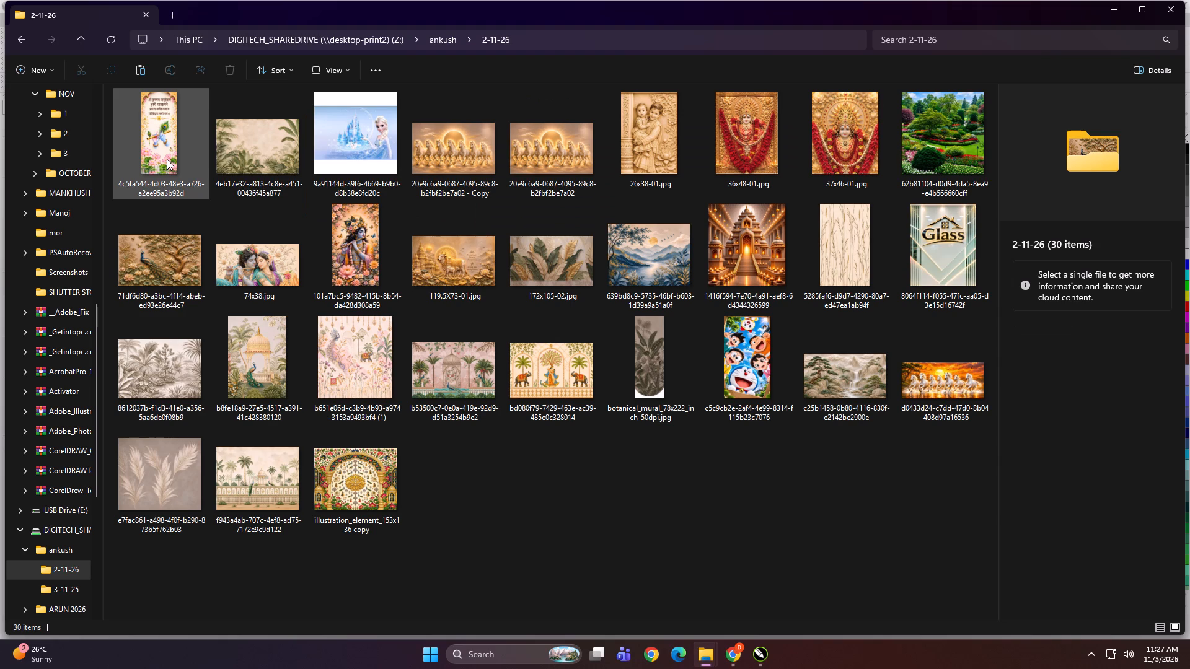
Bring the peacock image 71df6d80 from the 2-11-26 folder into the CorelDRAW document, in the empty space below the peacock design.
click(465, 257)
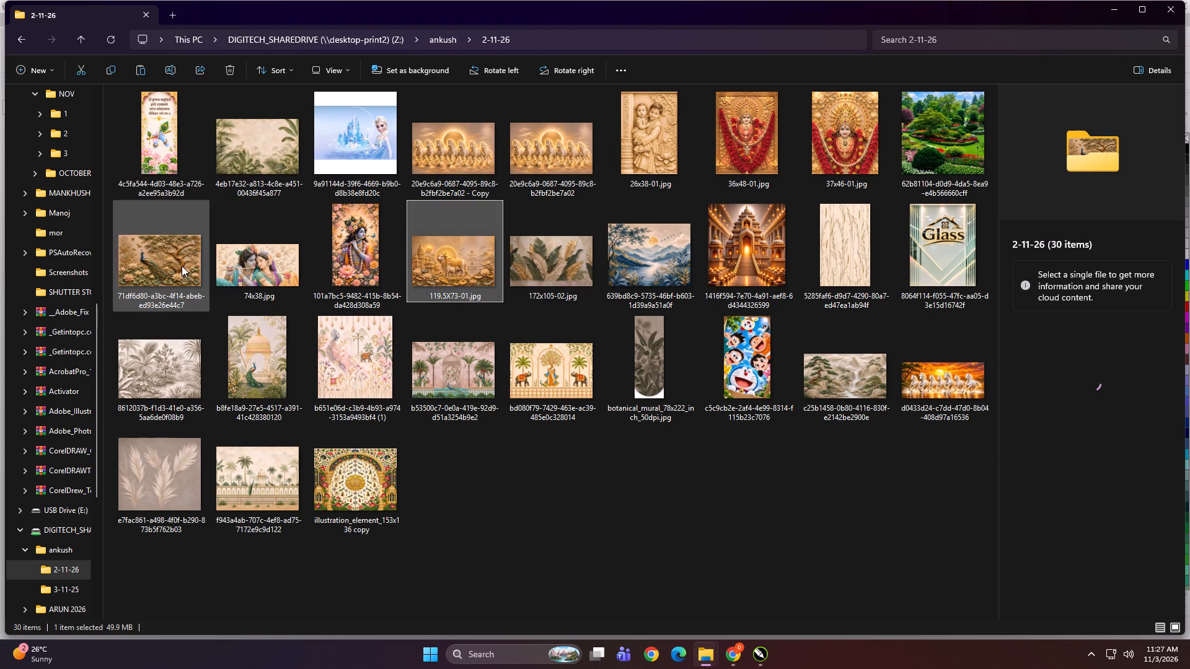
click(182, 266)
drag(156, 260, 759, 645)
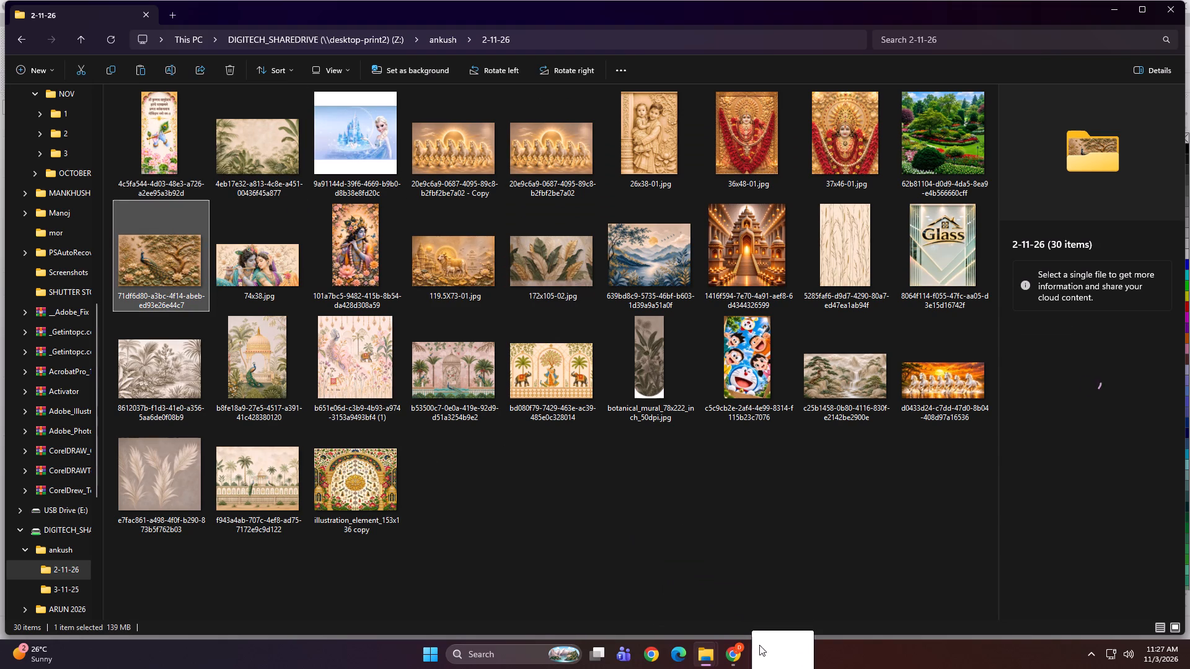
drag(759, 645, 520, 522)
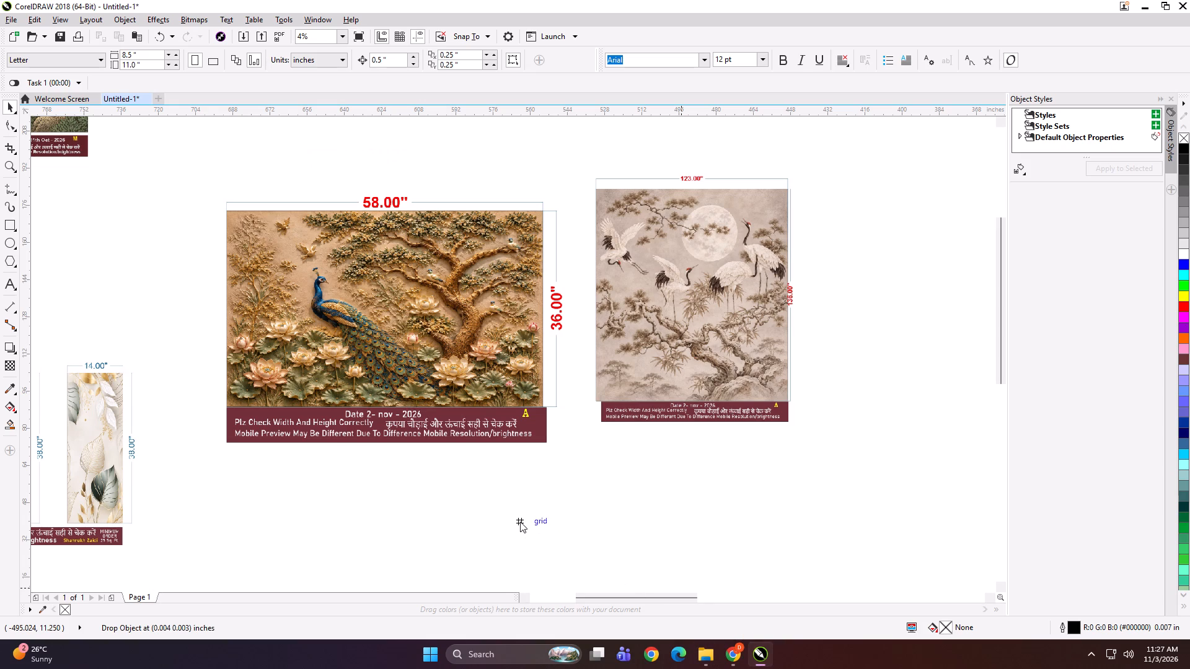
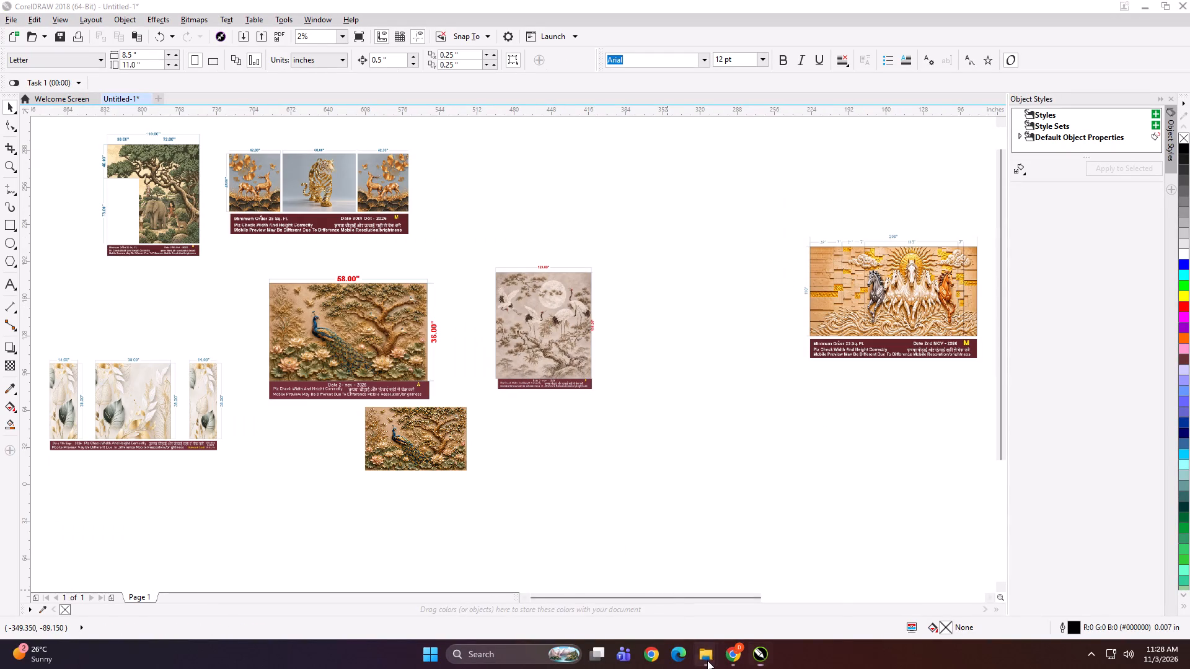
Switch to File Explorer and look through the Nov > 02 and ankush > 2-11-26 folders for source images, checking palm image 8612037b.
click(764, 587)
click(498, 405)
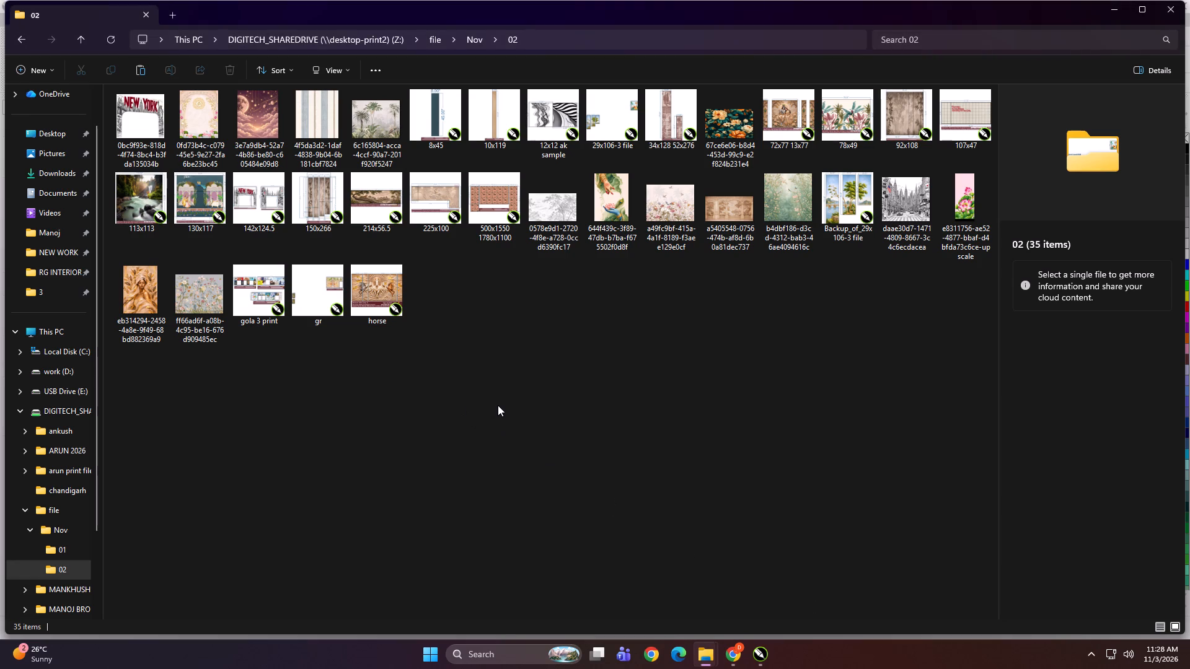
click(703, 662)
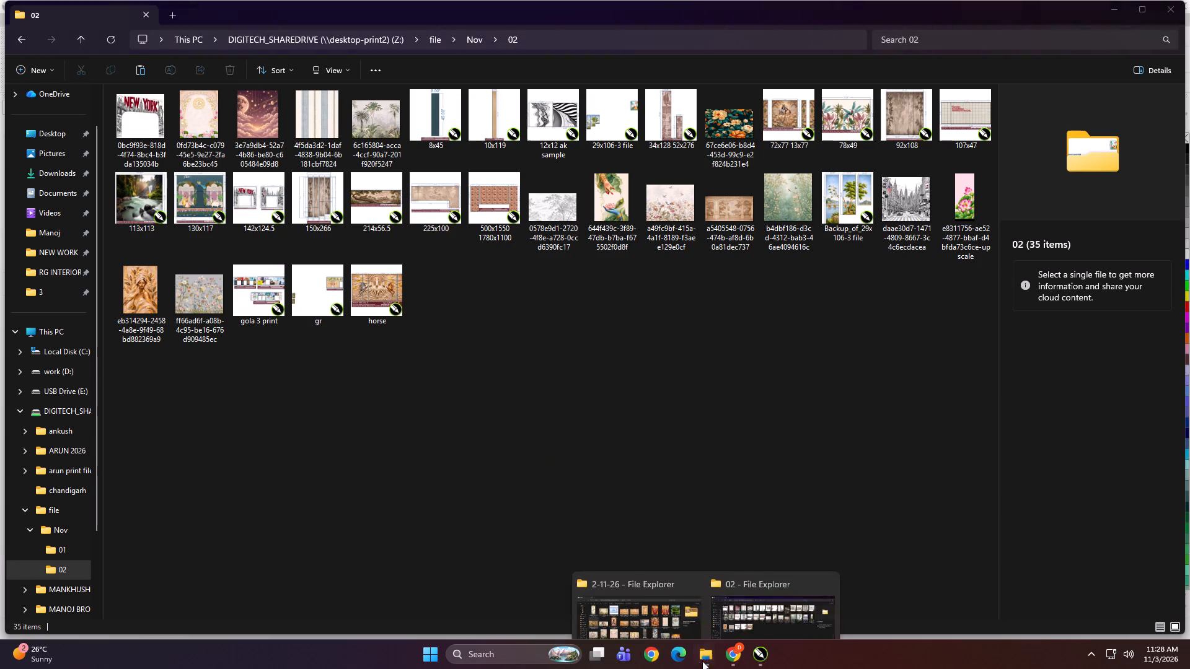
click(651, 604)
click(579, 496)
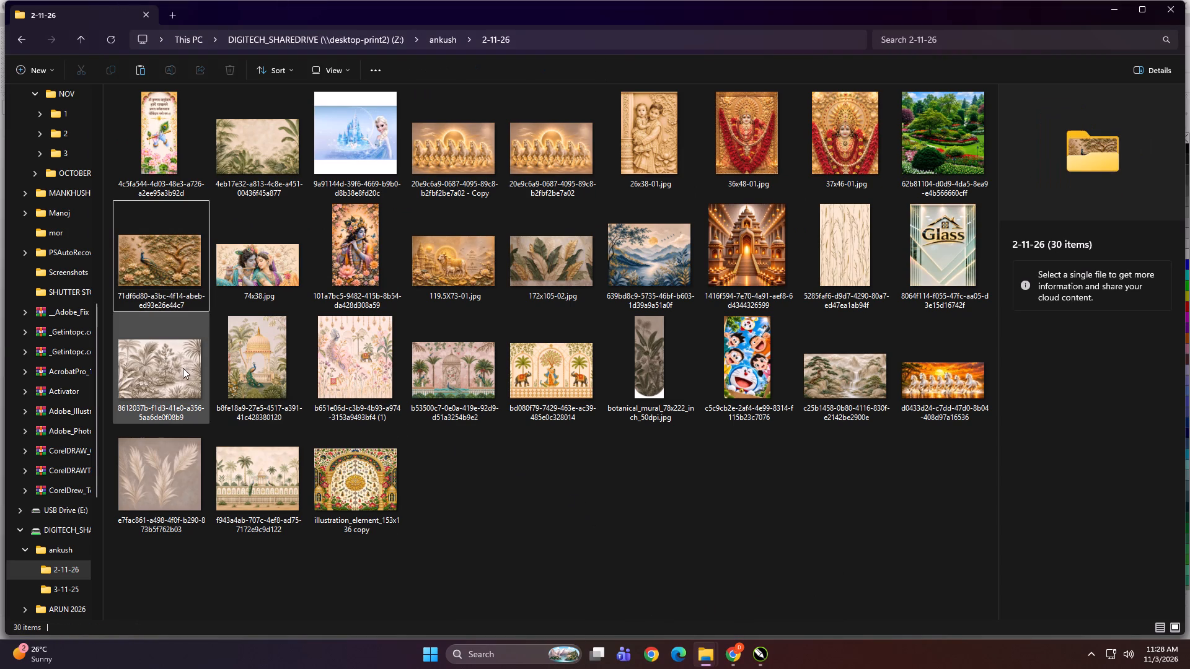
click(185, 370)
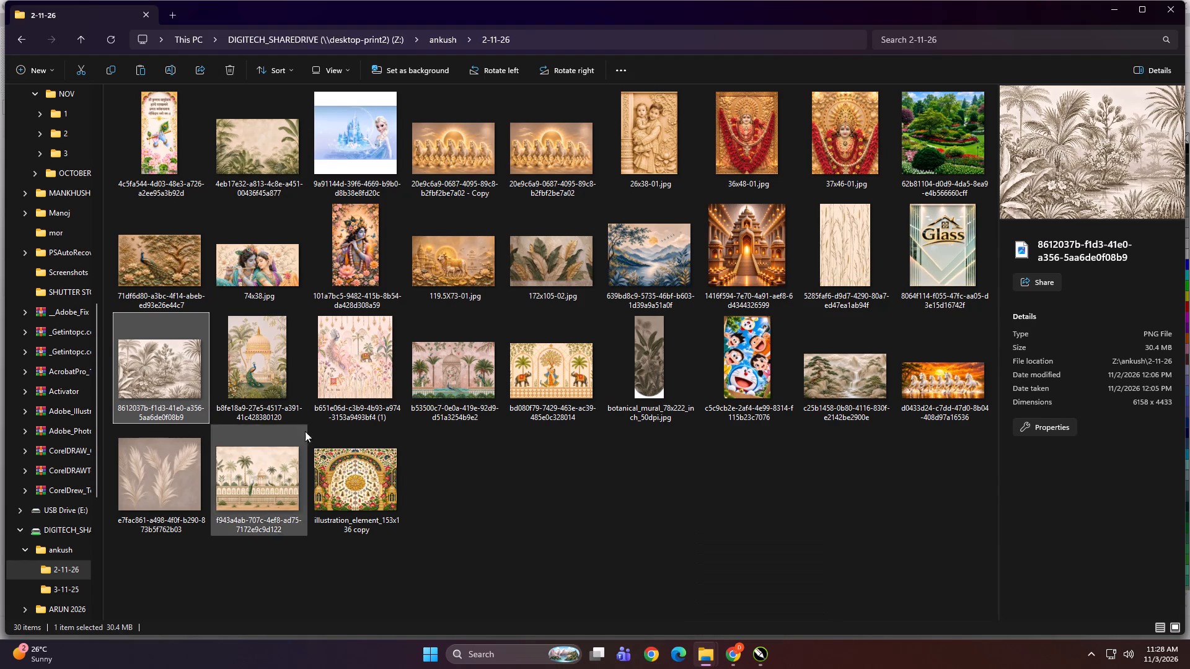
click(492, 500)
scroll(492, 500, up, 2)
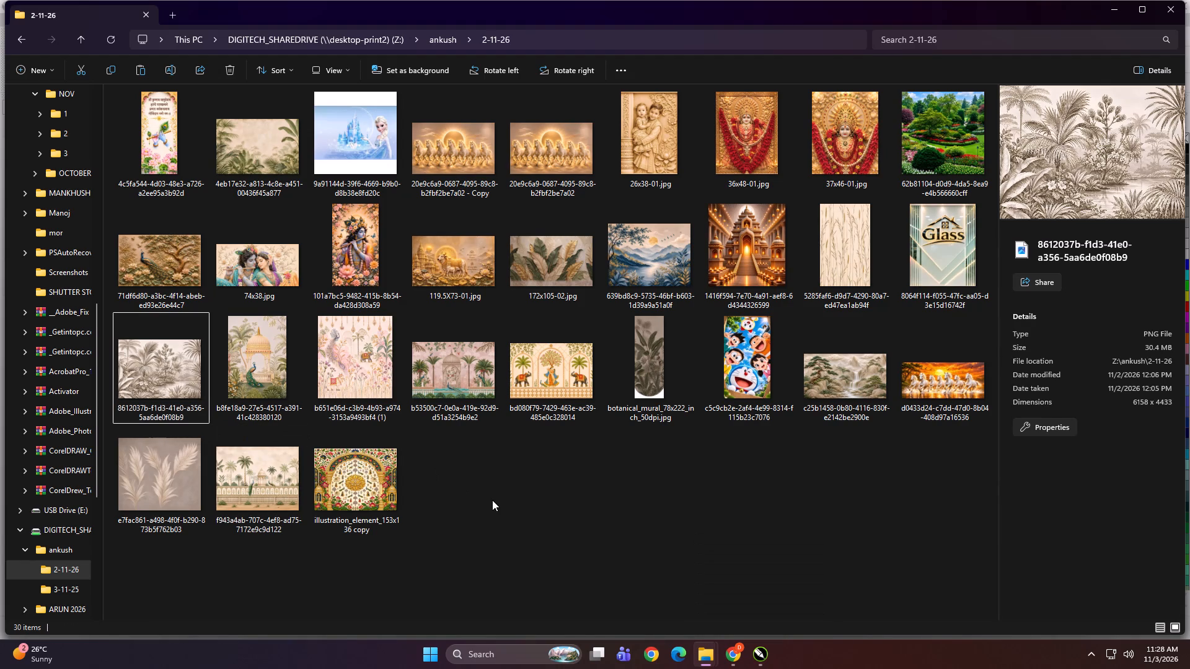
Check the ankush > 3-11-25 folder for source images, and return to the 2-11-26 folder to look through its images again.
key(BackSpace)
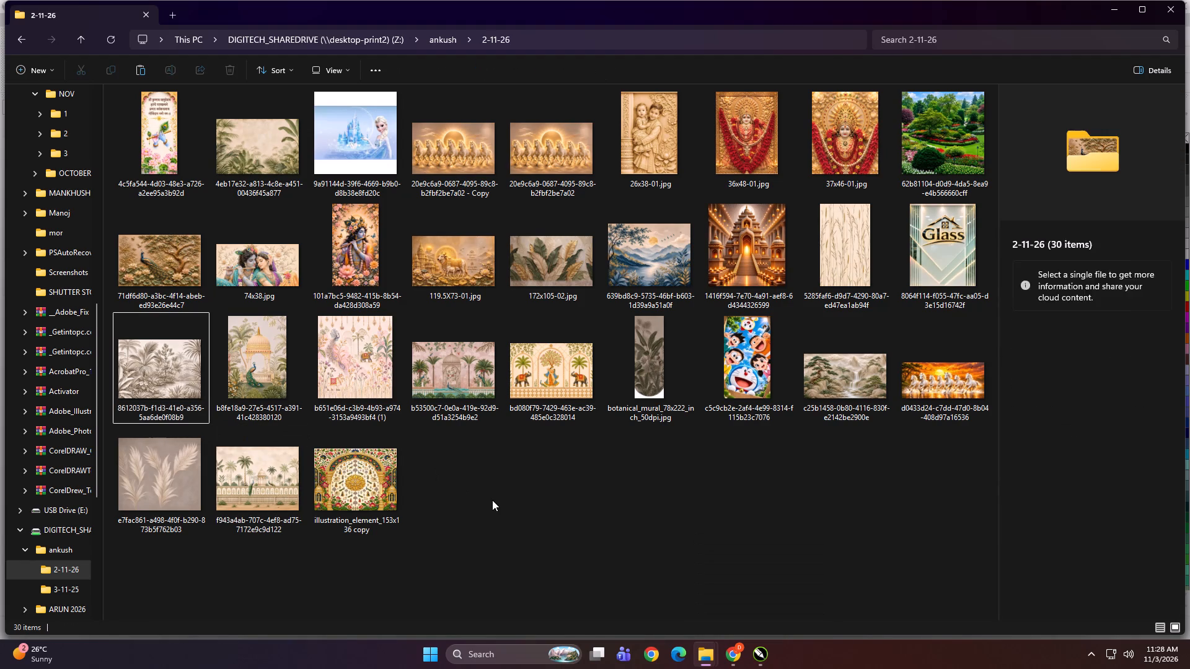
double_click(438, 217)
key(BackSpace)
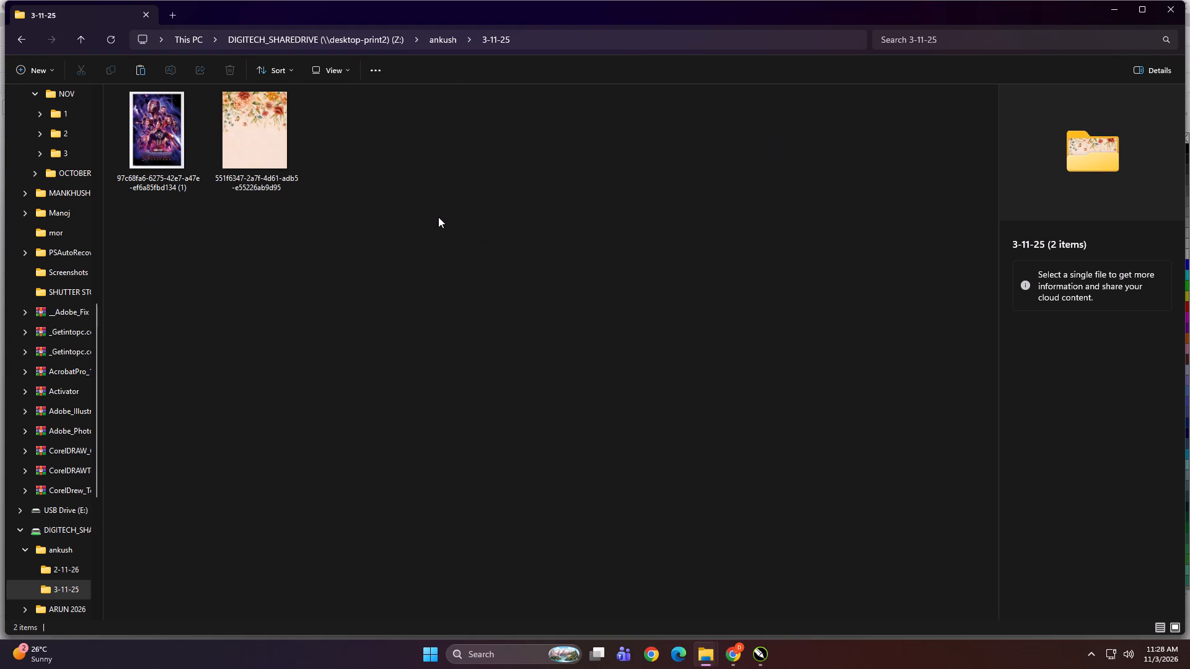
click(519, 369)
double_click(198, 148)
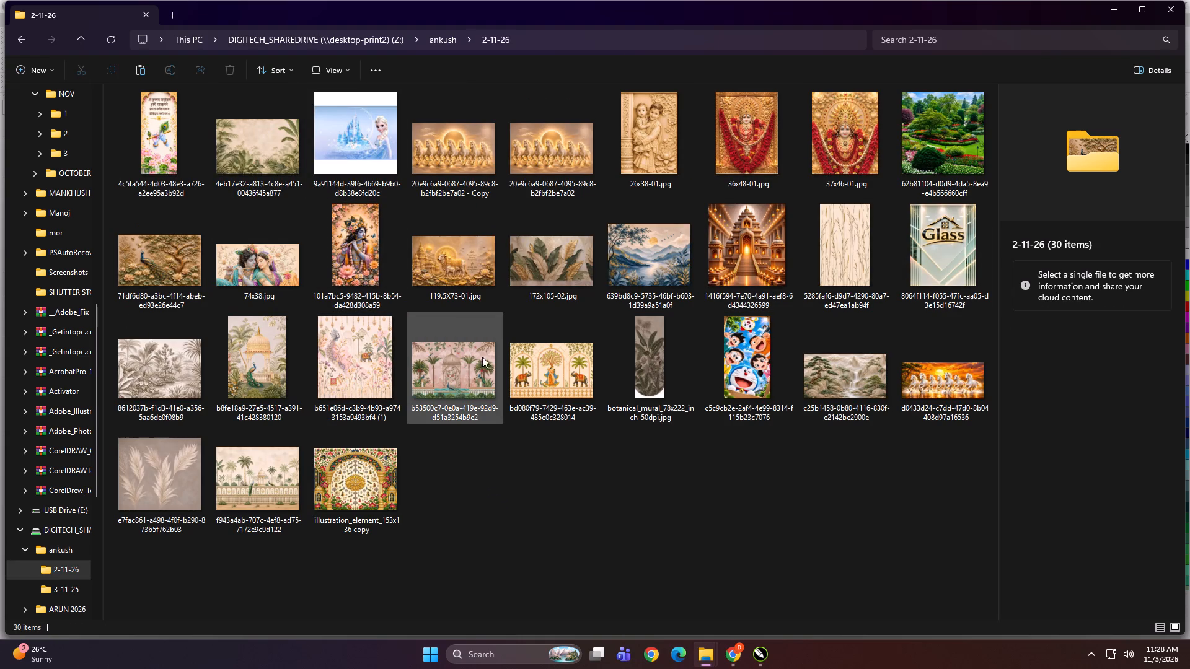
click(648, 510)
click(655, 497)
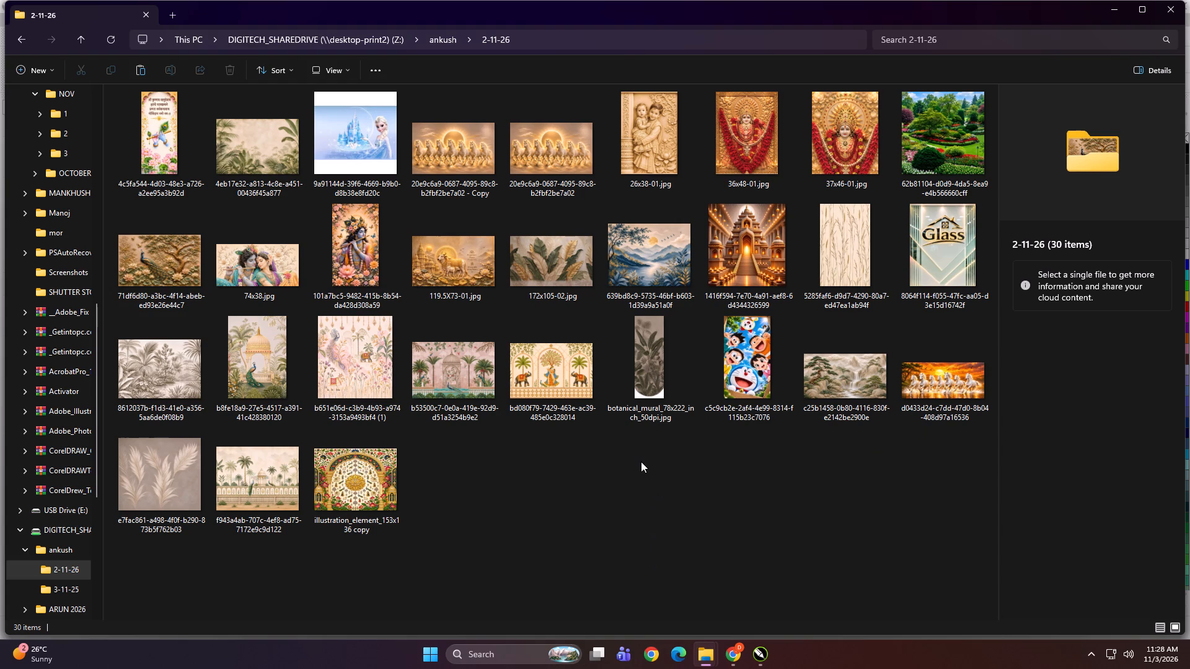
click(641, 461)
click(651, 458)
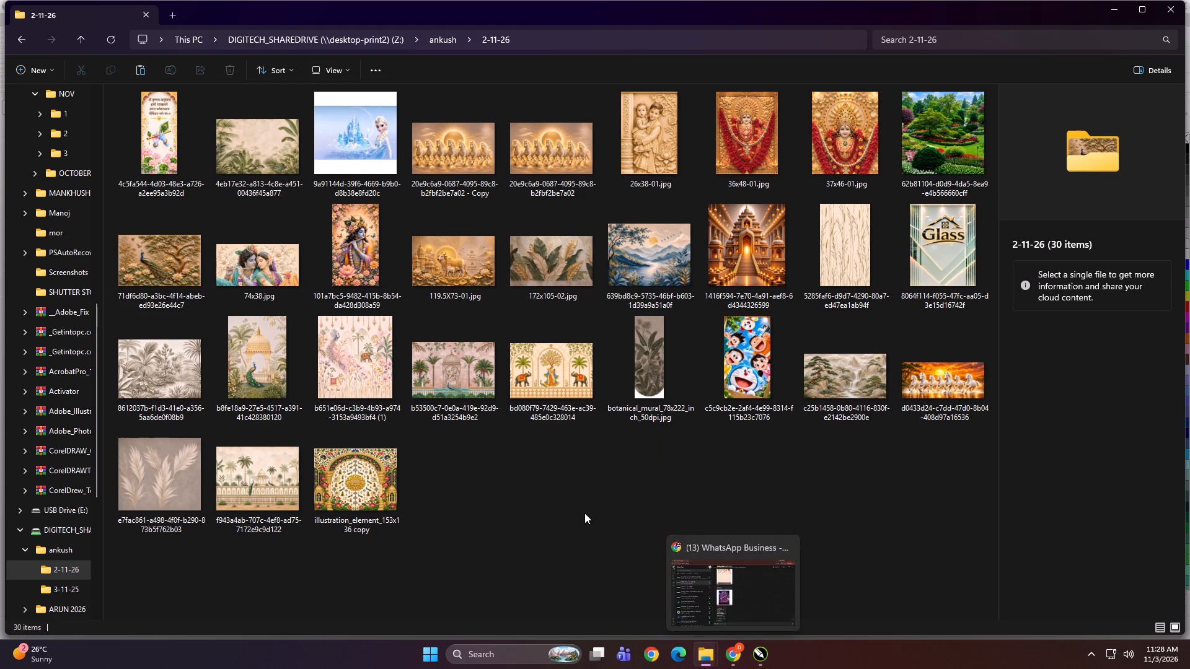
click(578, 492)
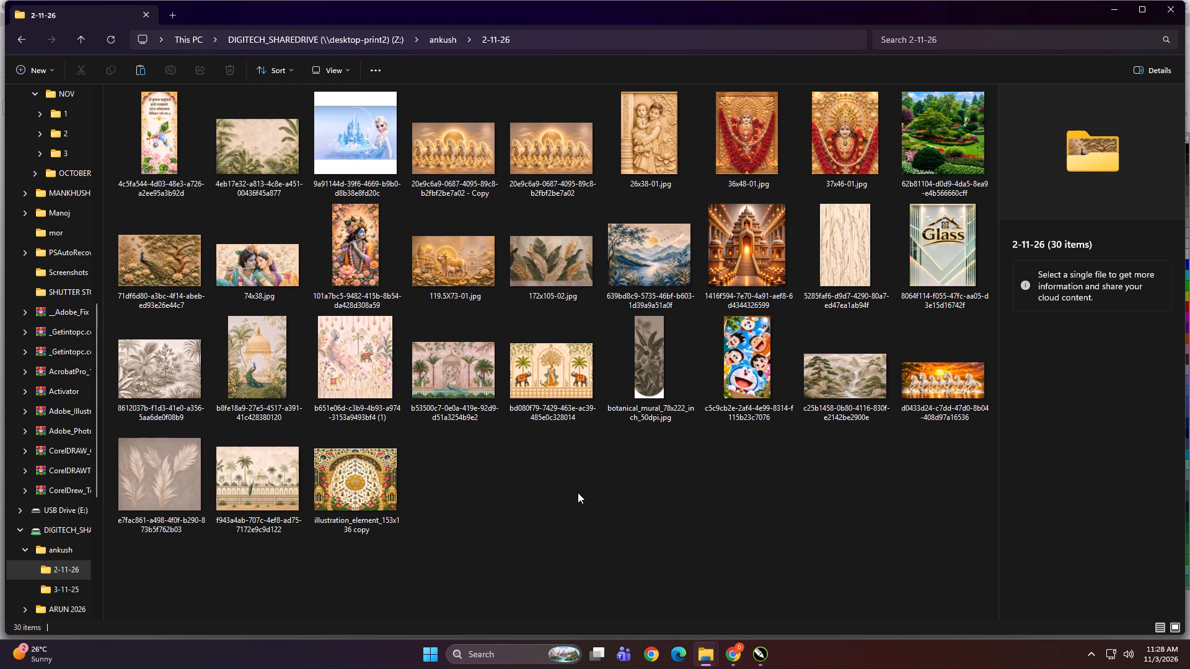
click(578, 492)
Switch back to the Untitled-1 document in CorelDRAW.
click(756, 662)
click(674, 393)
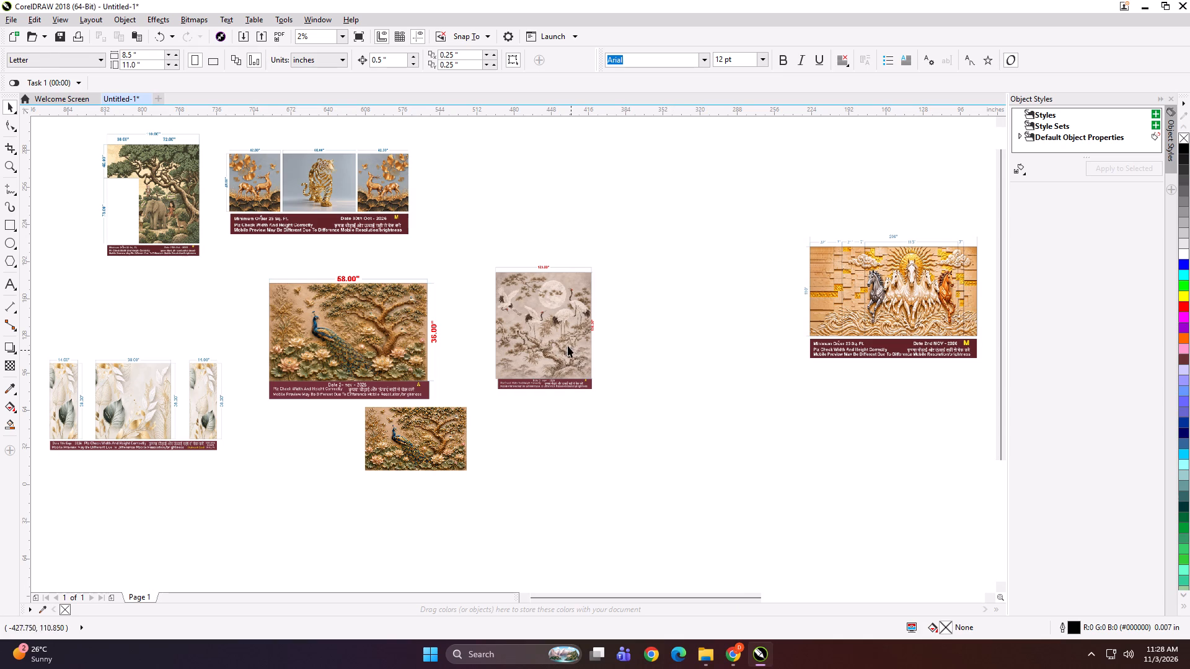
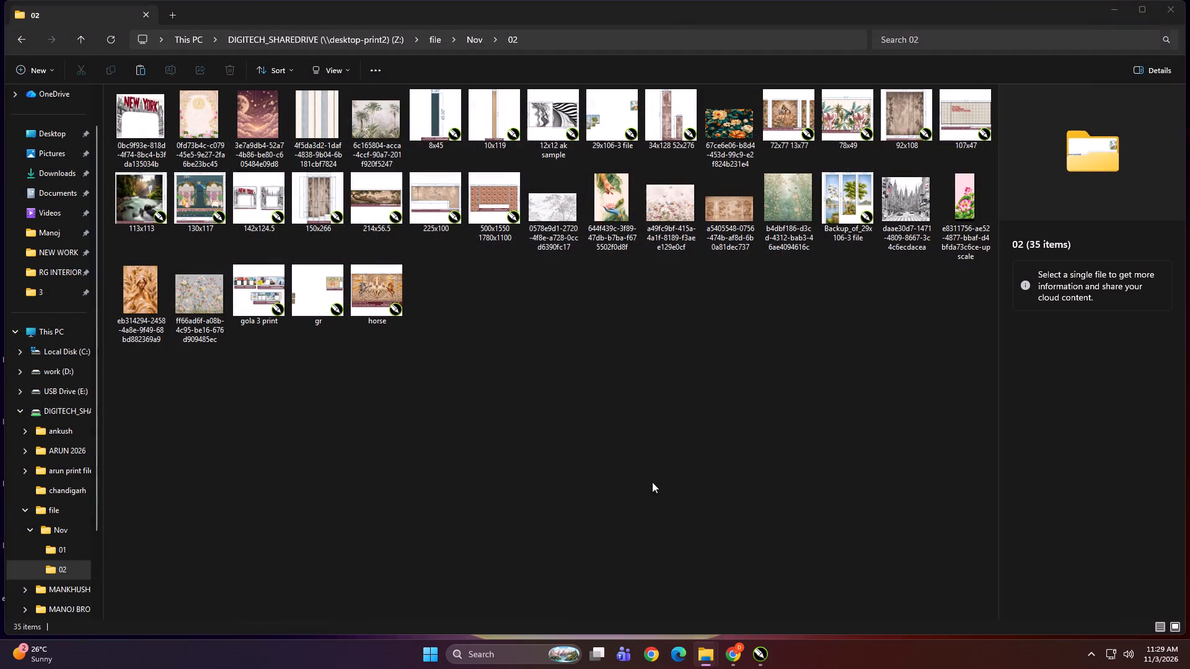
Switch to the Untitled-1 document in CorelDRAW and set the width of the loose peacock bitmap below the labelled peacock panel to 58 inches.
click(650, 400)
click(759, 666)
scroll(624, 284, down, 1)
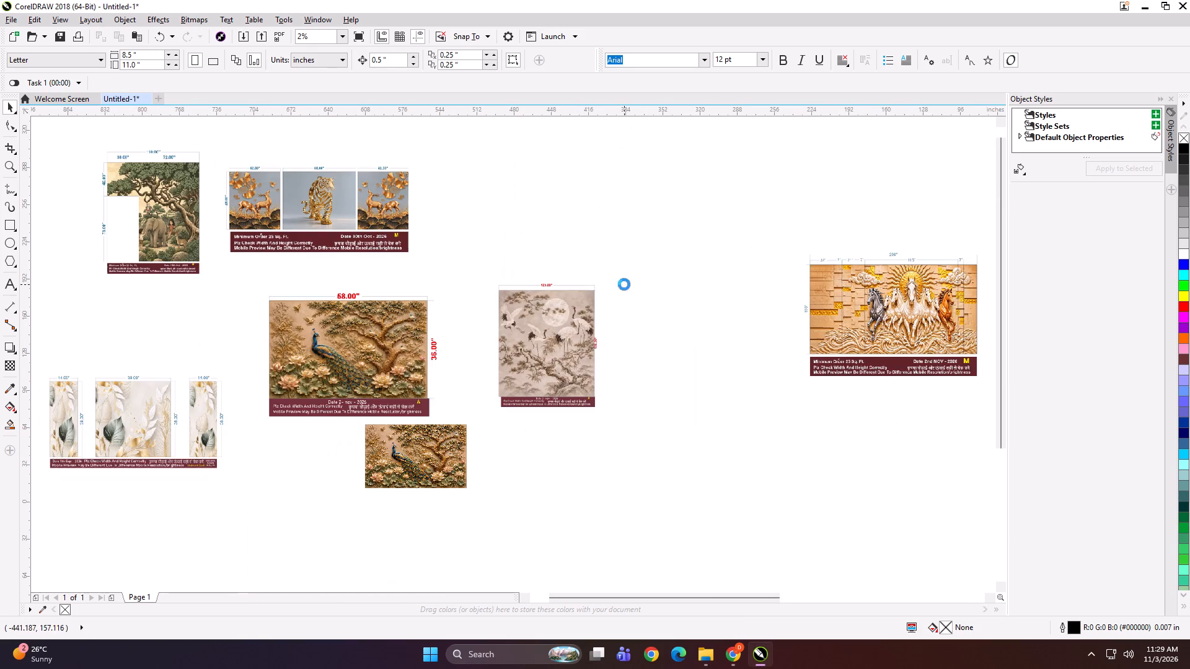
scroll(331, 407, up, 1)
click(489, 506)
click(474, 487)
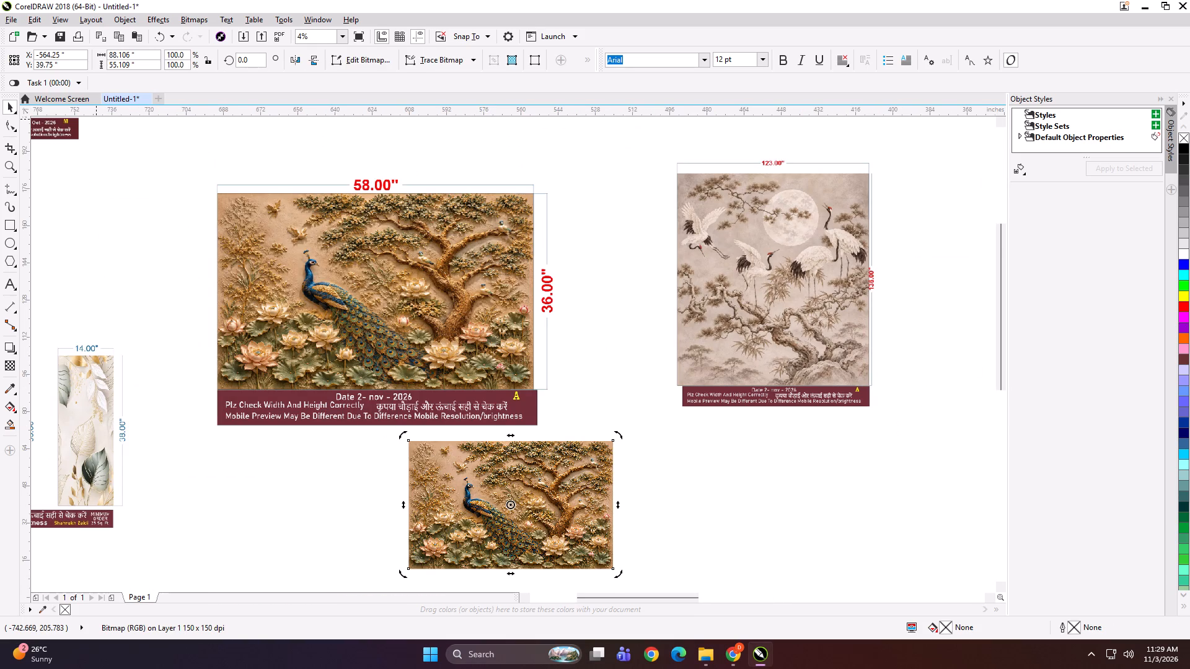
click(143, 59)
key(ctrl+a)
text(58)
key(Tab)
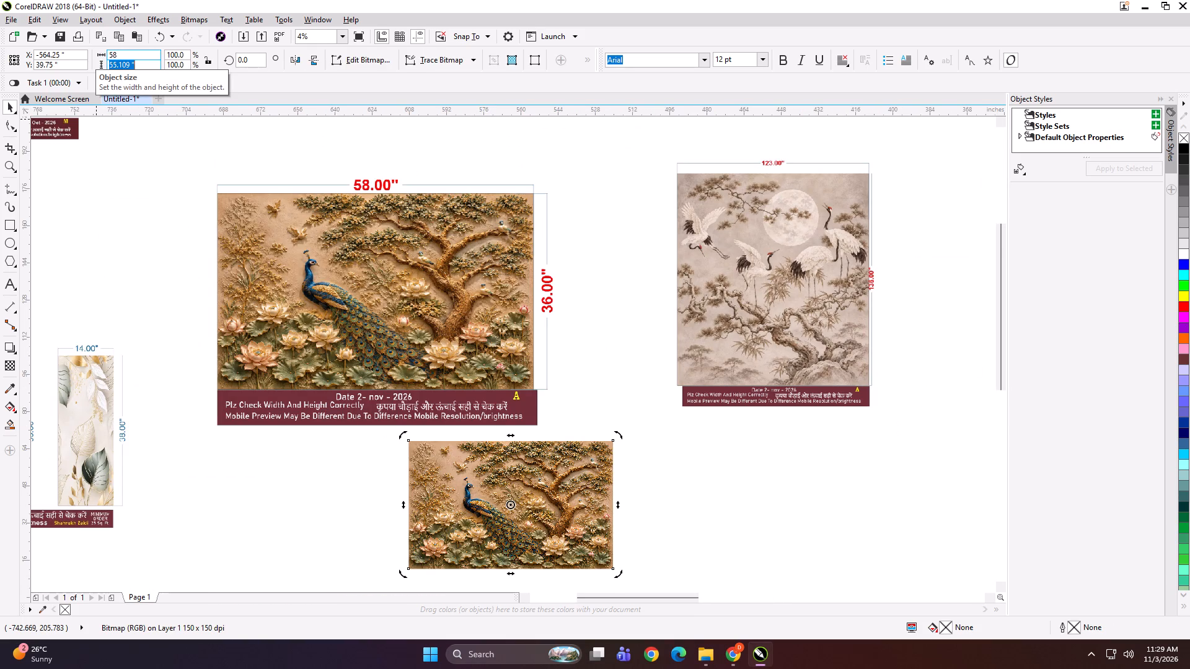
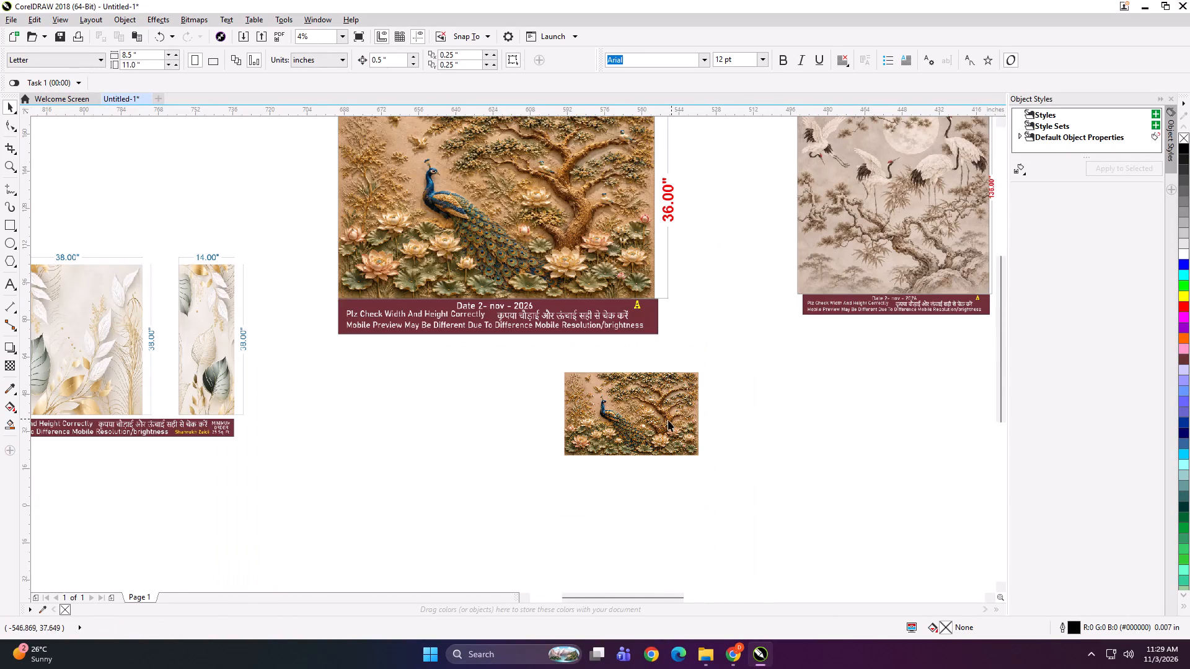
Place the labelled peacock panel beside the loose peacock bitmap and scale it down to about the bitmap's size.
scroll(662, 423, down, 1)
drag(328, 264, 523, 400)
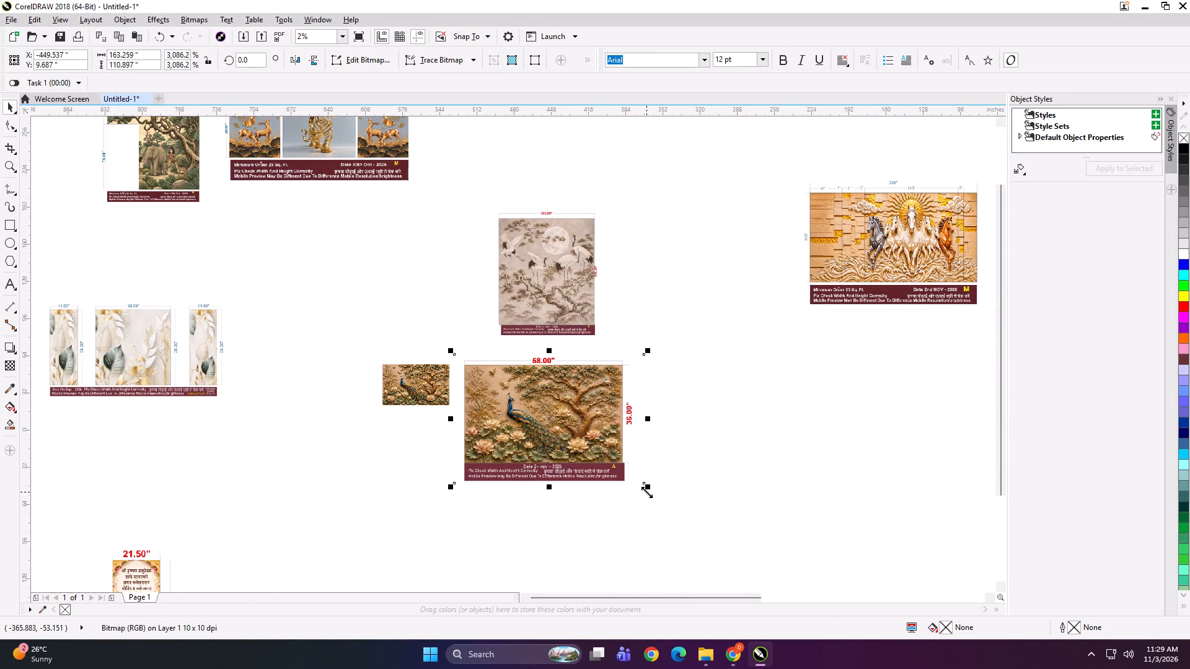
drag(645, 492, 532, 504)
click(602, 472)
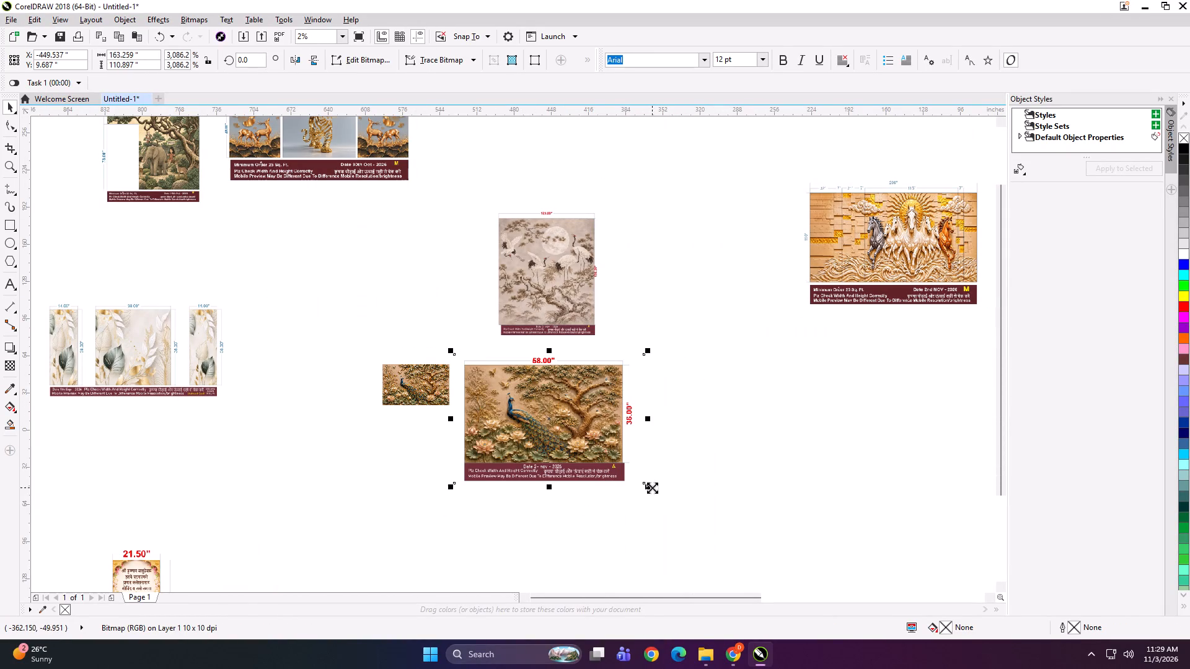
click(652, 488)
drag(634, 488, 614, 492)
drag(603, 494, 532, 504)
click(592, 479)
click(653, 489)
drag(649, 489, 614, 488)
drag(590, 481, 554, 468)
drag(553, 468, 548, 466)
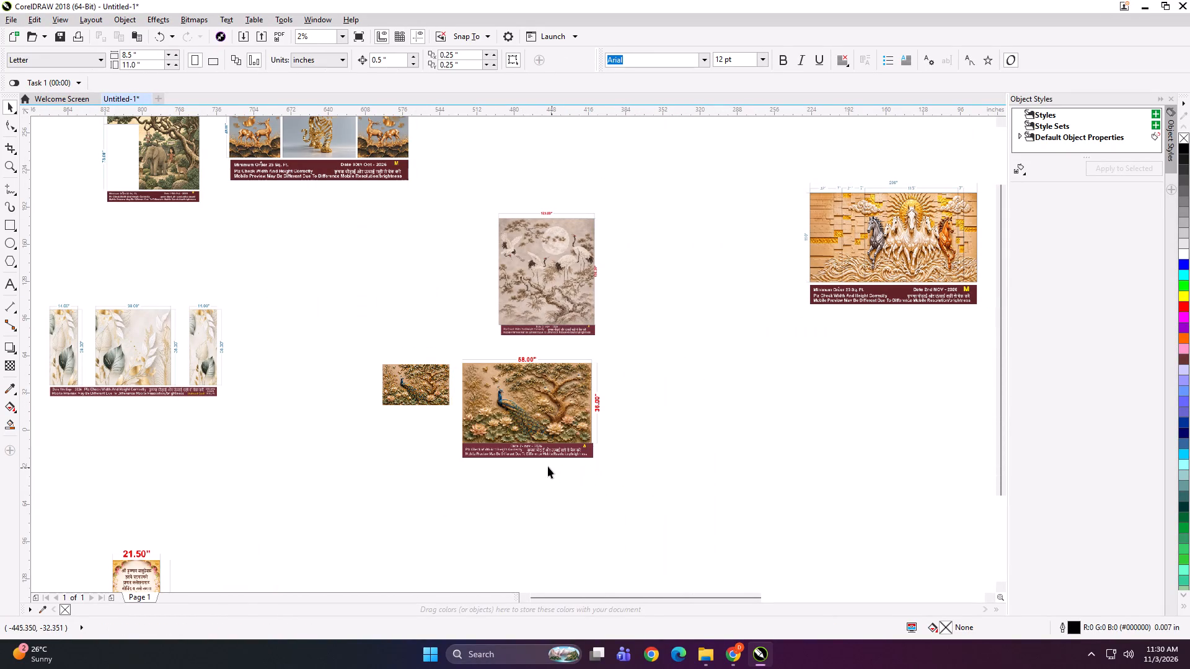
drag(548, 466, 547, 466)
click(580, 446)
drag(615, 468, 537, 448)
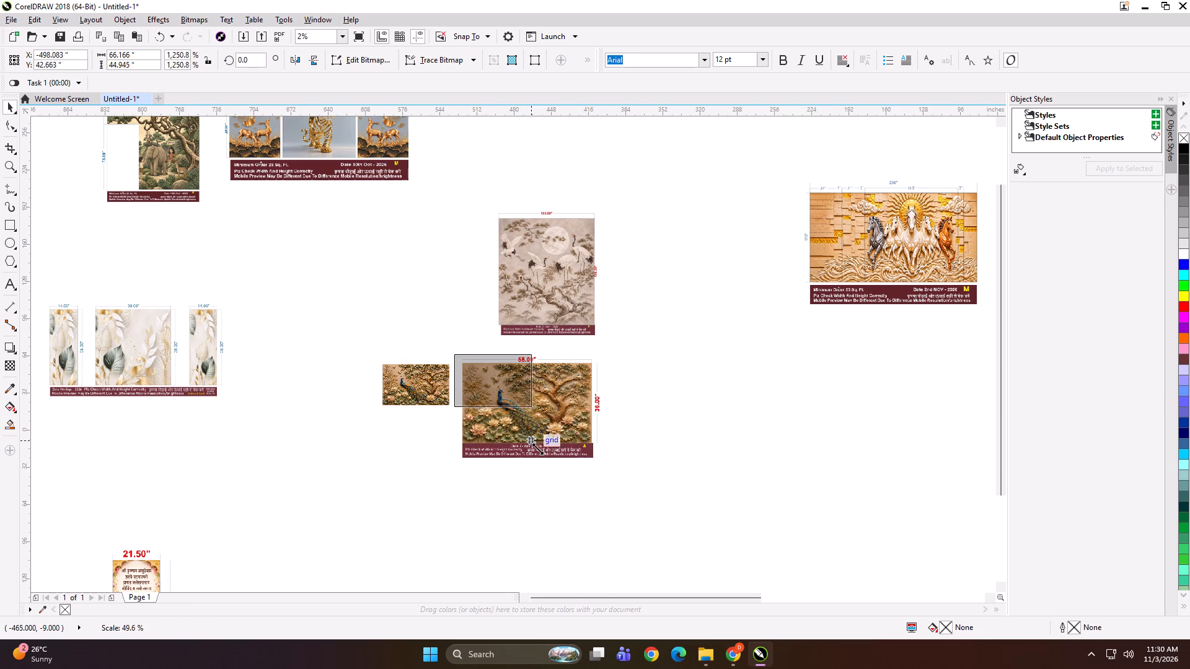
drag(537, 448, 537, 448)
Add a thin black 58 x 36 inch rectangle around the loose peacock bitmap and group the two.
scroll(468, 379, up, 1)
scroll(650, 381, up, 1)
drag(469, 389, 431, 382)
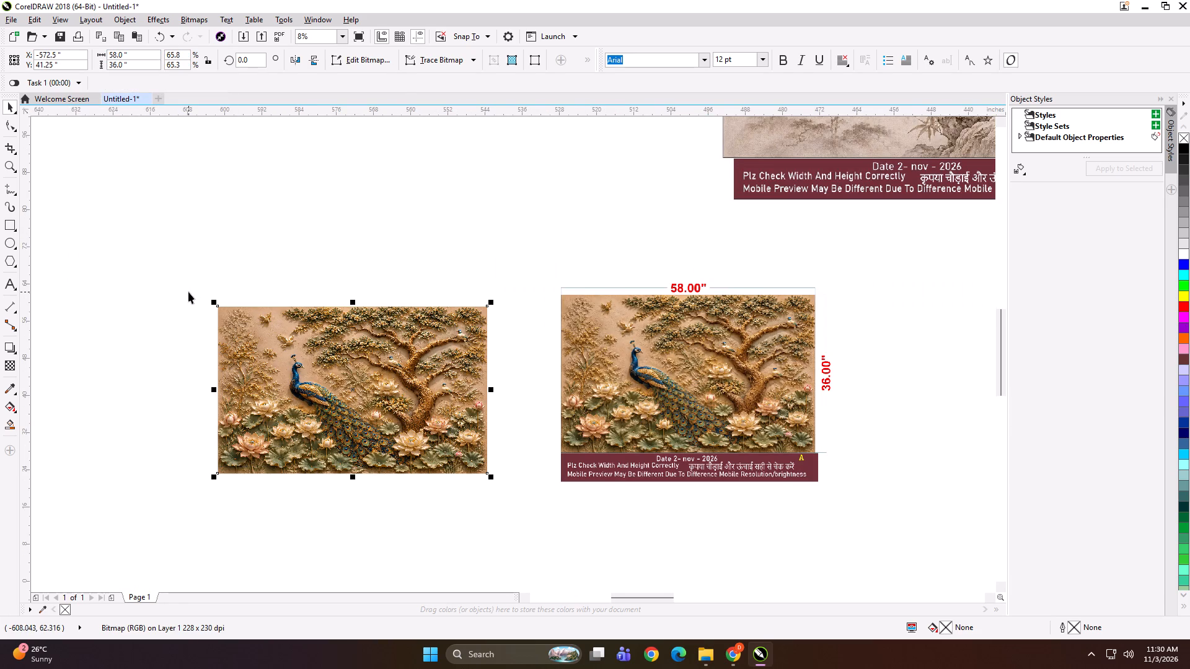
key(shift+space)
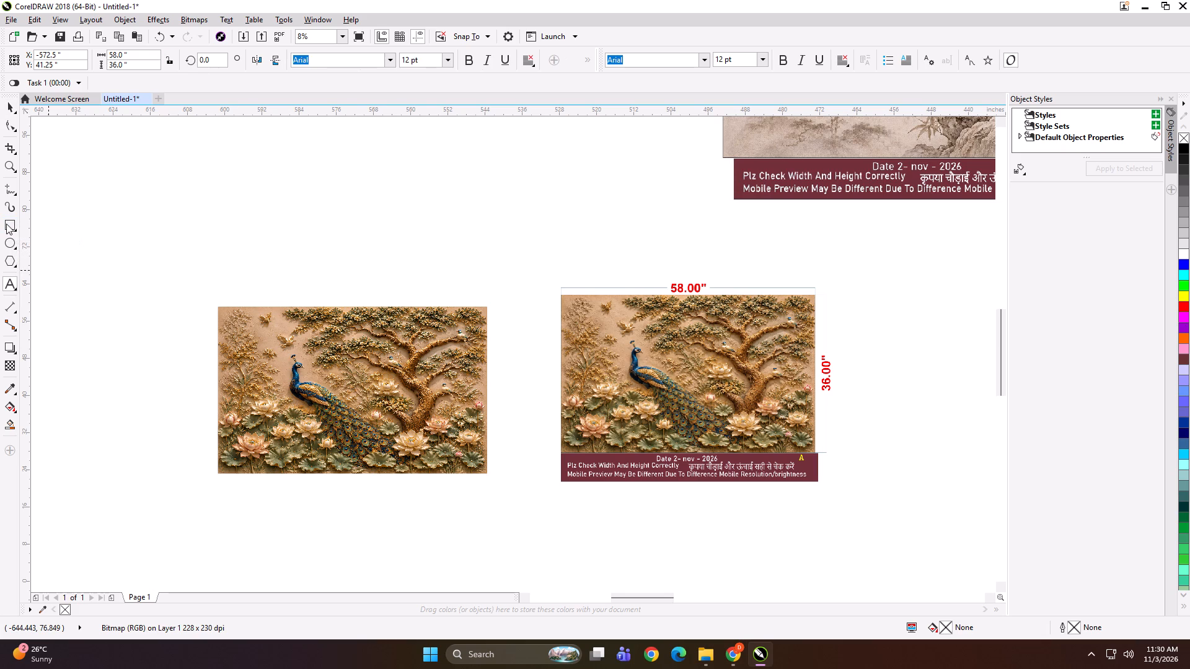
shift+double_click(6, 224)
key(shift+space)
drag(183, 279, 528, 501)
key(ctrl+g)
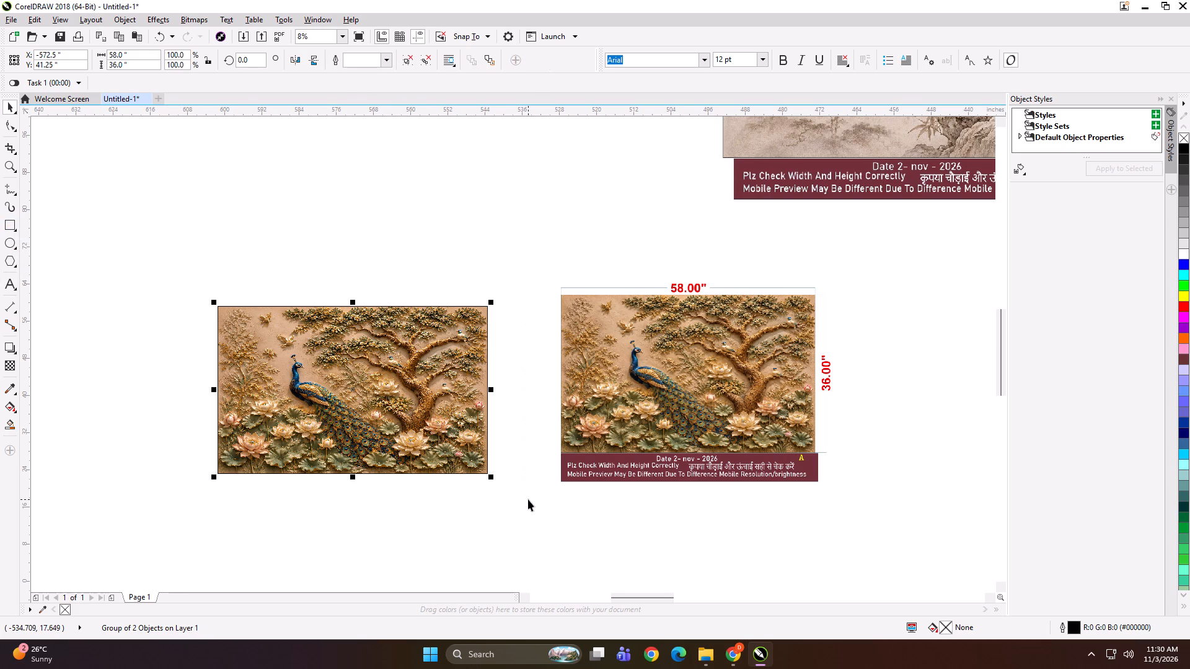
Start a TIFF export of the framed peacock group and create a JAIPUR DOME INTERIOR folder inside NOV > 3 for it.
key(ctrl+e)
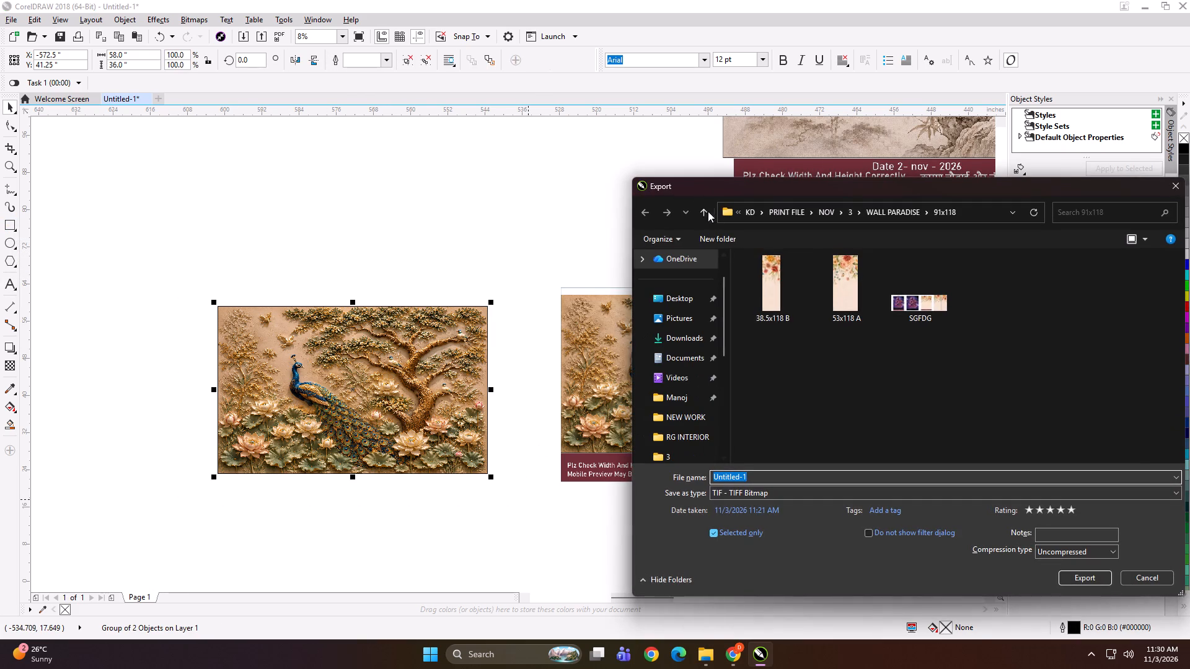
click(707, 208)
click(707, 208)
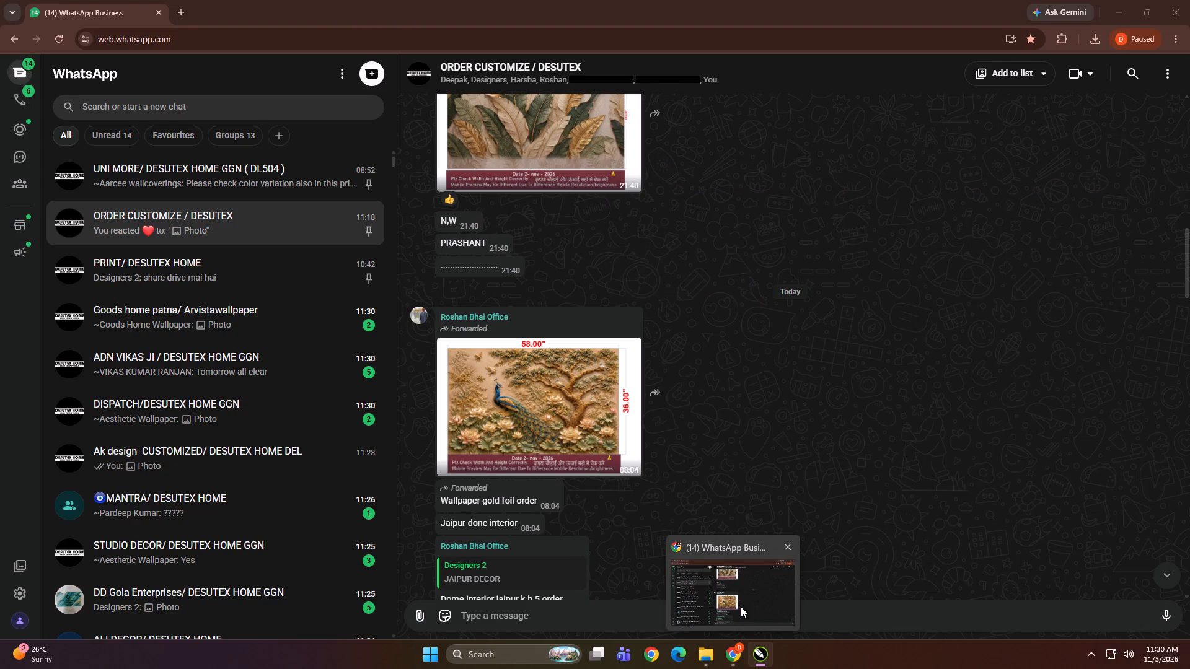
click(726, 232)
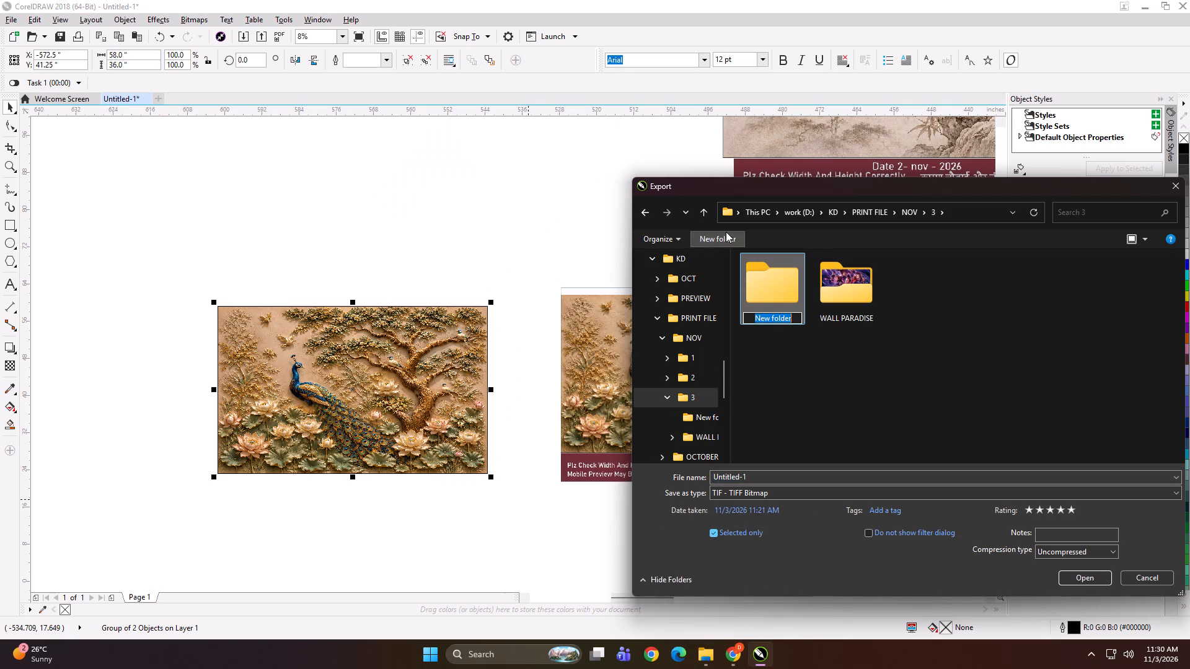
text(JAIPUR DOME INTERIOR)
key(Return)
double_click(781, 279)
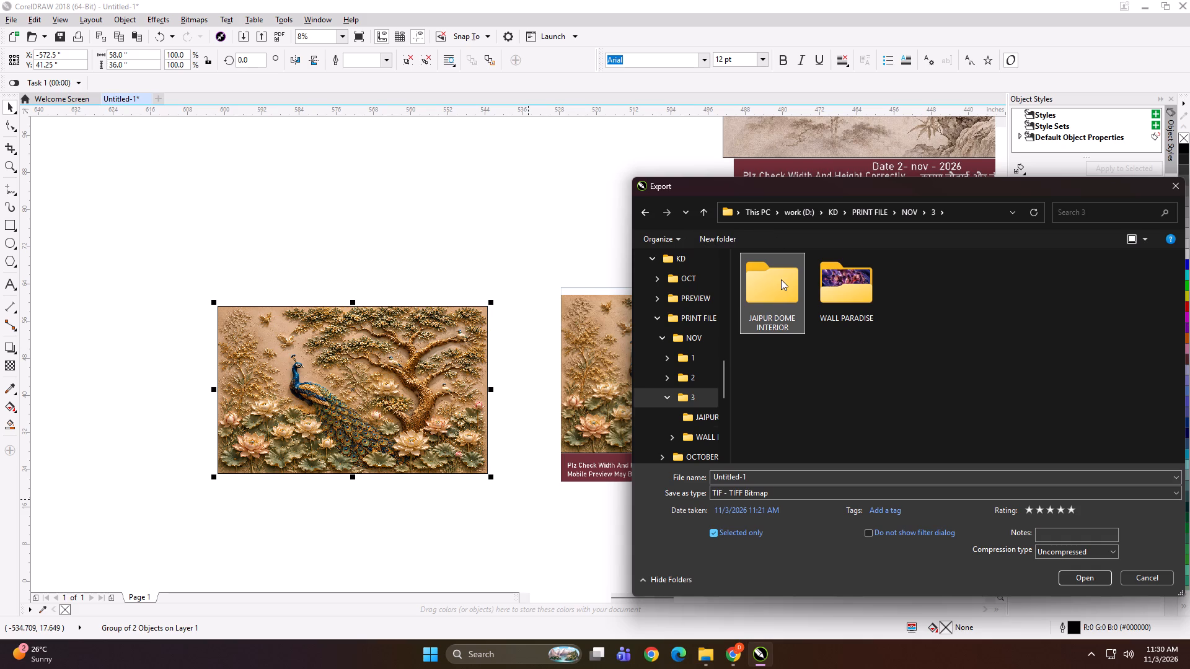
Export the framed peacock group into the JAIPUR DOME INTERIOR folder under the name 58x36.
click(783, 472)
text(58x36)
key(space)
key(Return)
key(Return)
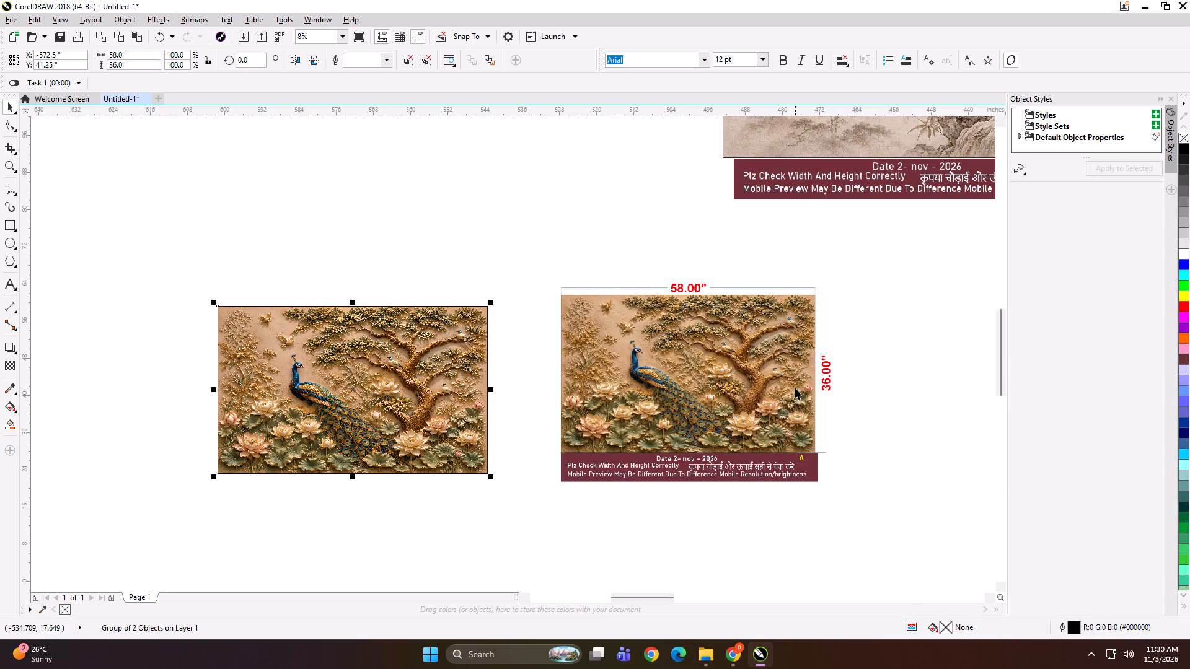
Move the framed peacock beside the labelled panel, group them and scale the group down to 4 inches wide.
drag(474, 388, 527, 383)
shift+click(640, 383)
key(ctrl+g)
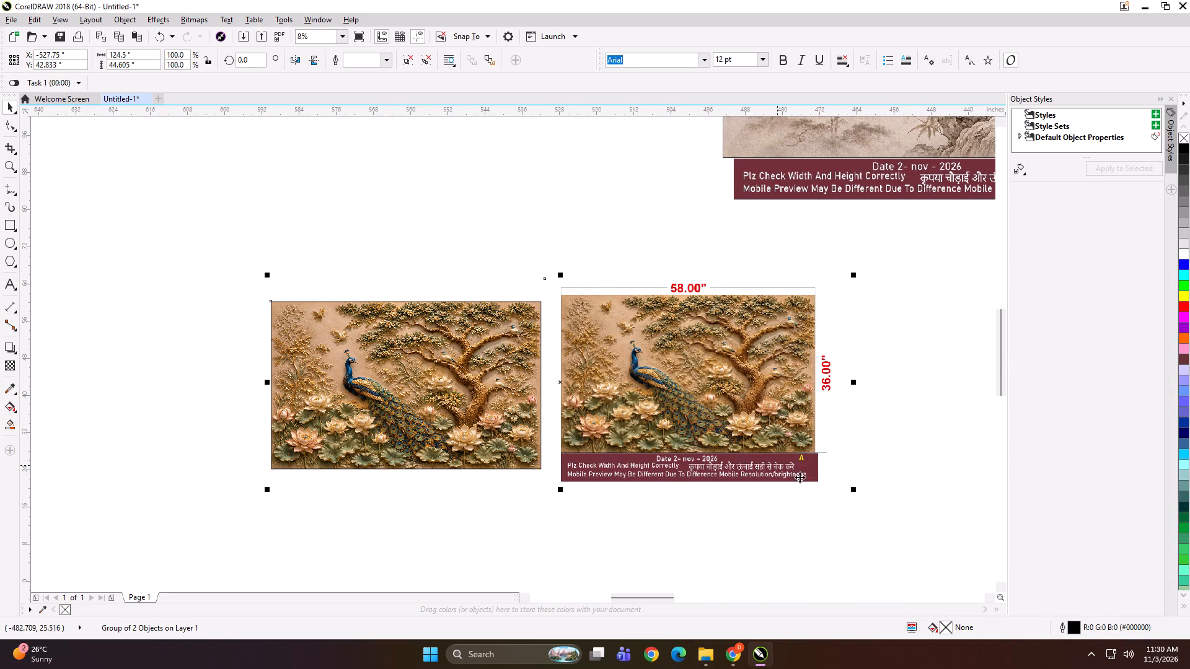
shift+drag(853, 492, 573, 410)
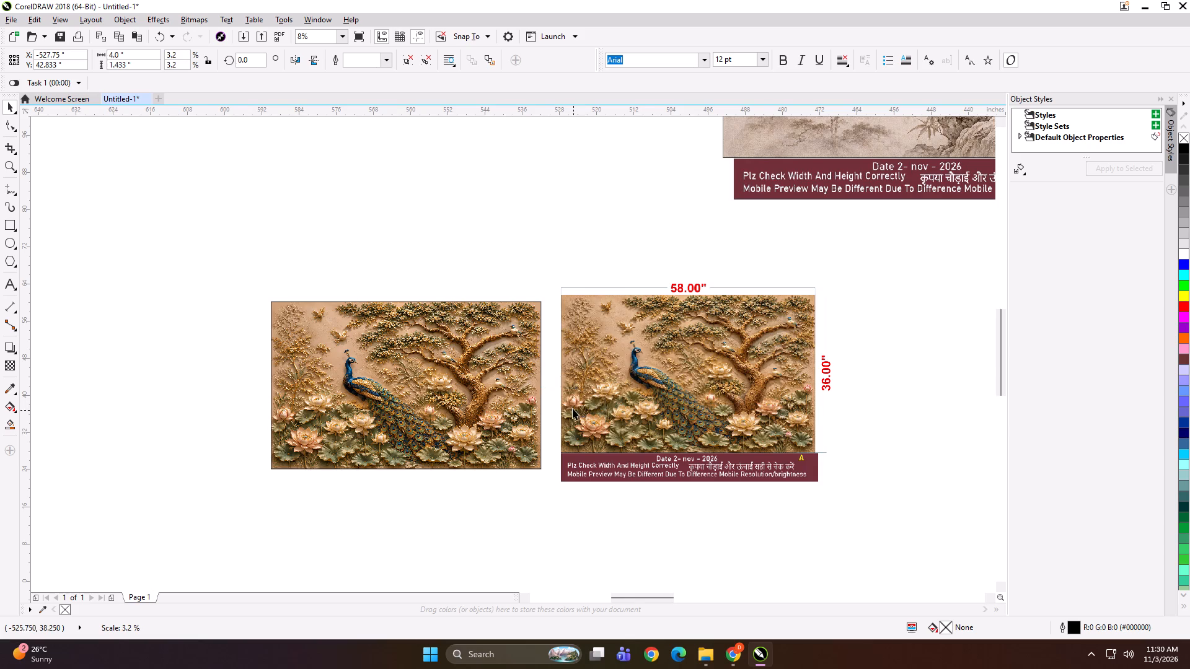
Export the scaled-down peacock group into the same folder under the name SDG.
scroll(565, 393, up, 4)
key(ctrl+e)
text(SDG)
key(Return)
key(Return)
key(Return)
Delete the exported peacock group from the drawing.
key(Delete)
key(F4)
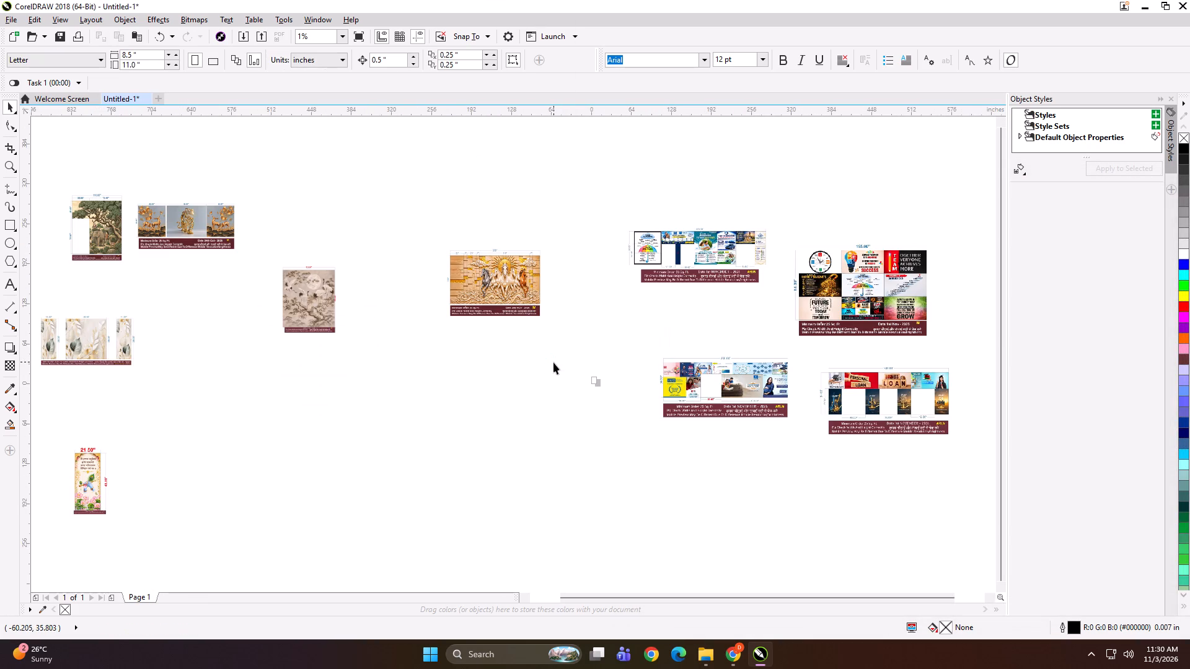
click(553, 362)
Launch Photoshop.
click(529, 654)
text(PHOTO)
key(Return)
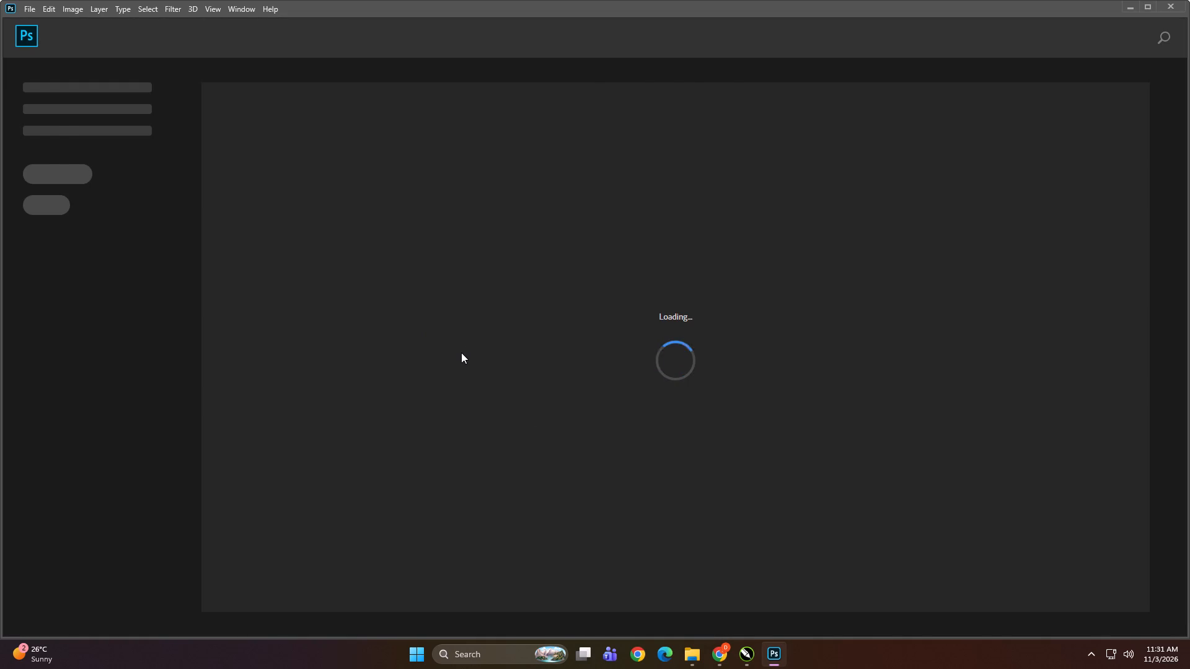
Switch to File Explorer and open the PRINT FILE folder inside KD on the work (D:) drive.
click(695, 665)
click(737, 593)
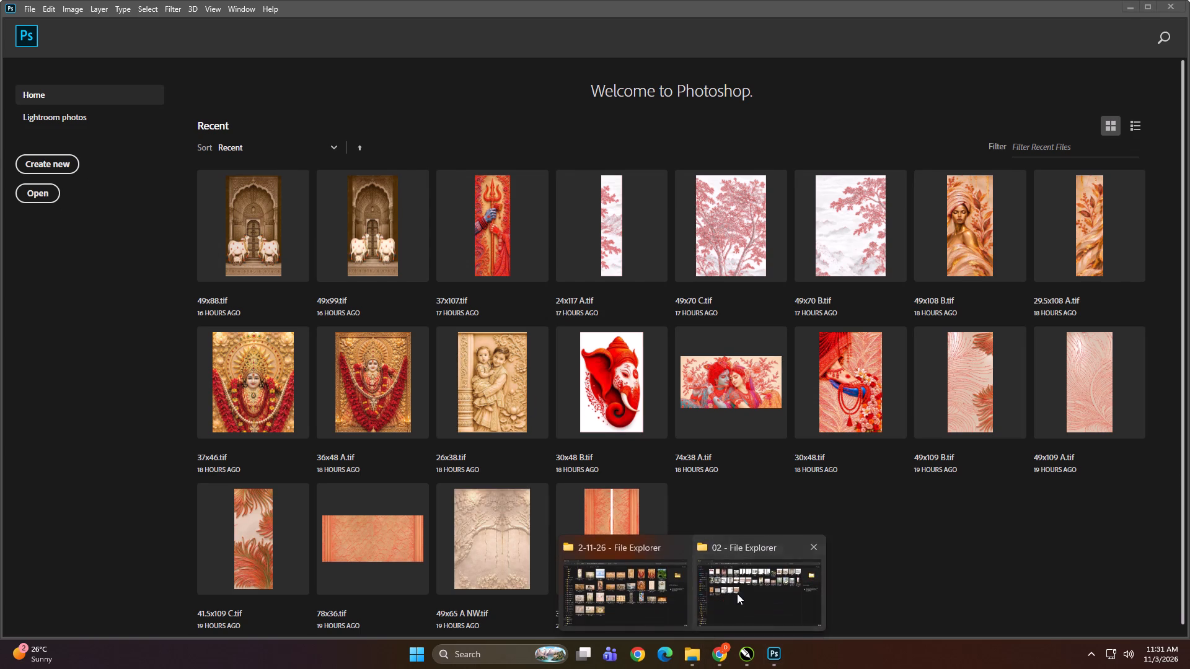
click(602, 414)
scroll(79, 340, up, 3)
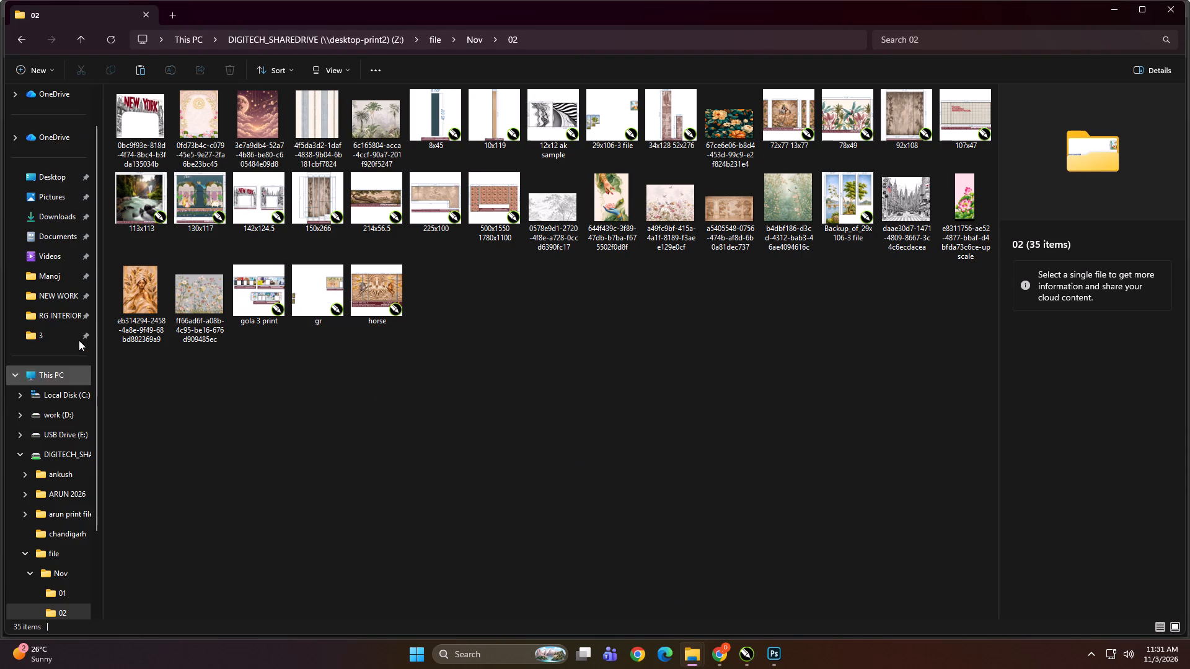
scroll(79, 340, up, 1)
click(71, 372)
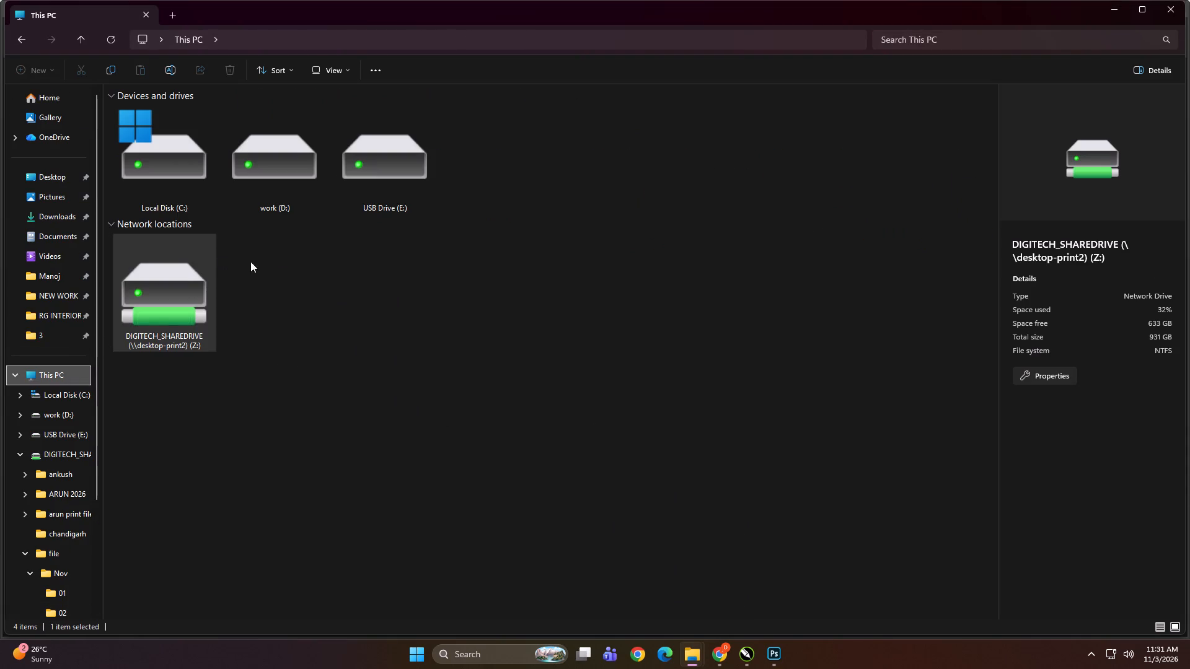
double_click(293, 157)
double_click(338, 305)
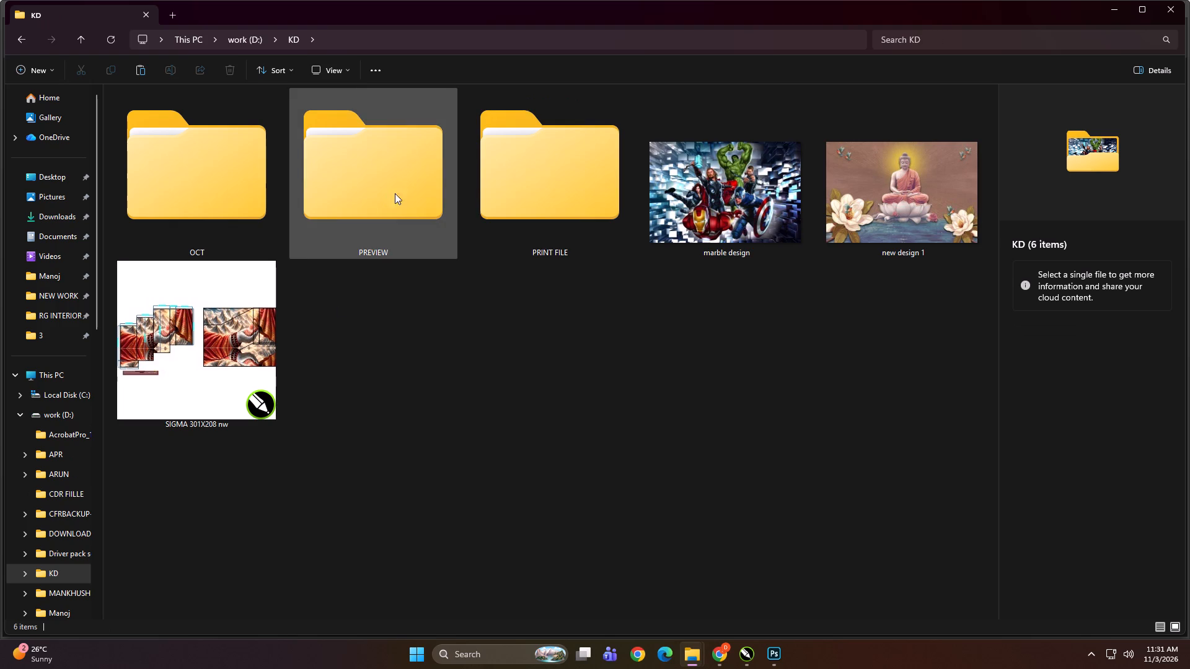
click(513, 191)
click(513, 191)
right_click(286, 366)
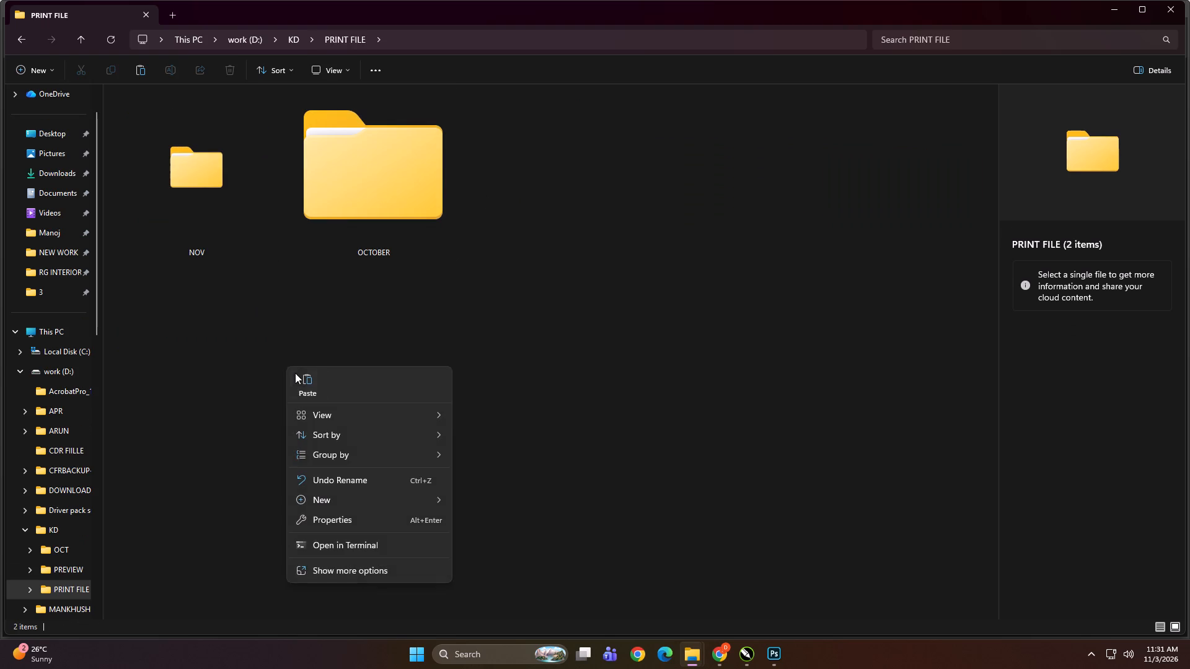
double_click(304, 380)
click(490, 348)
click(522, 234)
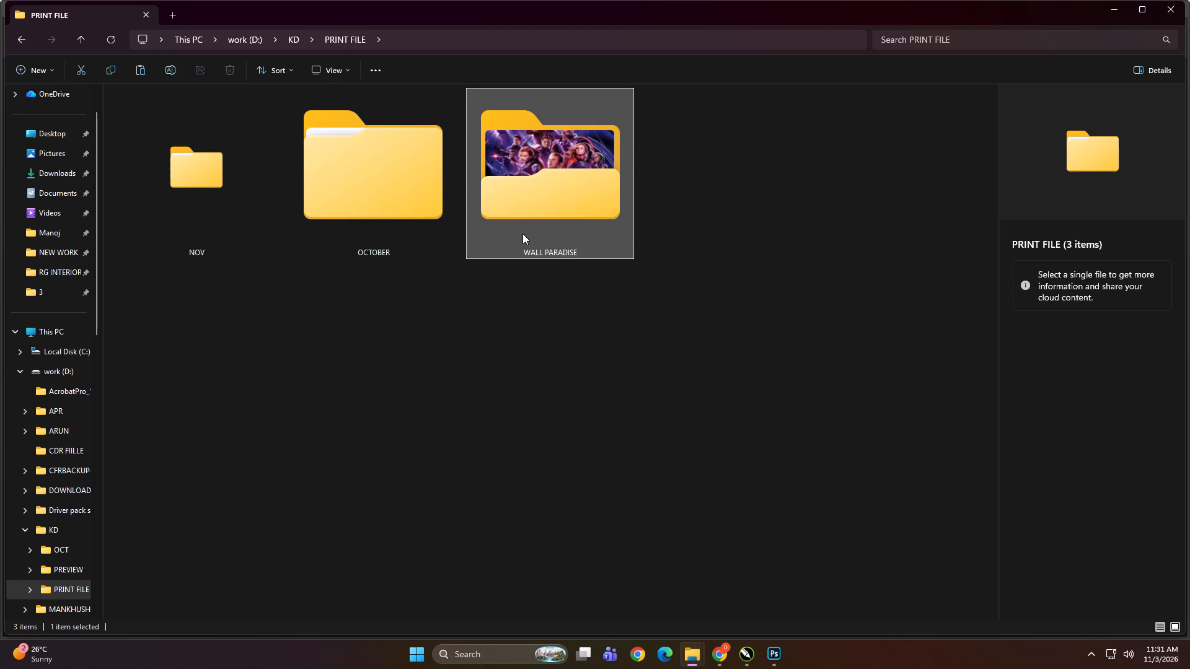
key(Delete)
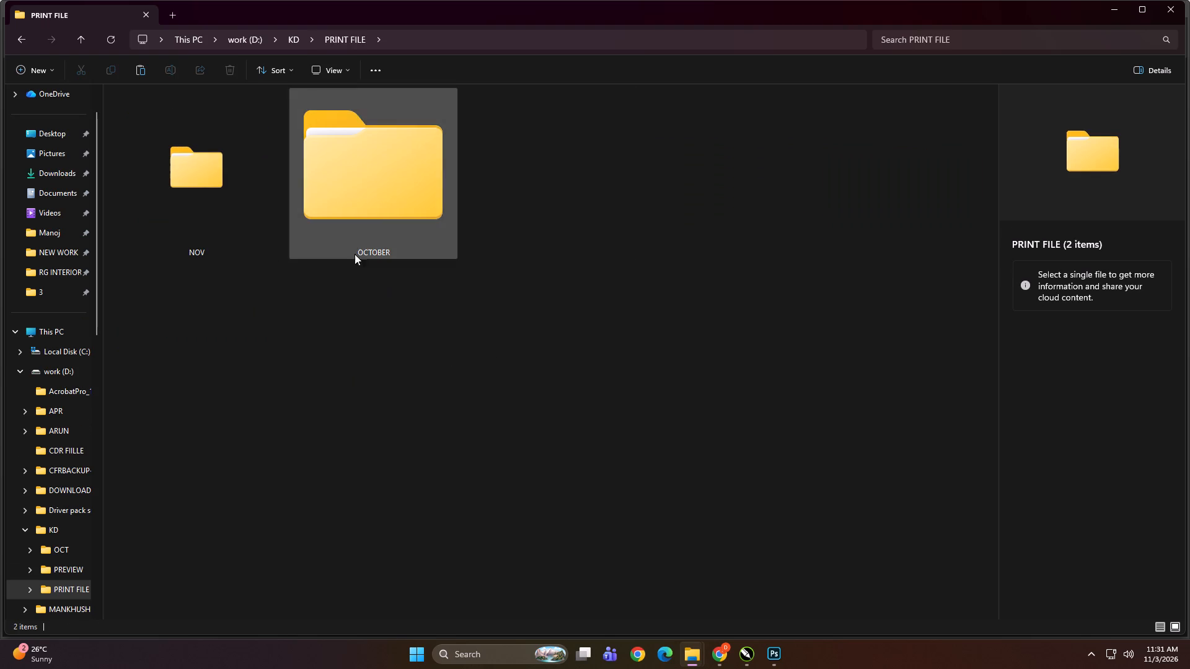
Open the 58x36 image from NOV > 3 > JAIPUR DOME INTERIOR in Photoshop.
double_click(226, 199)
triple_click(525, 186)
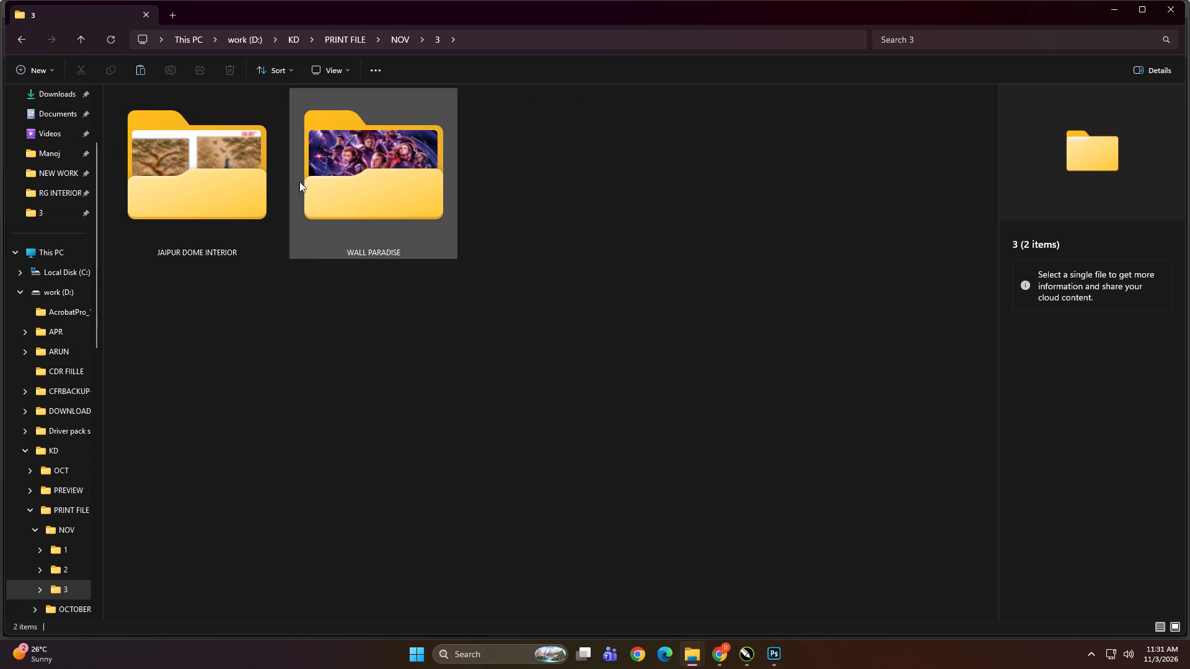
double_click(219, 180)
click(128, 141)
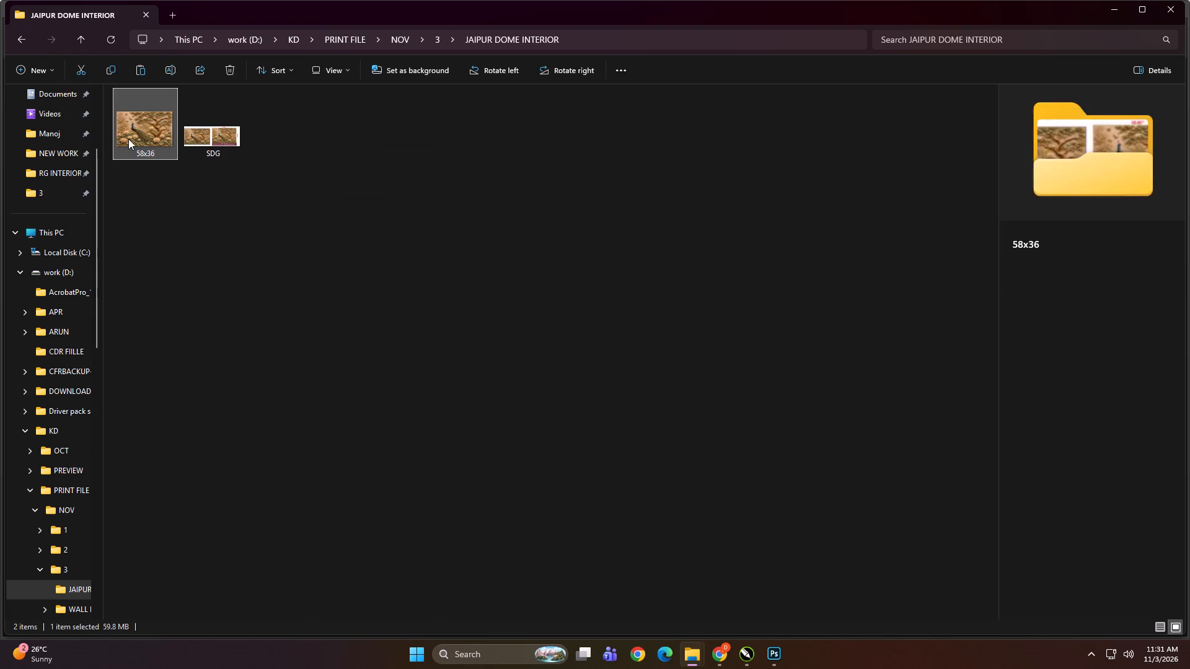
drag(130, 125, 774, 580)
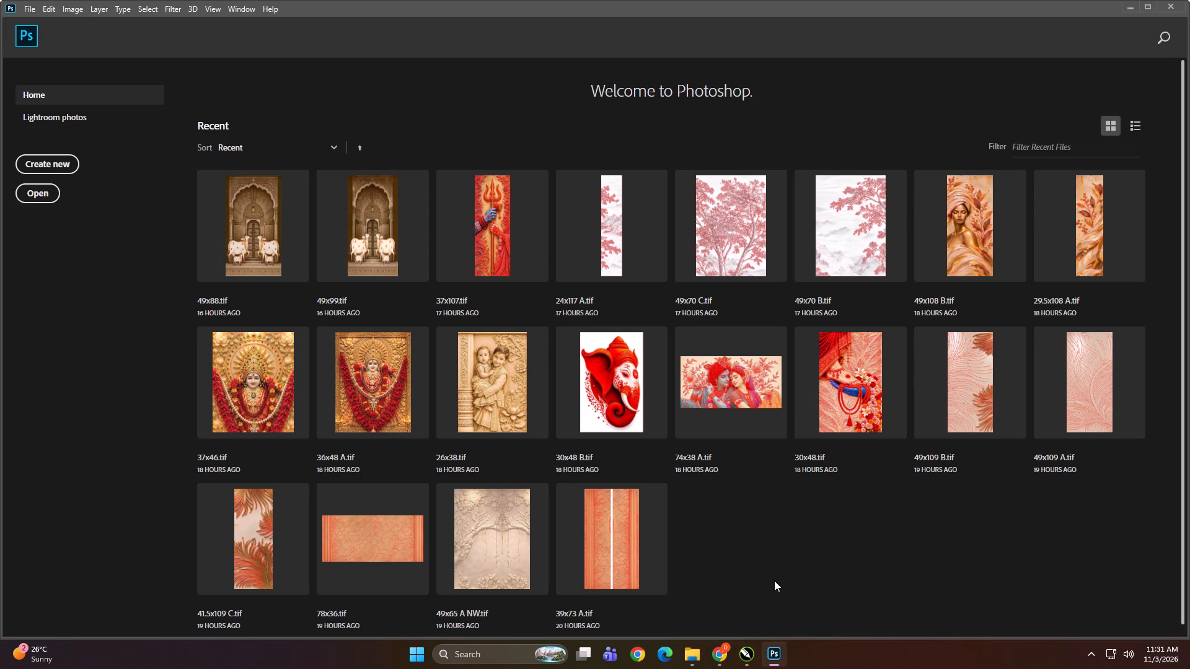
Duplicate the peacock background layer and apply the Photocopy filter to the copy with detail 4 and darkness 24.
key(ctrl+j)
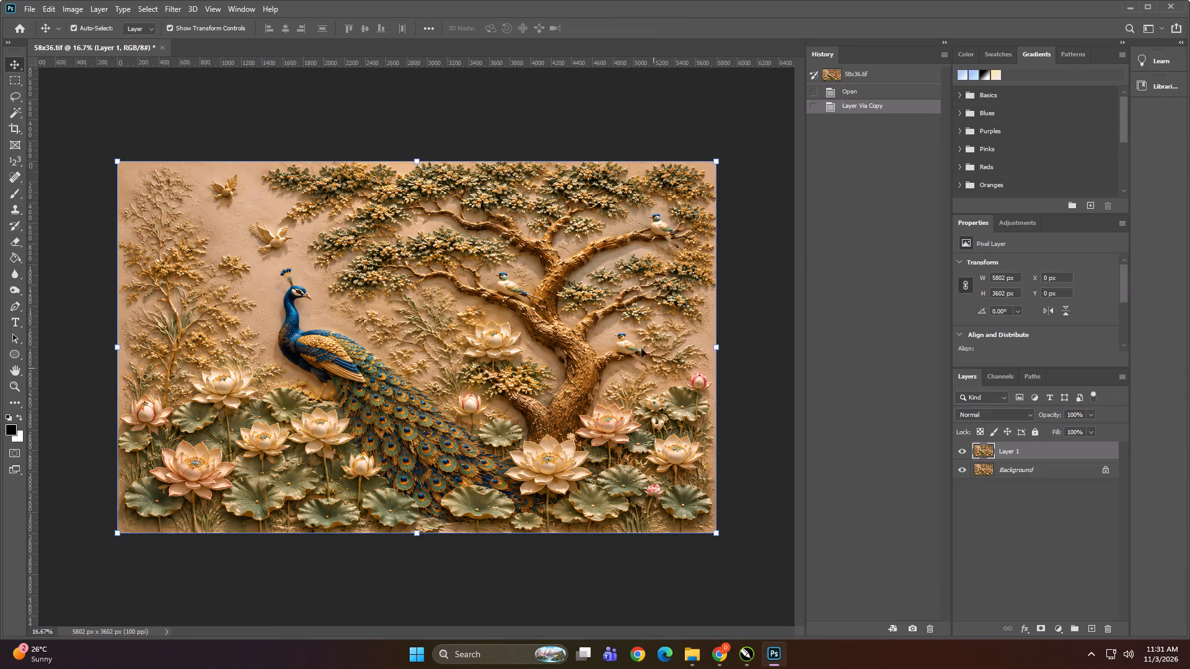
click(164, 11)
click(204, 59)
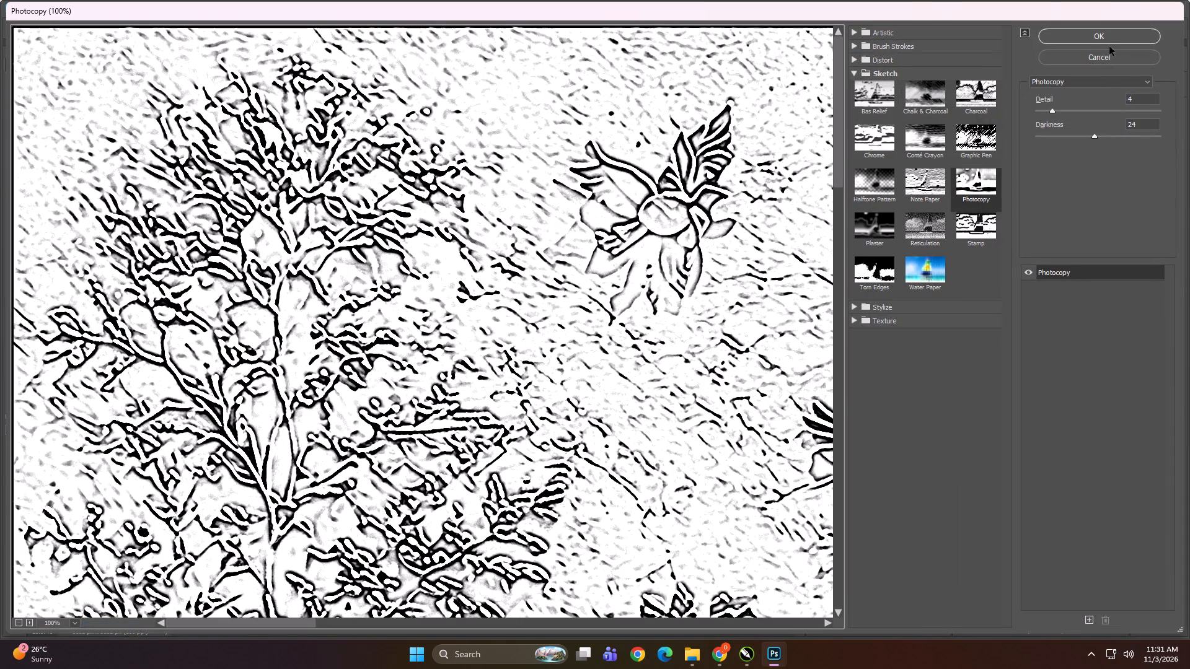
click(1109, 40)
Select a black outline beside the lotus bud with the Magic Wand and extend the selection to all similar areas.
alt+scroll(531, 451, up, 3)
alt+scroll(530, 452, down, 1)
alt+scroll(530, 452, up, 5)
alt+scroll(466, 401, down, 1)
alt+scroll(465, 400, up, 12)
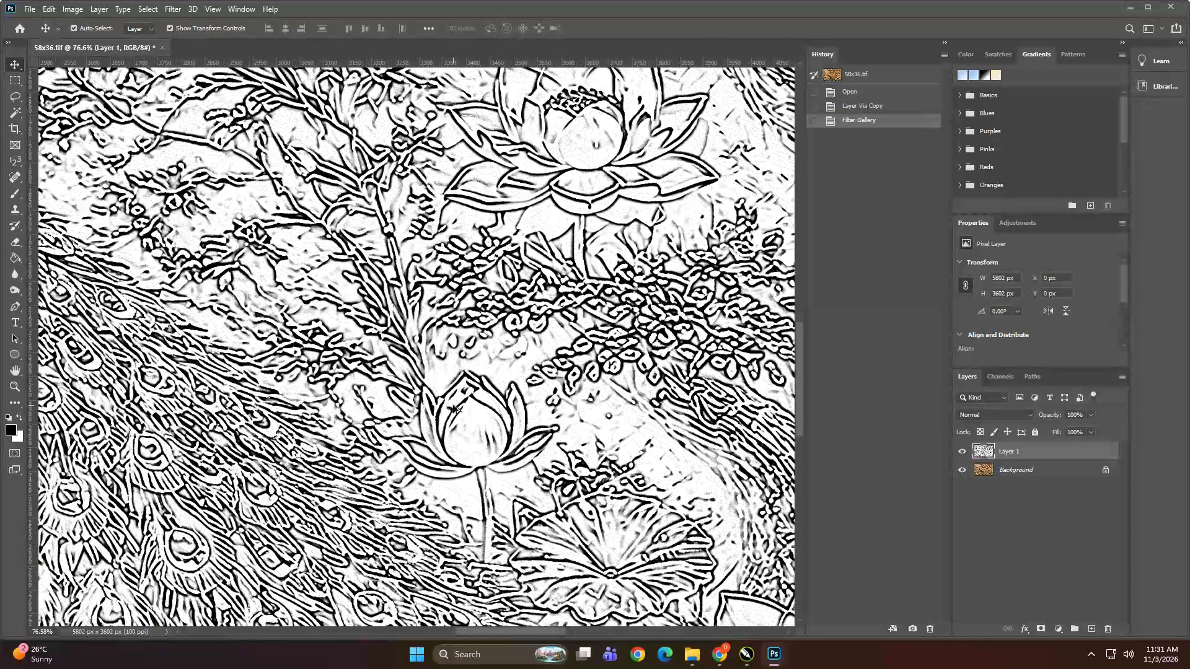
alt+scroll(453, 405, up, 13)
key(w)
key(w)
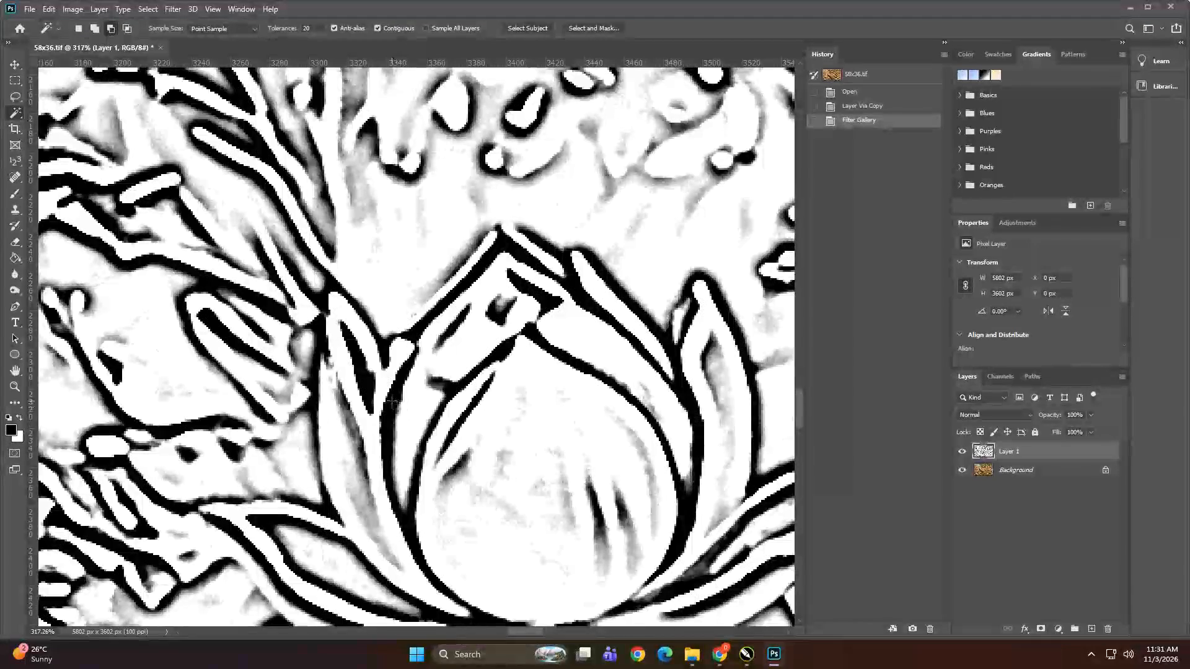
shift+click(392, 401)
right_click(392, 401)
click(415, 261)
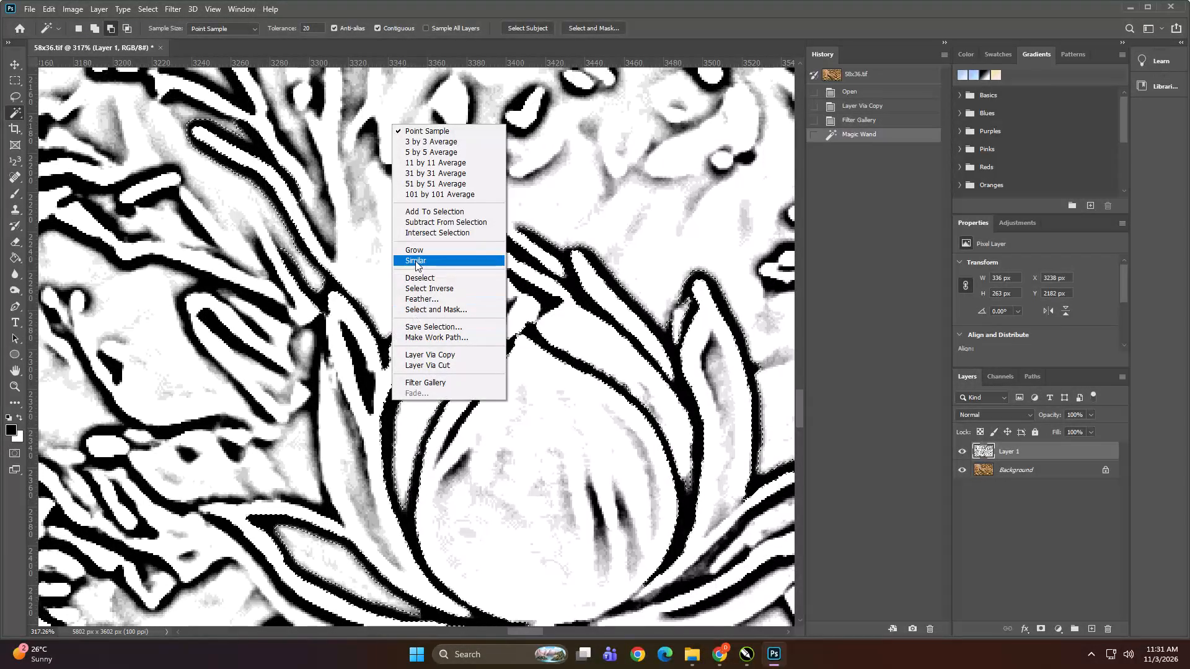
alt+scroll(400, 265, down, 20)
alt+scroll(400, 265, down, 14)
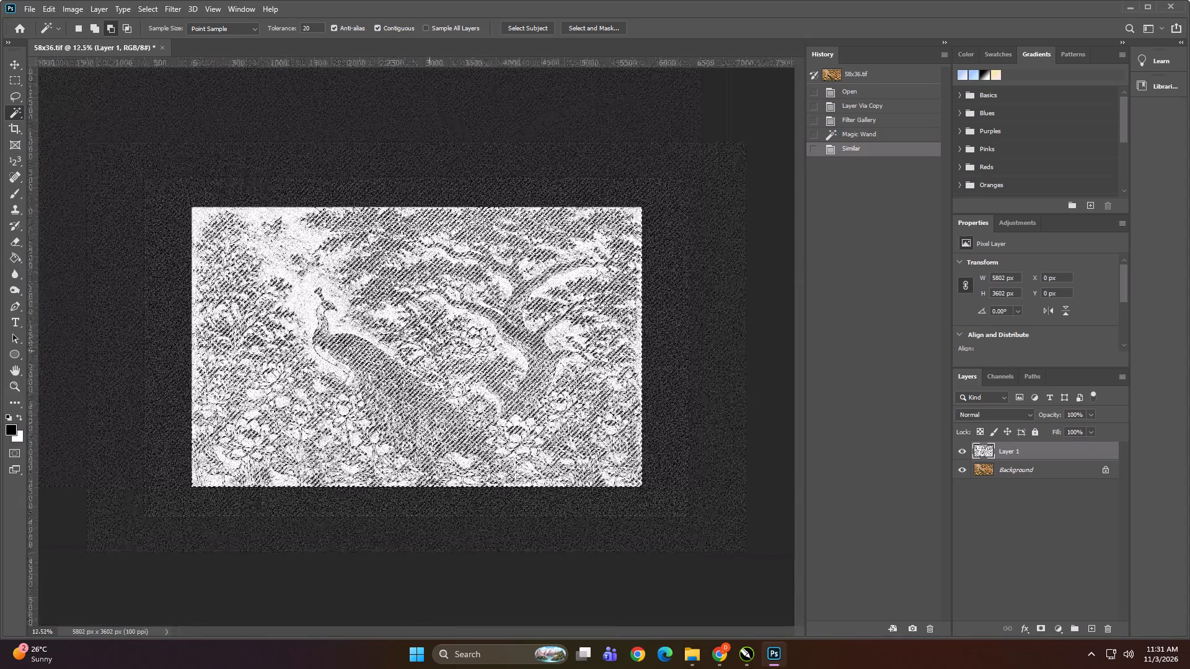
Activate the Background layer and create a red spot channel named Spot 1 with 100% solidity from the selection.
click(1013, 473)
click(997, 375)
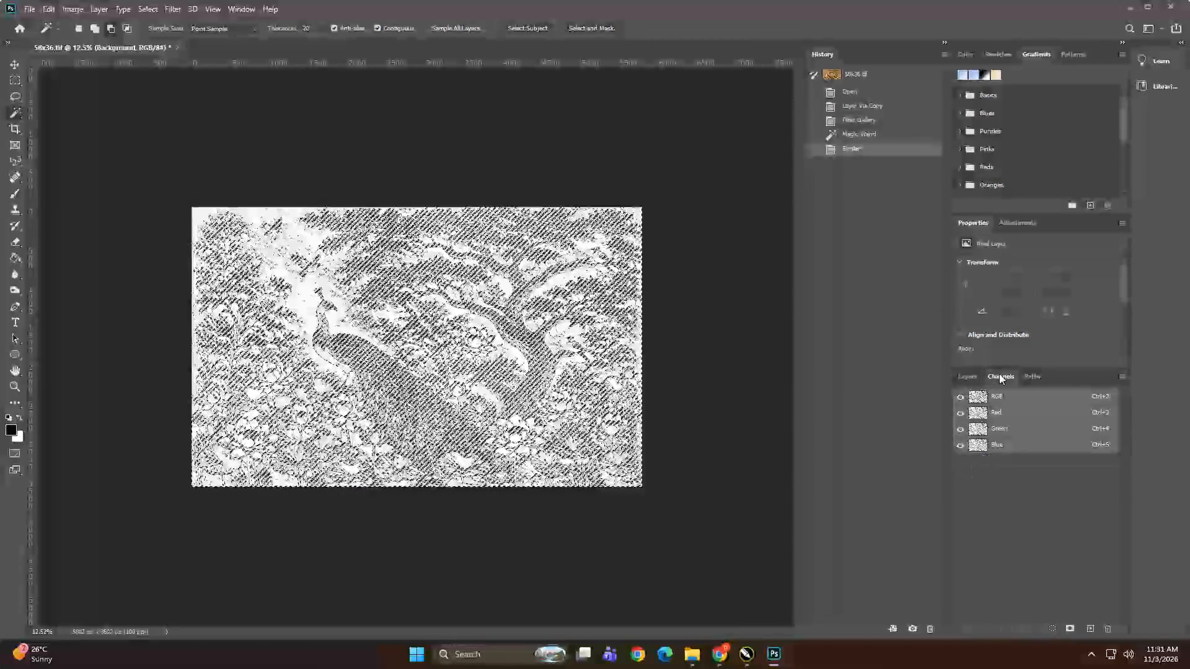
click(1126, 375)
click(1127, 424)
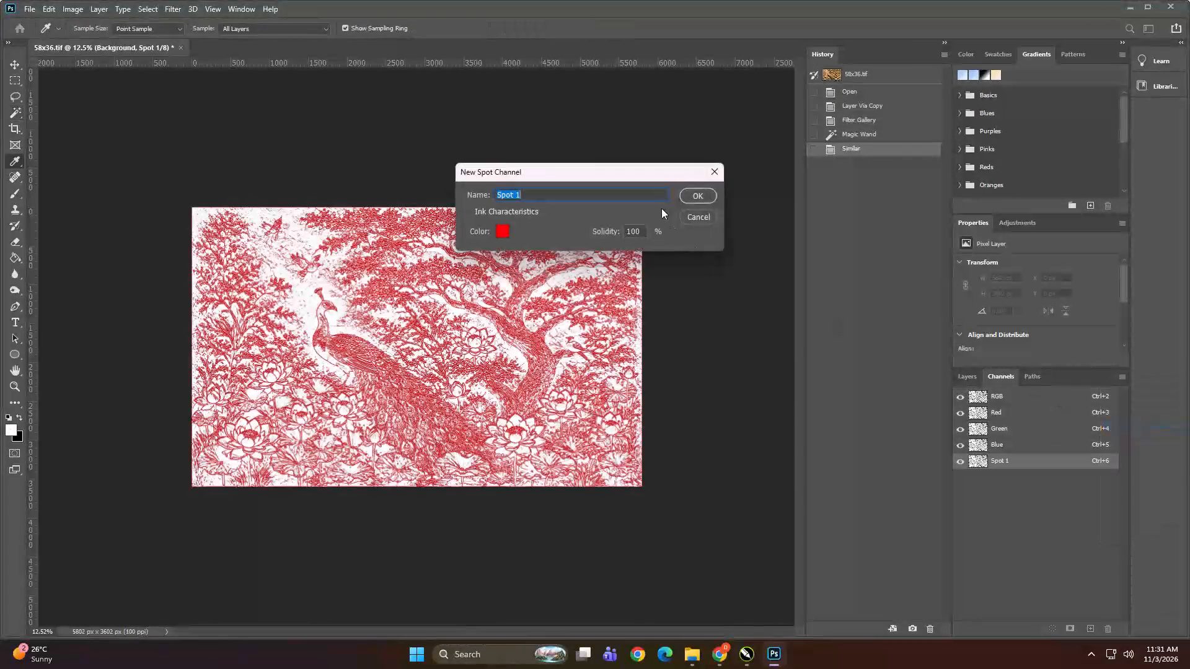
click(690, 199)
Duplicate the Spot 1 channel within the 58x36 document and name the copy Spot 2.
right_click(1025, 461)
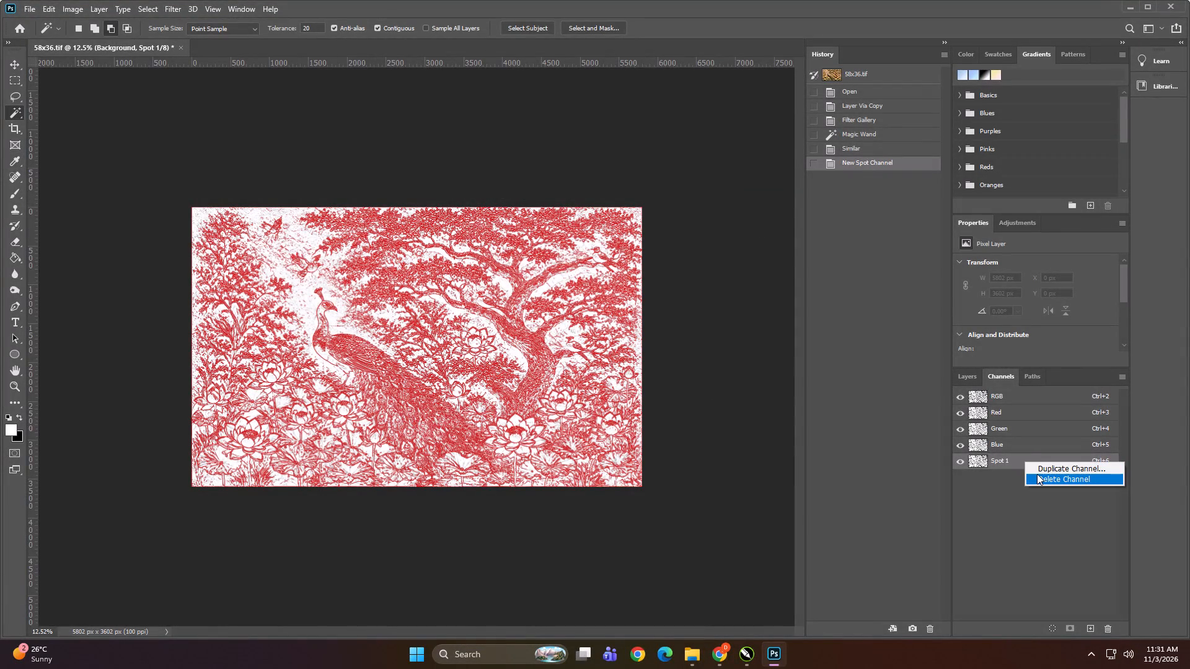
click(1040, 468)
key(Right)
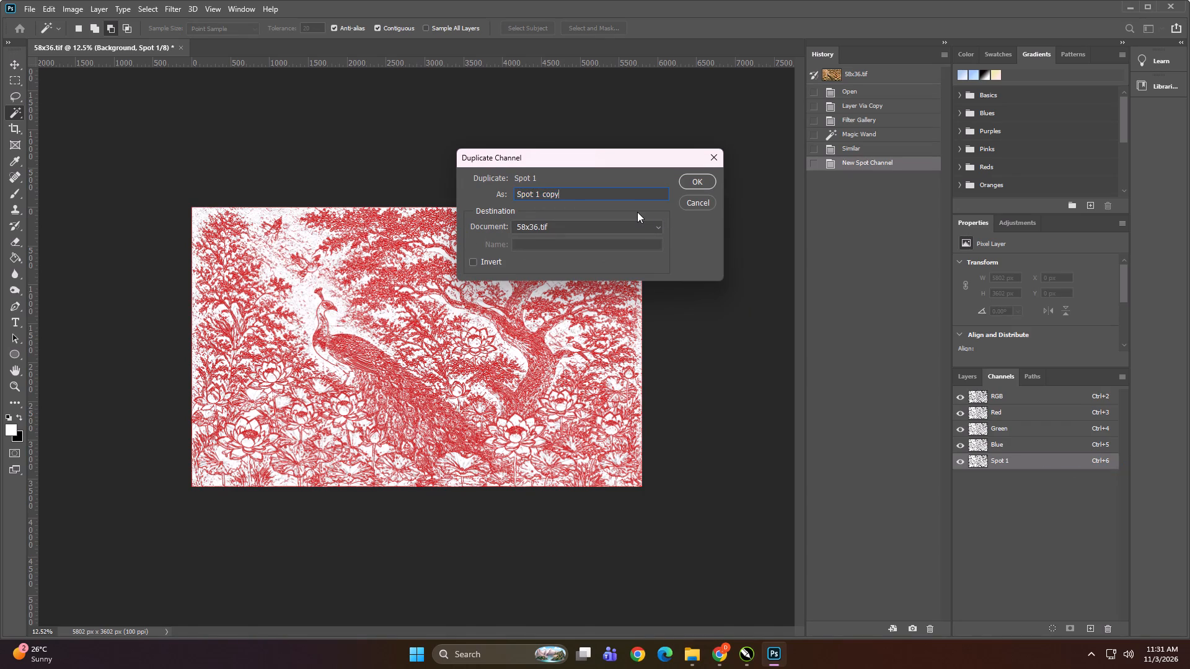
key(BackSpace)
key(BackSpace)
key(BackSpace)
key(BackSpace)
key(BackSpace)
key(BackSpace)
key(2)
click(684, 183)
click(966, 473)
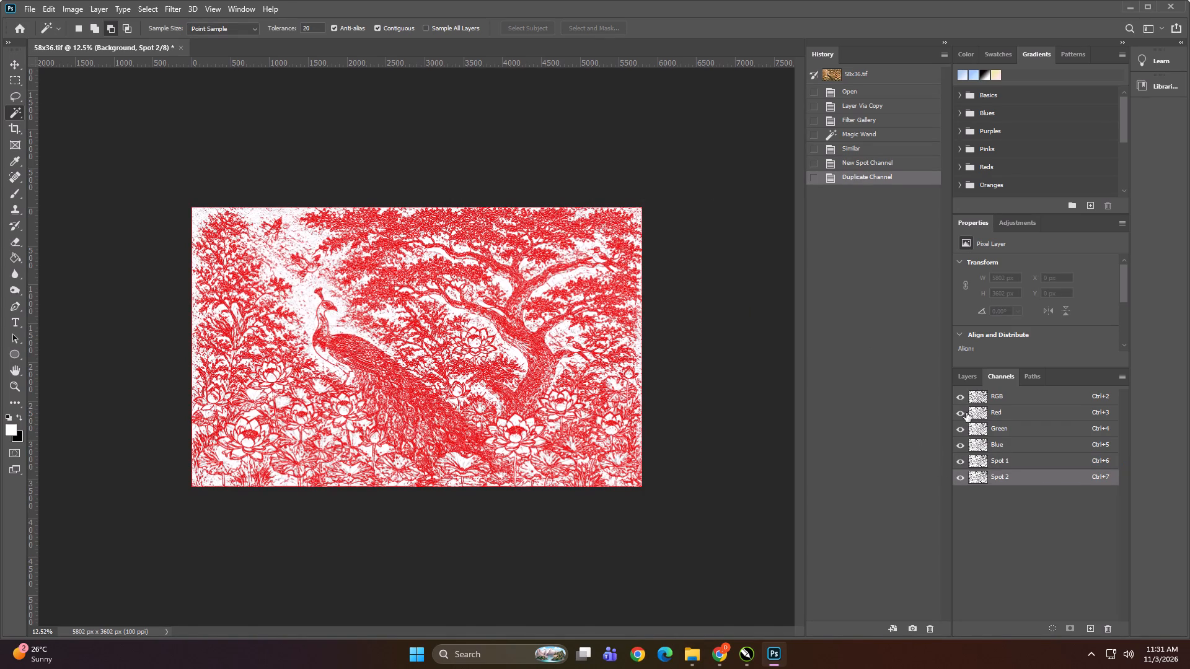
Delete Layer 1, the Photocopy-filtered copy, leaving only the Background layer.
click(970, 372)
click(1011, 448)
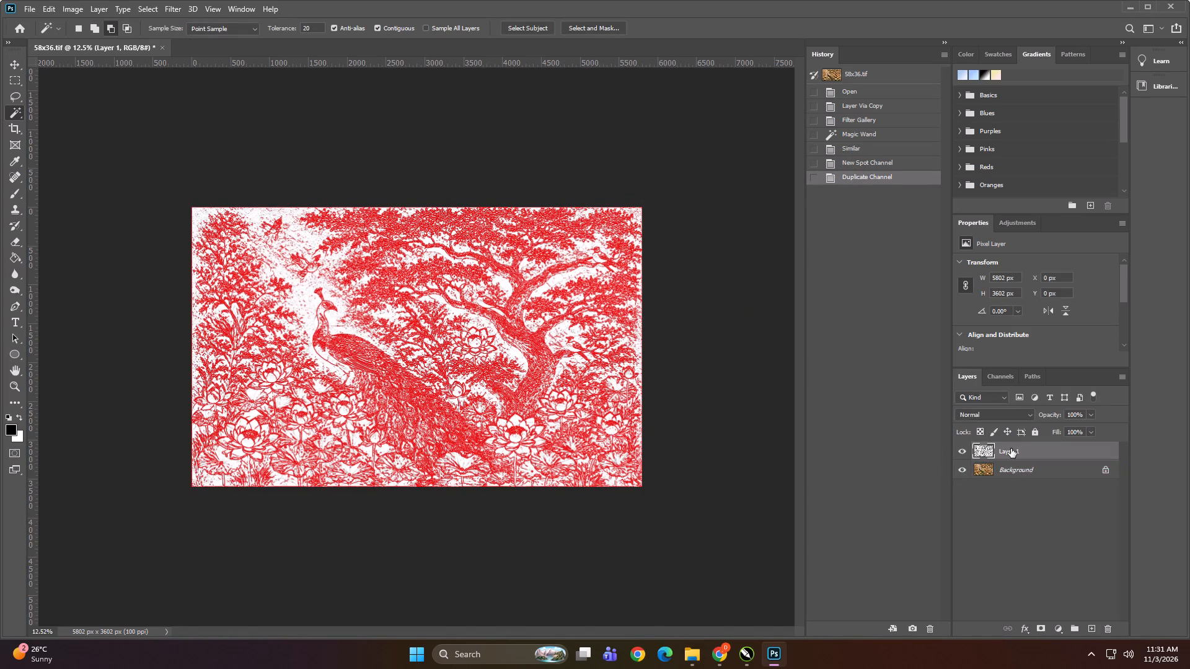
key(Delete)
Save the image as TIFF with spot colors and LZW compression over the existing 58x36 file, and close the document.
alt+scroll(382, 334, up, 19)
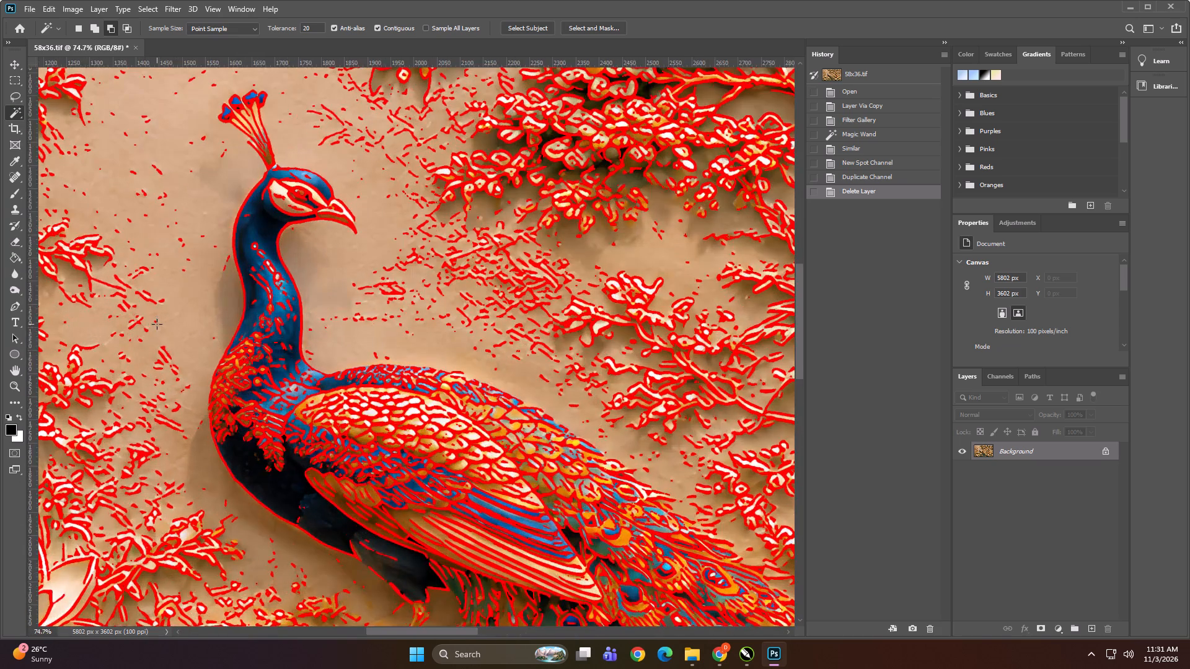
alt+scroll(479, 273, down, 15)
alt+scroll(379, 280, down, 1)
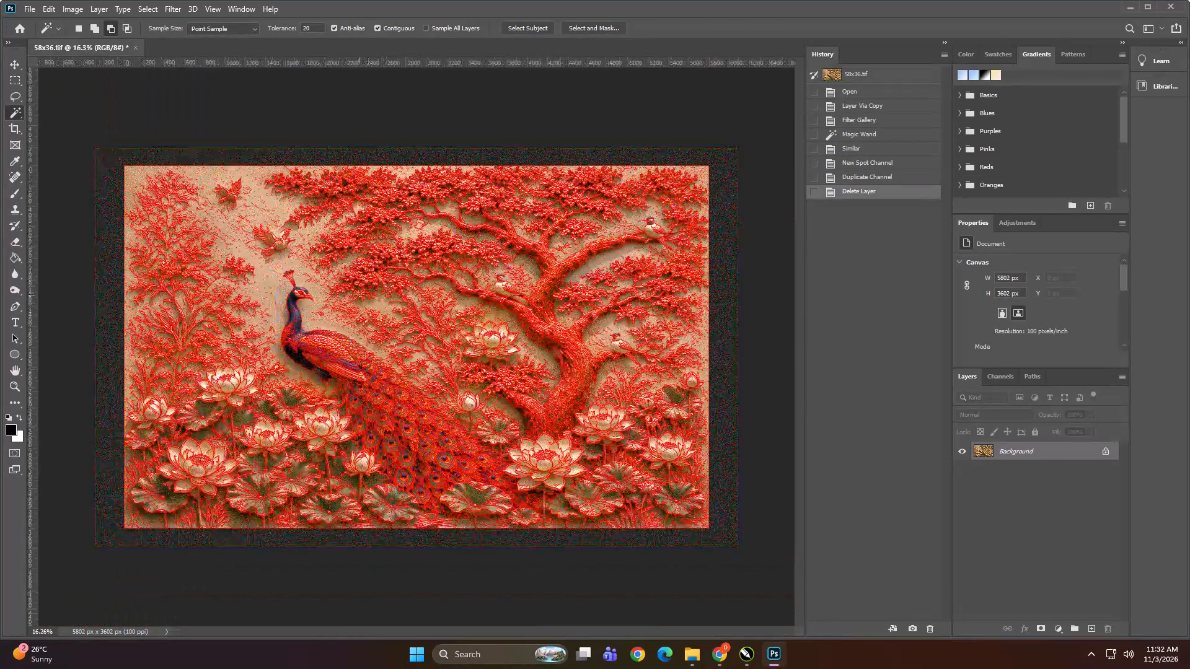
key(ctrl+shift+s)
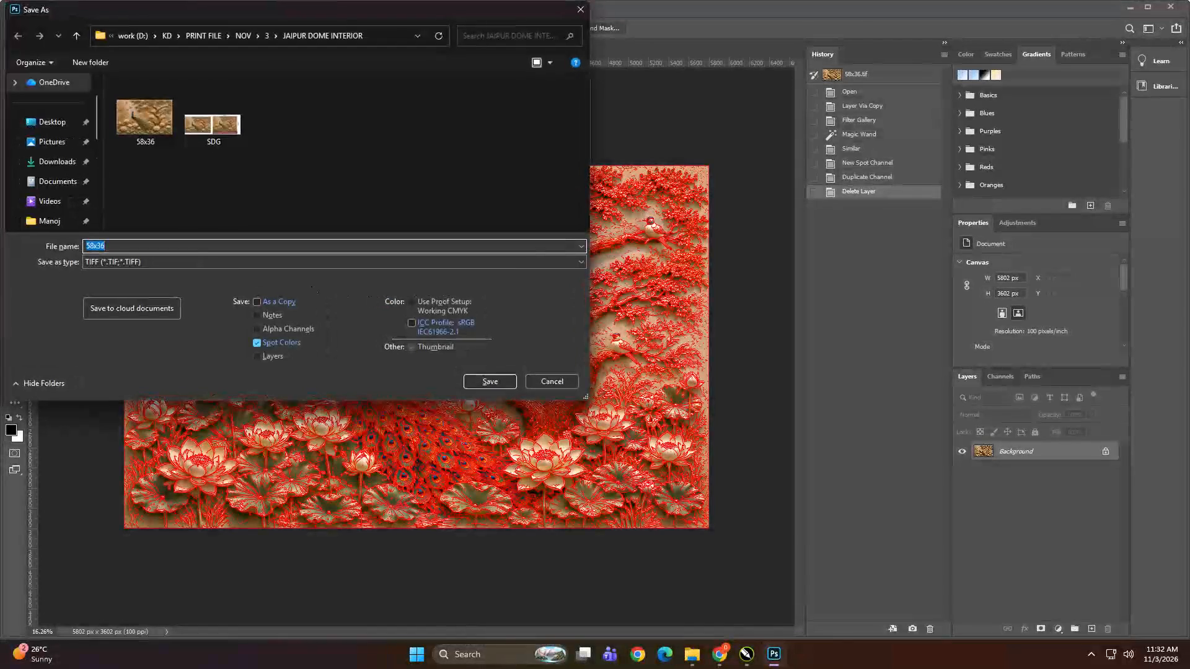
click(196, 248)
click(498, 386)
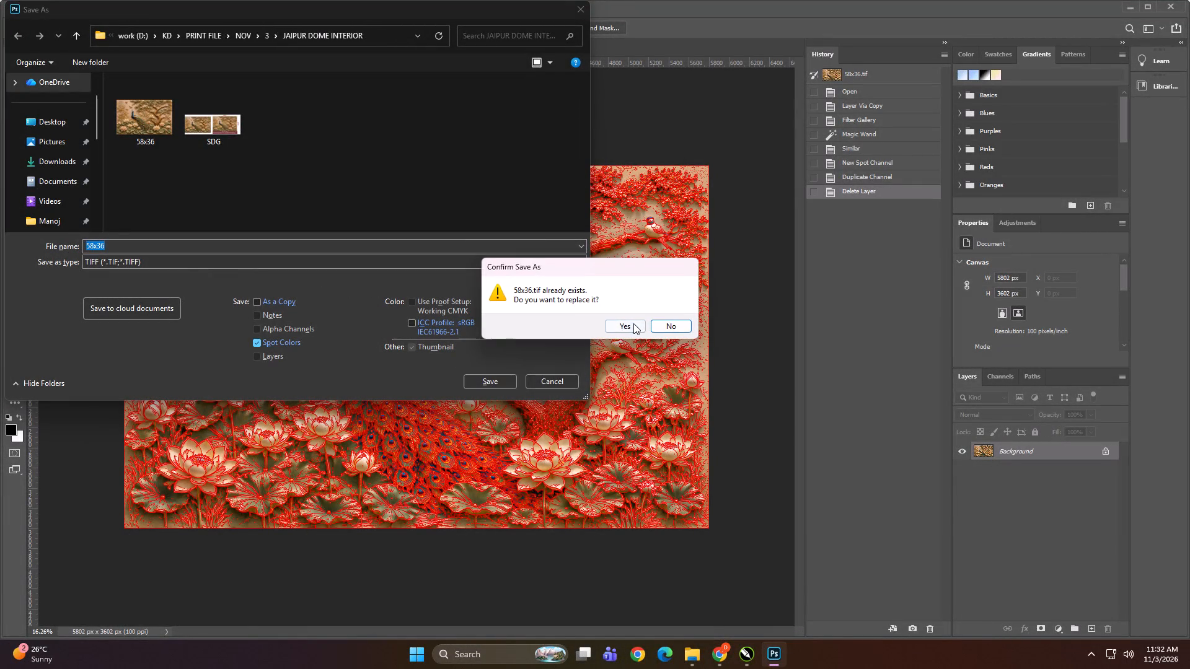
click(633, 323)
click(439, 183)
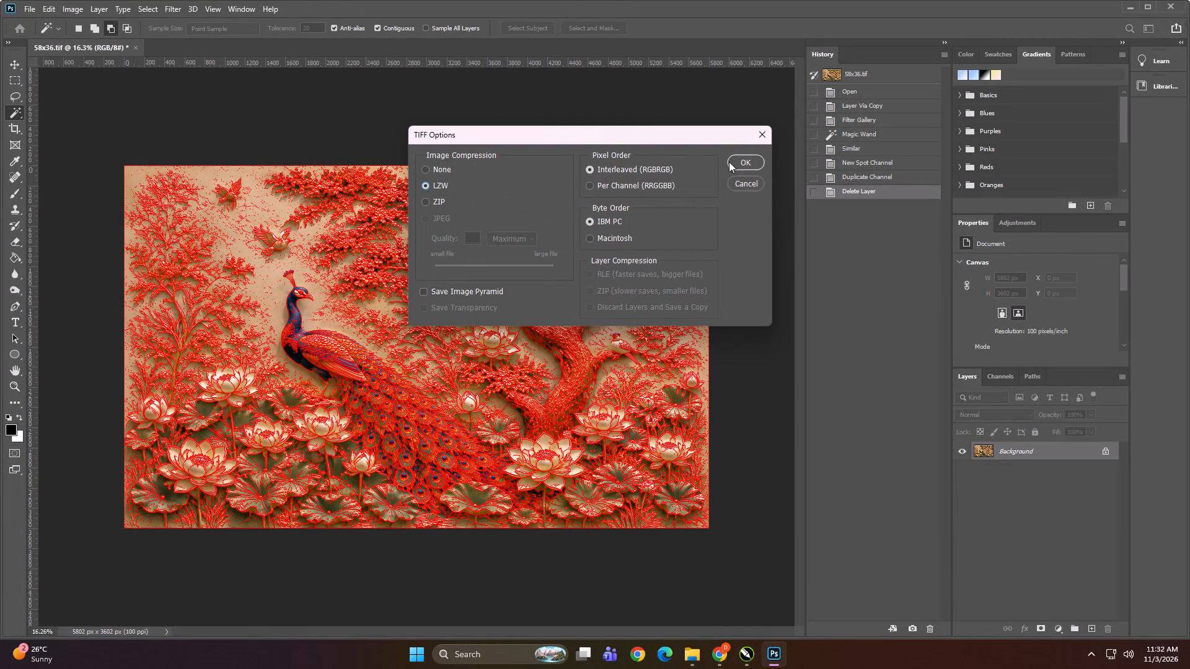
click(729, 162)
click(174, 47)
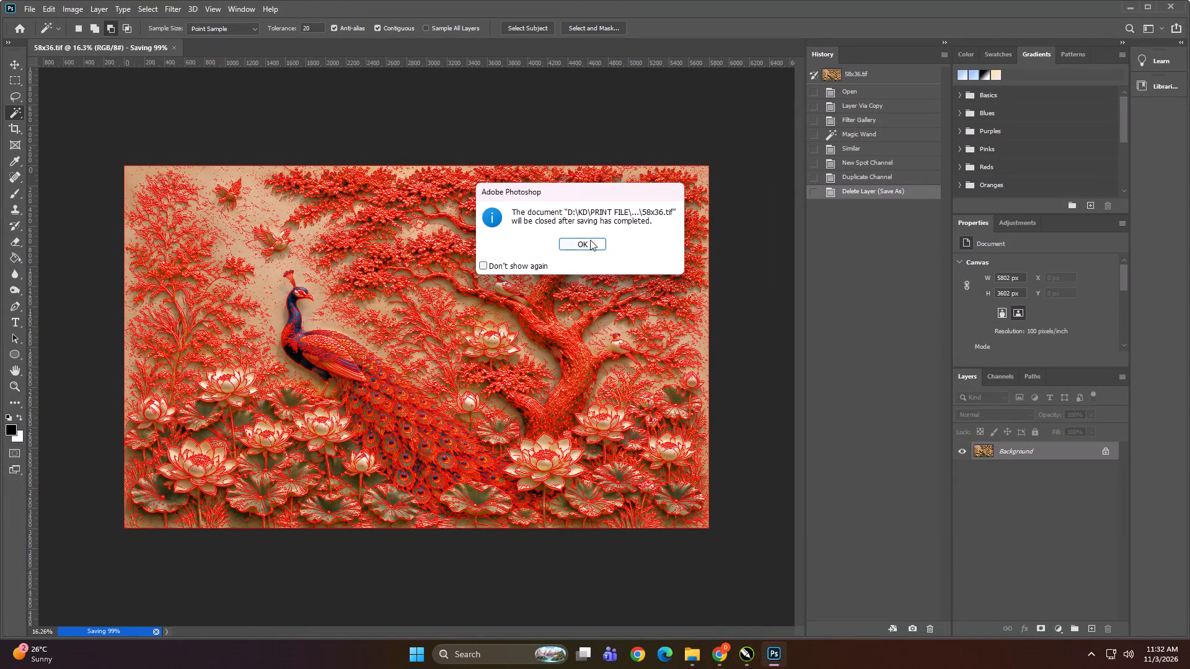
click(590, 240)
Switch to File Explorer and copy the JAIPUR DOME INTERIOR folder from PRINT FILE > NOV > 3.
click(695, 663)
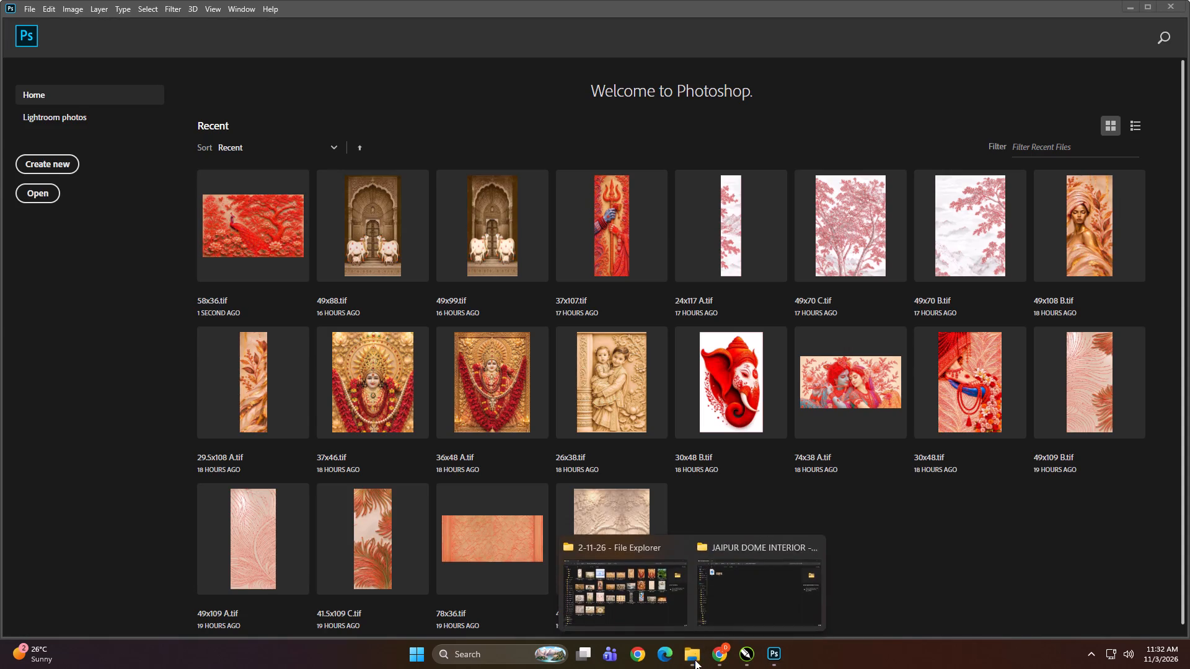
click(713, 598)
click(647, 465)
key(BackSpace)
click(430, 384)
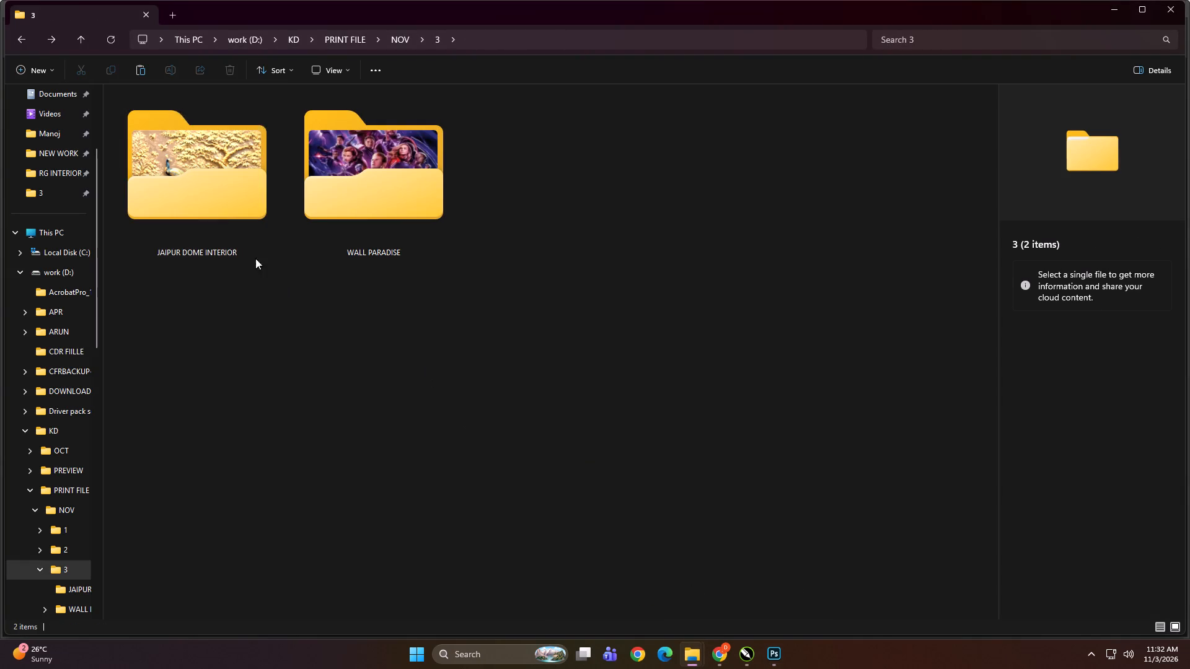
click(221, 202)
key(ctrl+c)
key(ctrl+c)
Paste the copied folder into Print > NOV > 3 on the DIGITECH_SHAREDRIVE (Z:) network drive.
scroll(64, 468, up, 5)
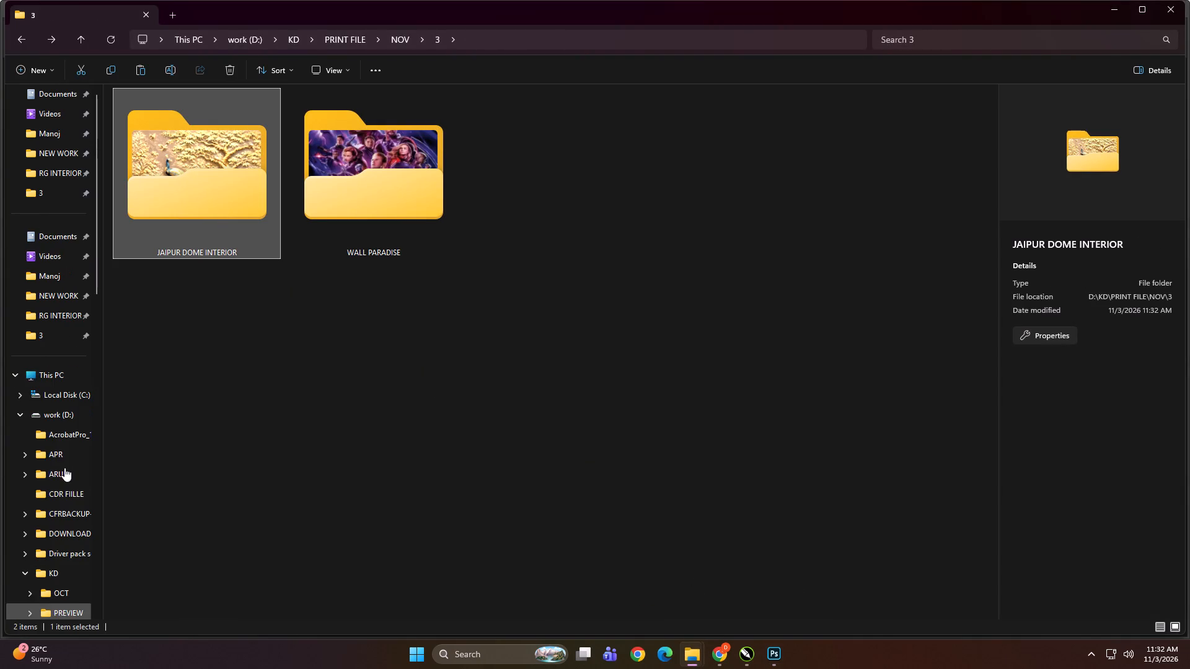
click(58, 379)
double_click(190, 274)
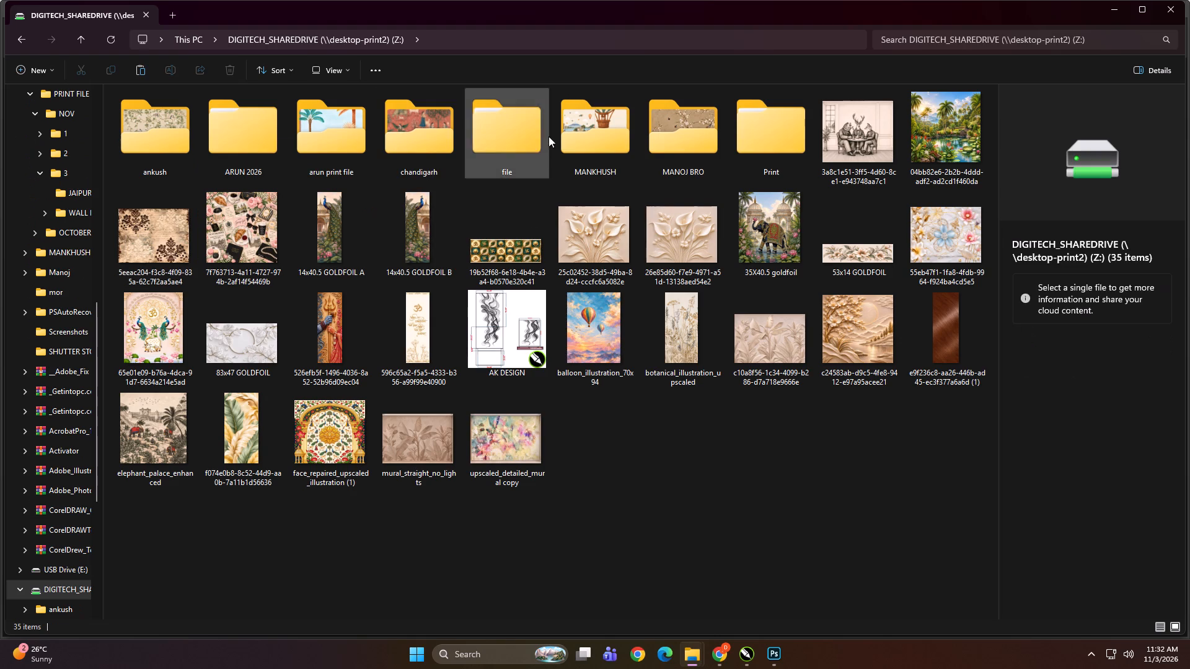
click(766, 134)
double_click(766, 134)
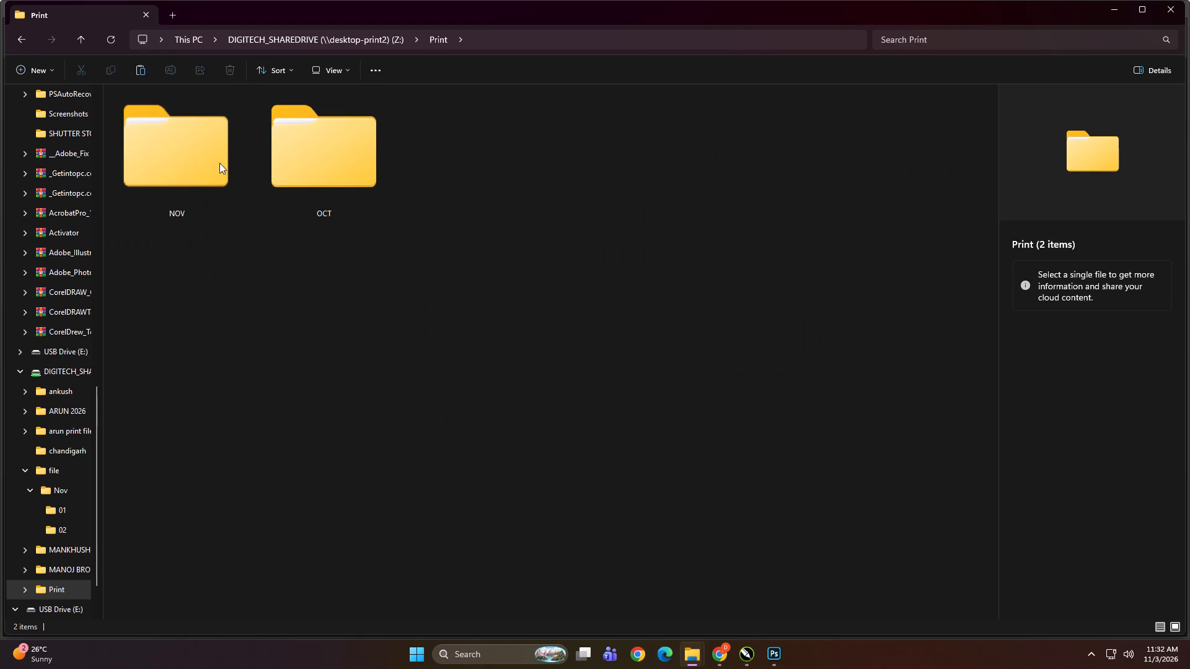
double_click(211, 154)
click(511, 331)
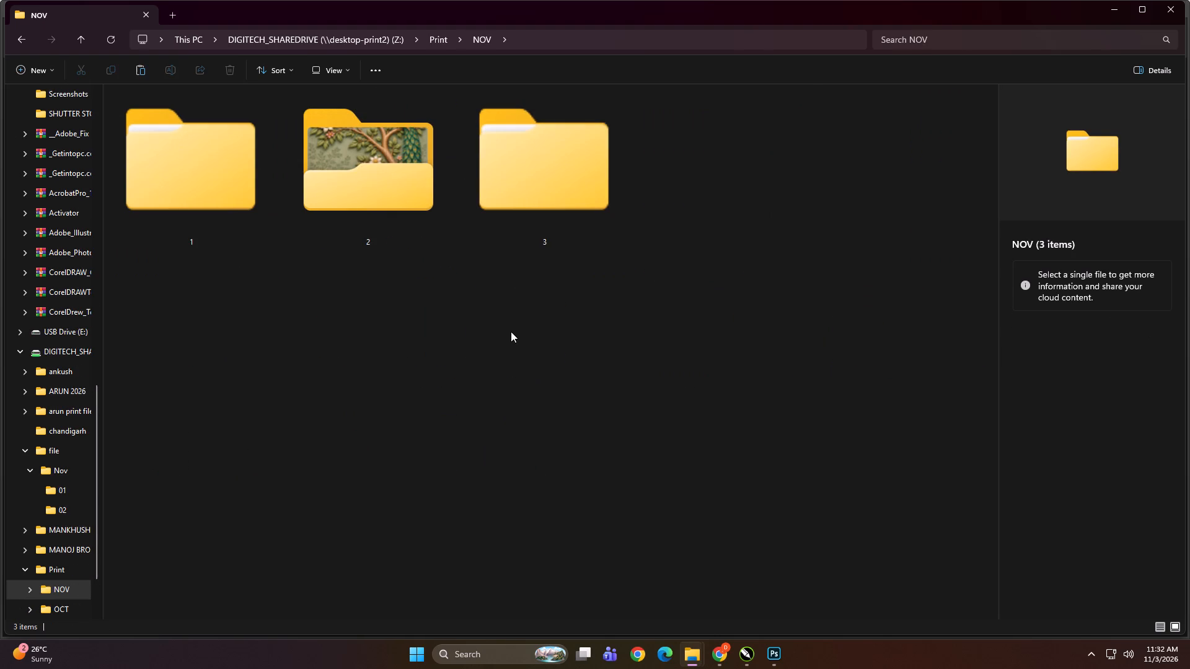
double_click(550, 181)
right_click(247, 196)
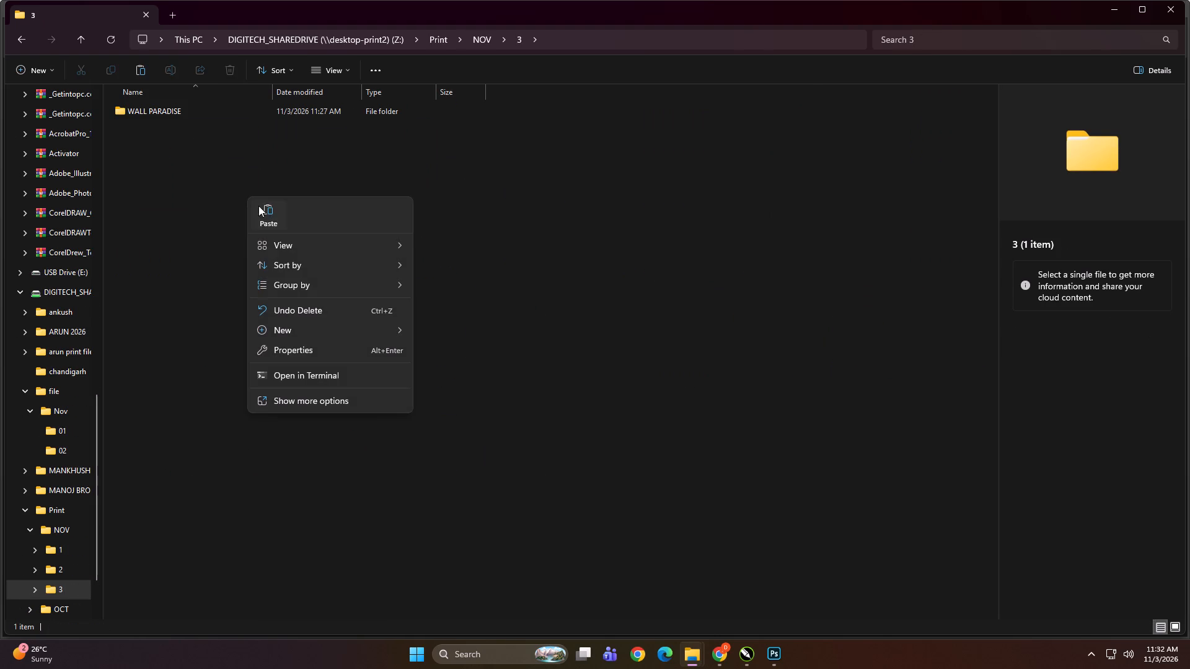
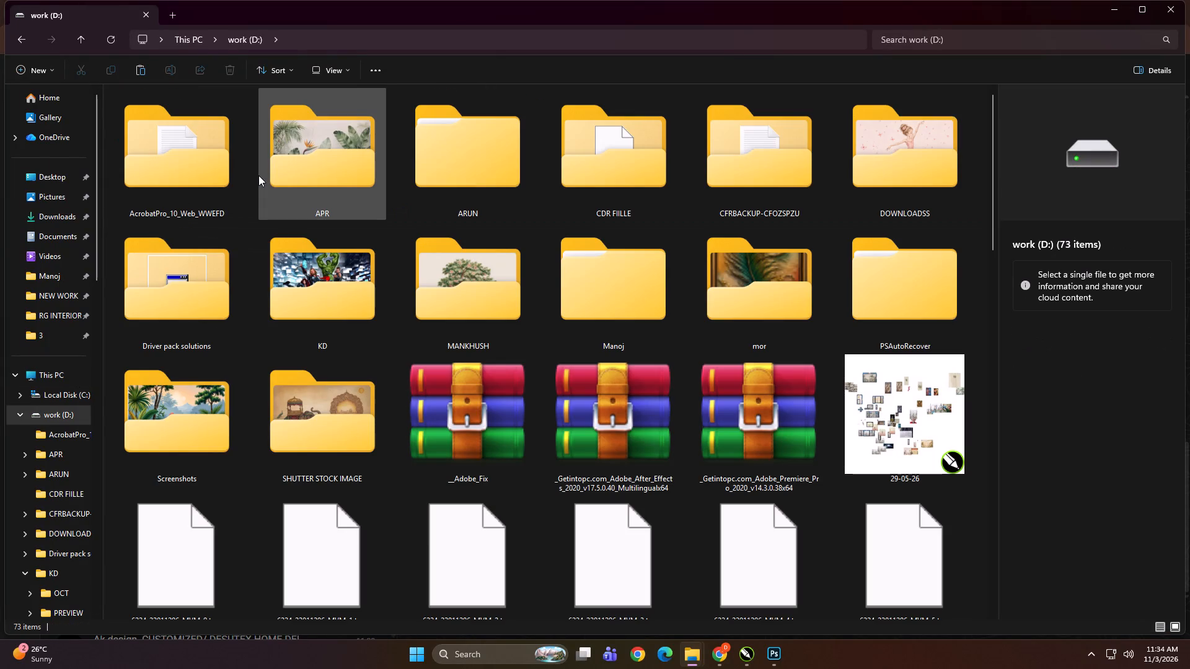
Open the file > Nov > 02 folder on the DIGITECH_SHAREDRIVE (Z:) network drive and look over its print files.
key(BackSpace)
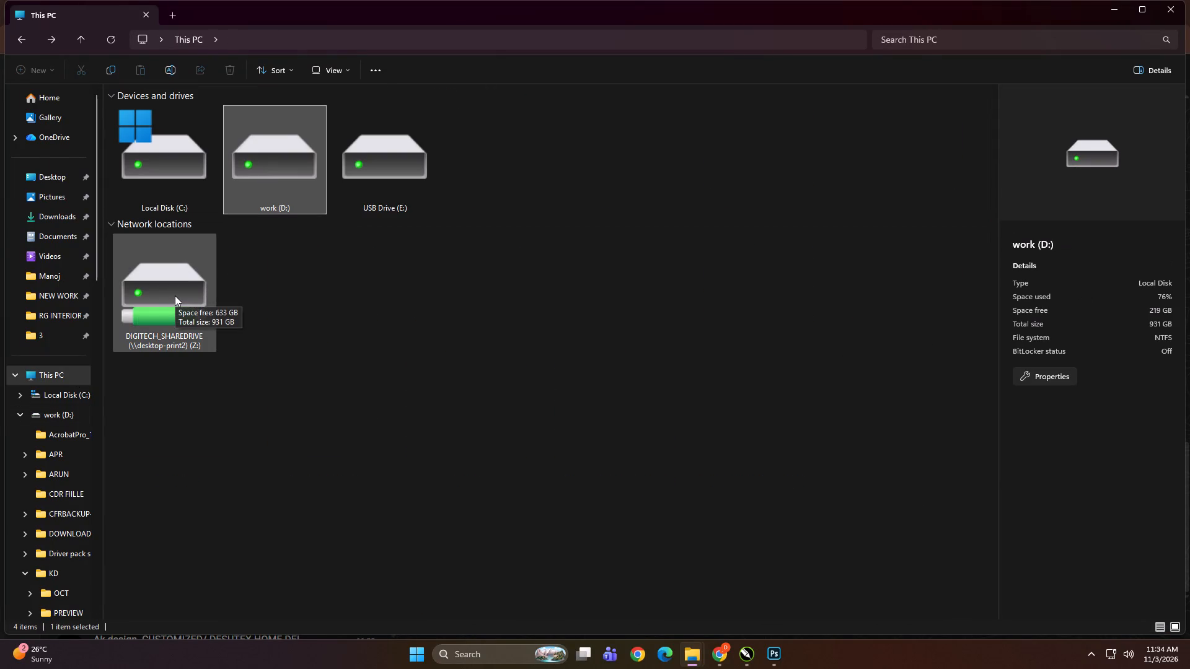
double_click(175, 295)
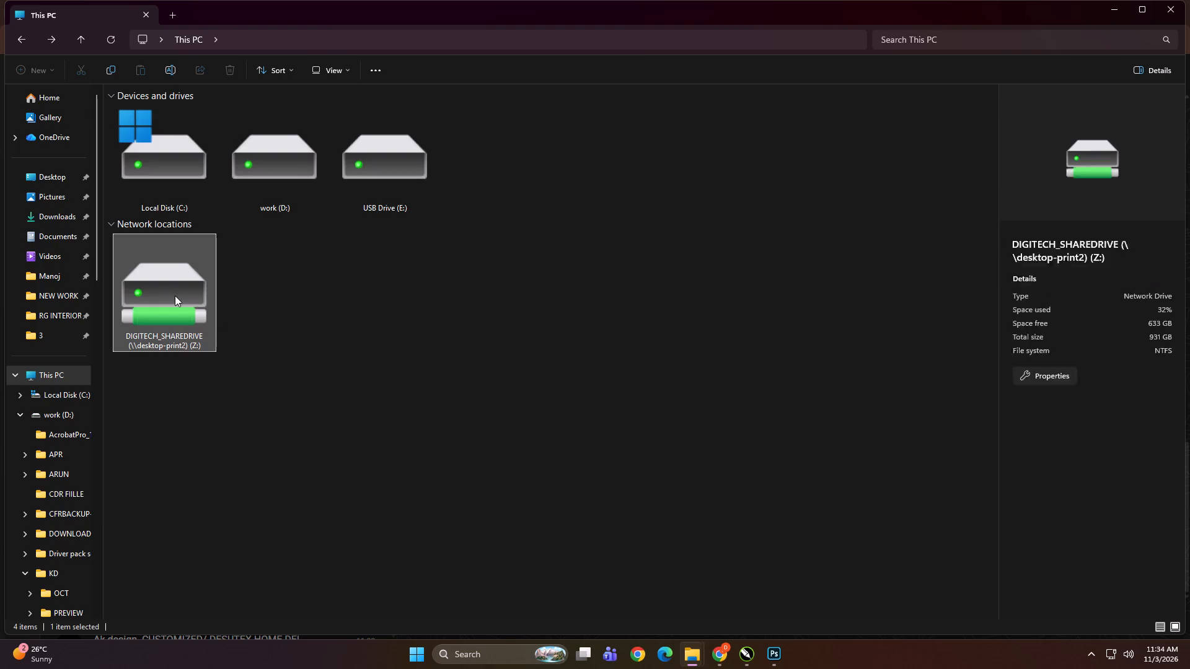
double_click(498, 116)
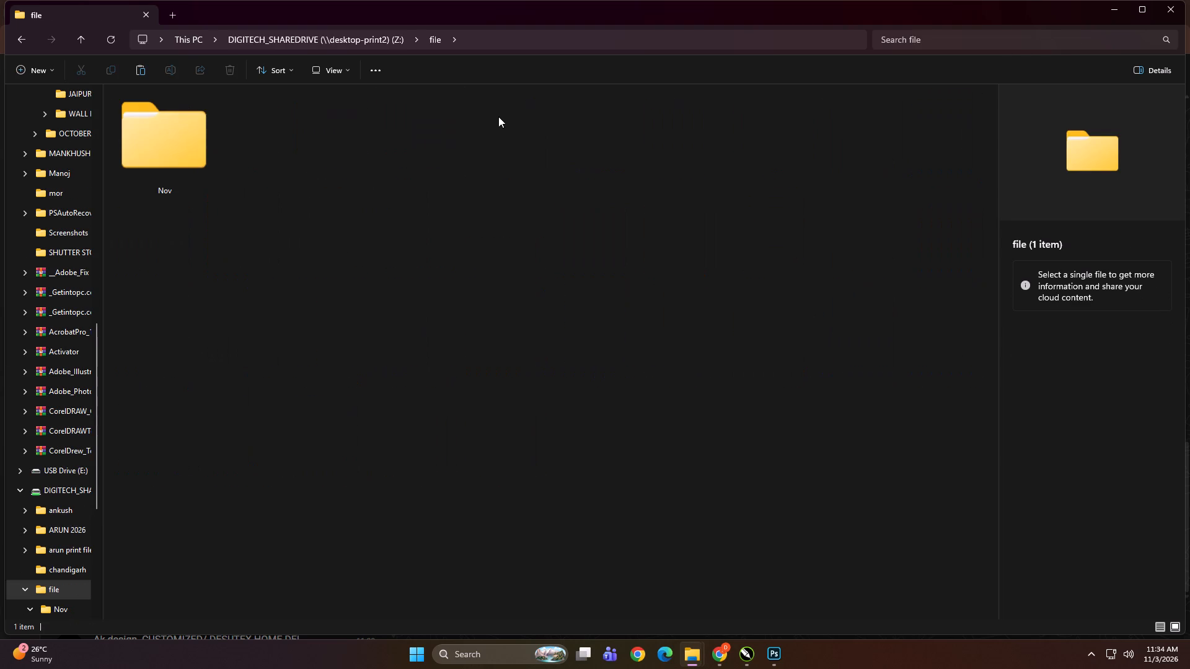
click(190, 134)
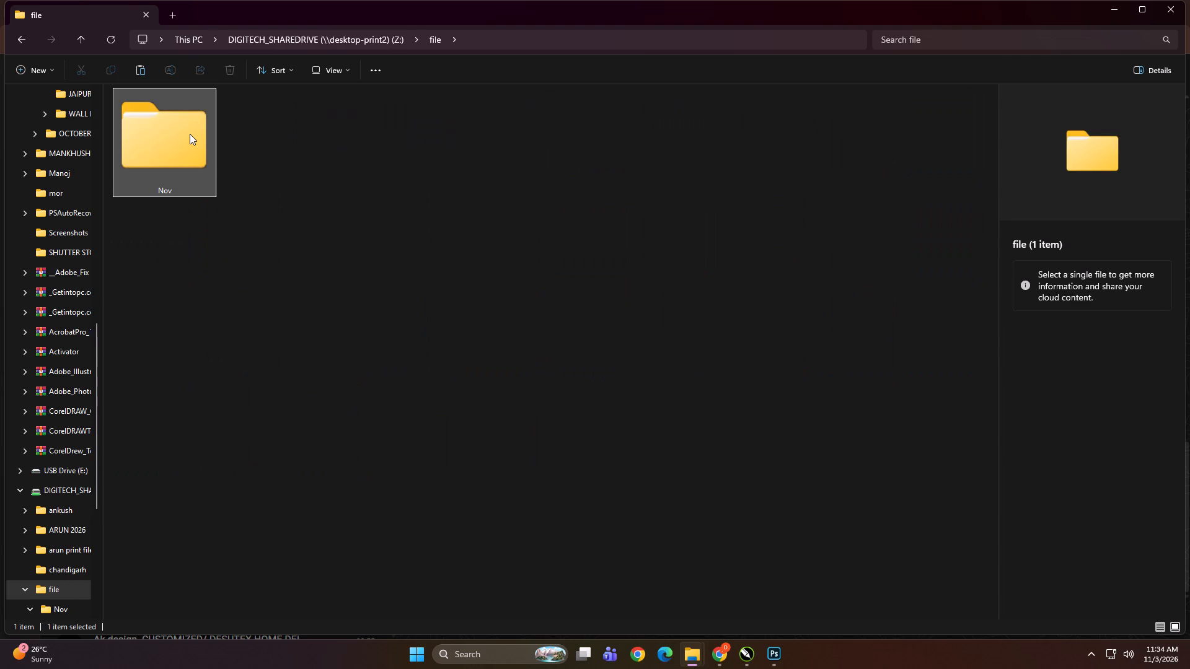
double_click(190, 134)
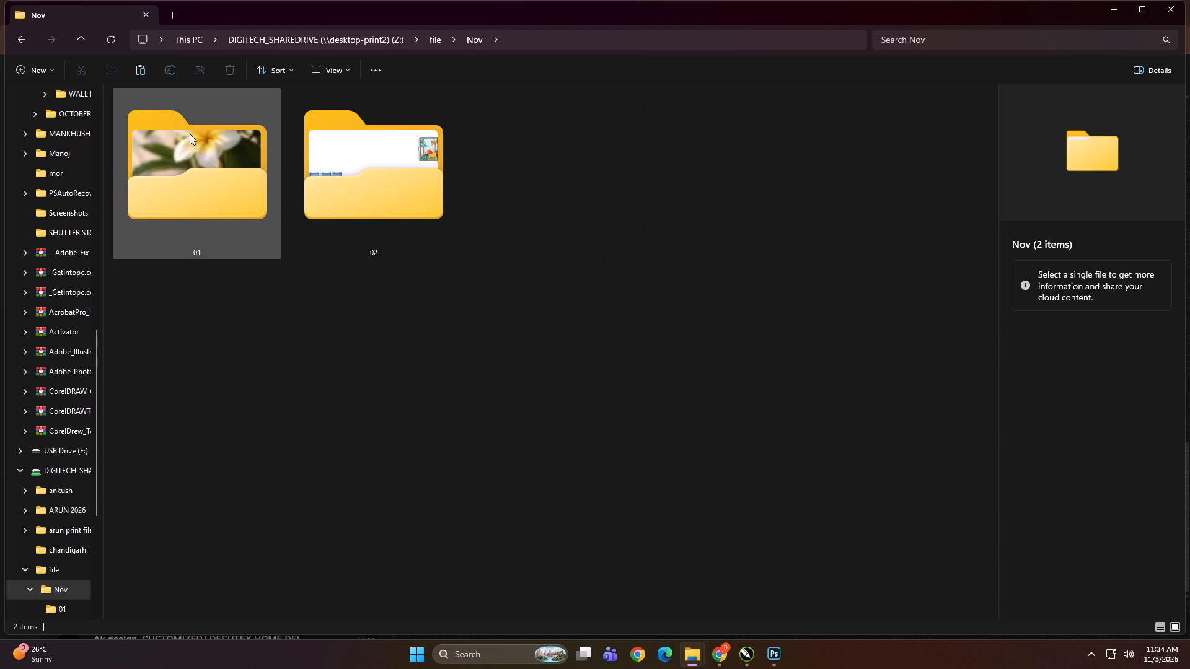
double_click(369, 160)
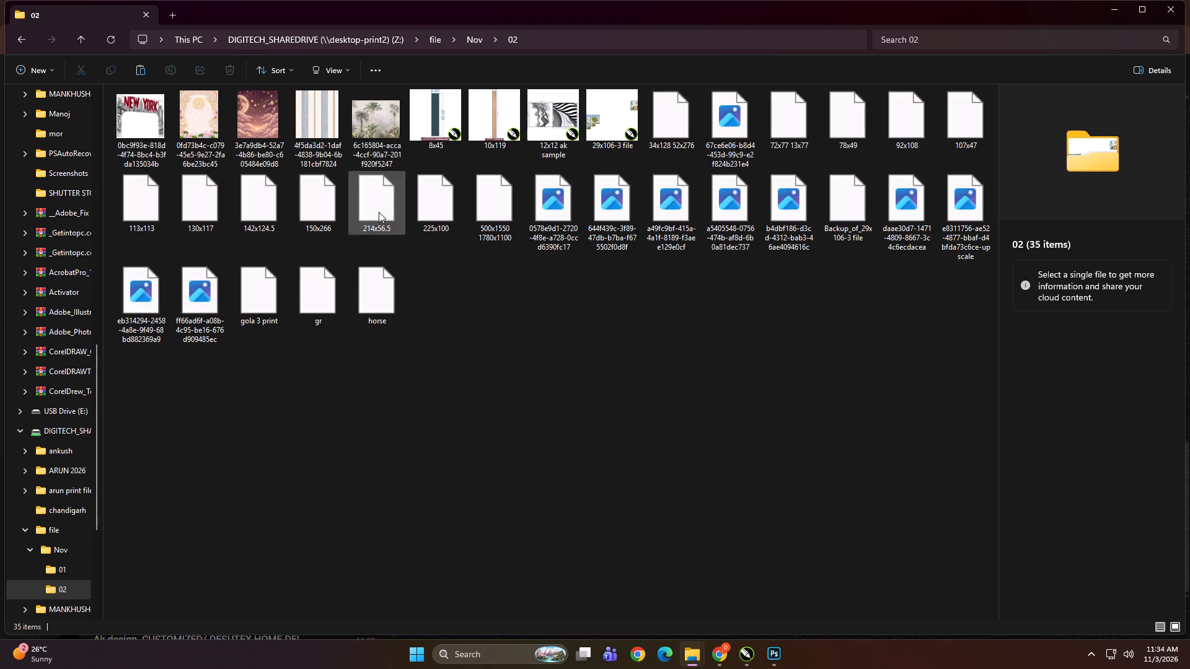
click(448, 344)
click(561, 373)
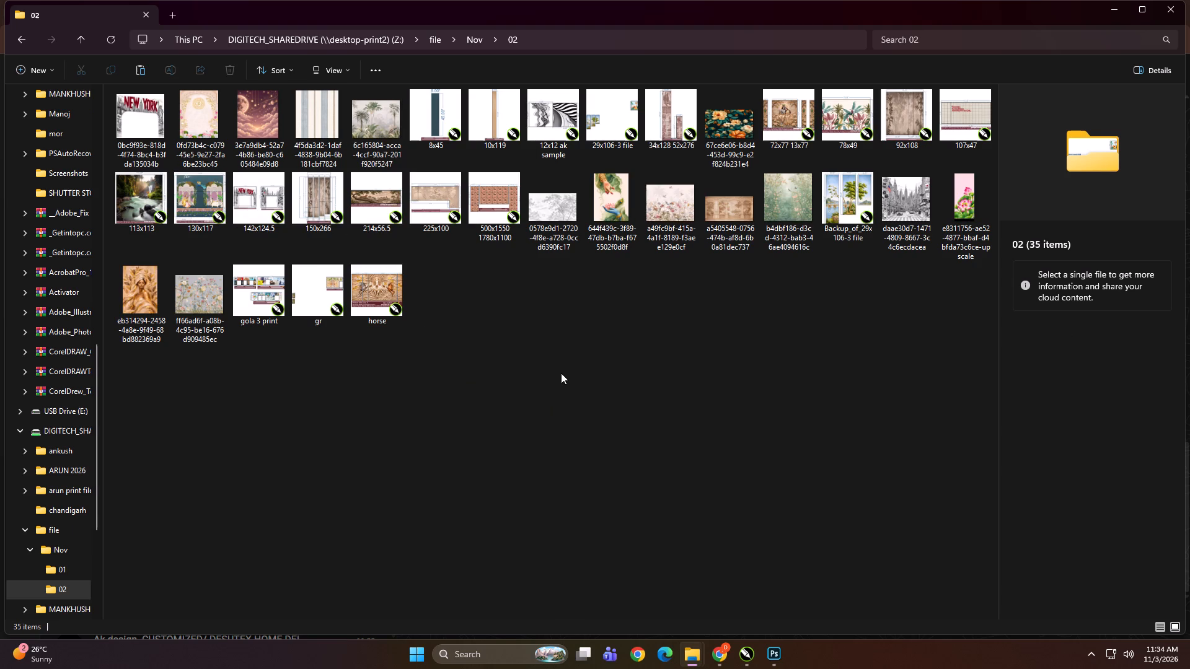
Switch to CorelDRAW and look over the wallpaper layouts in the Untitled-1 document.
click(751, 660)
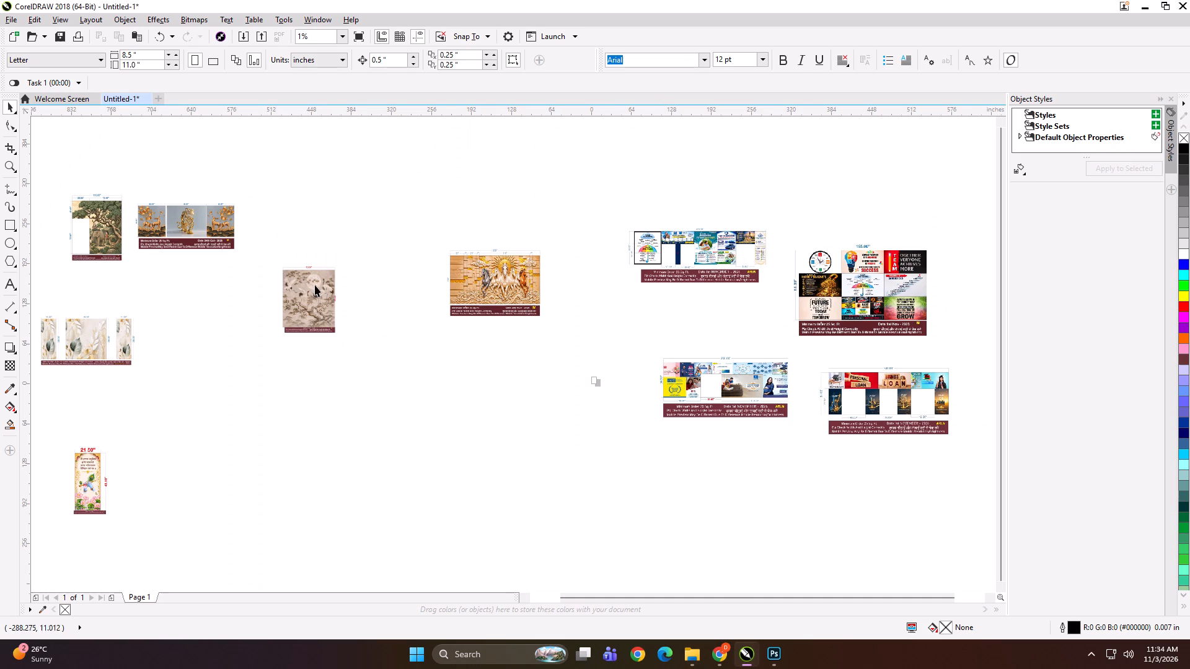
scroll(100, 185, up, 1)
scroll(76, 260, up, 1)
scroll(265, 233, down, 1)
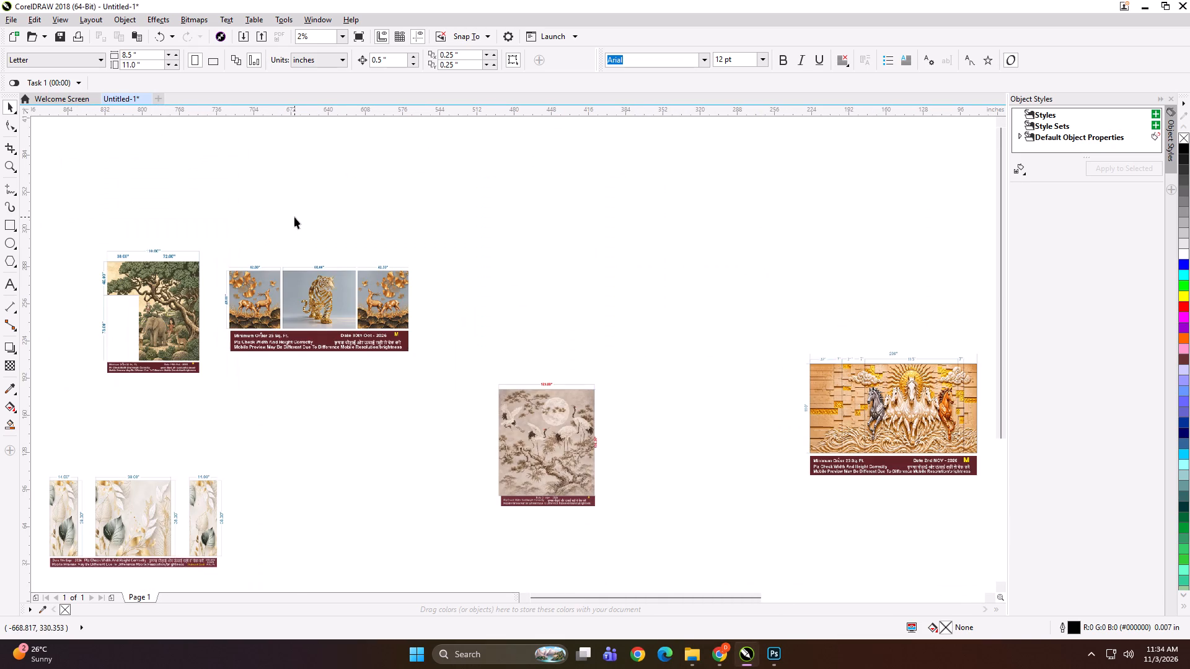
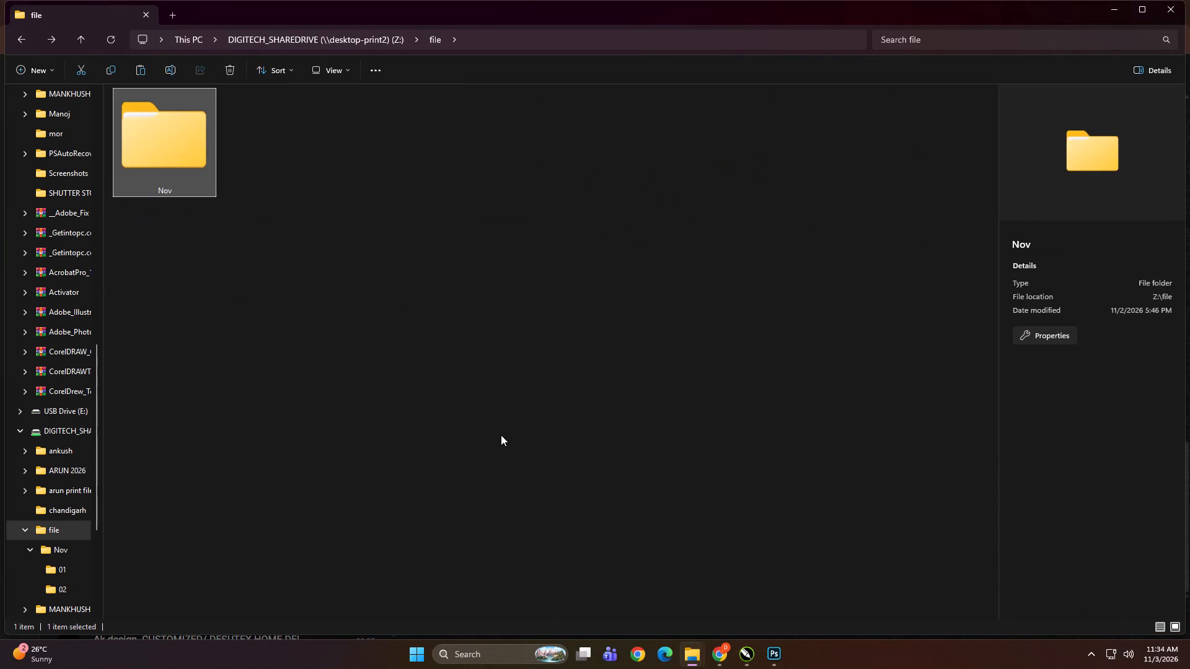
Return to the top level of the DIGITECH_SHAREDRIVE (Z:) network drive.
key(BackSpace)
click(695, 458)
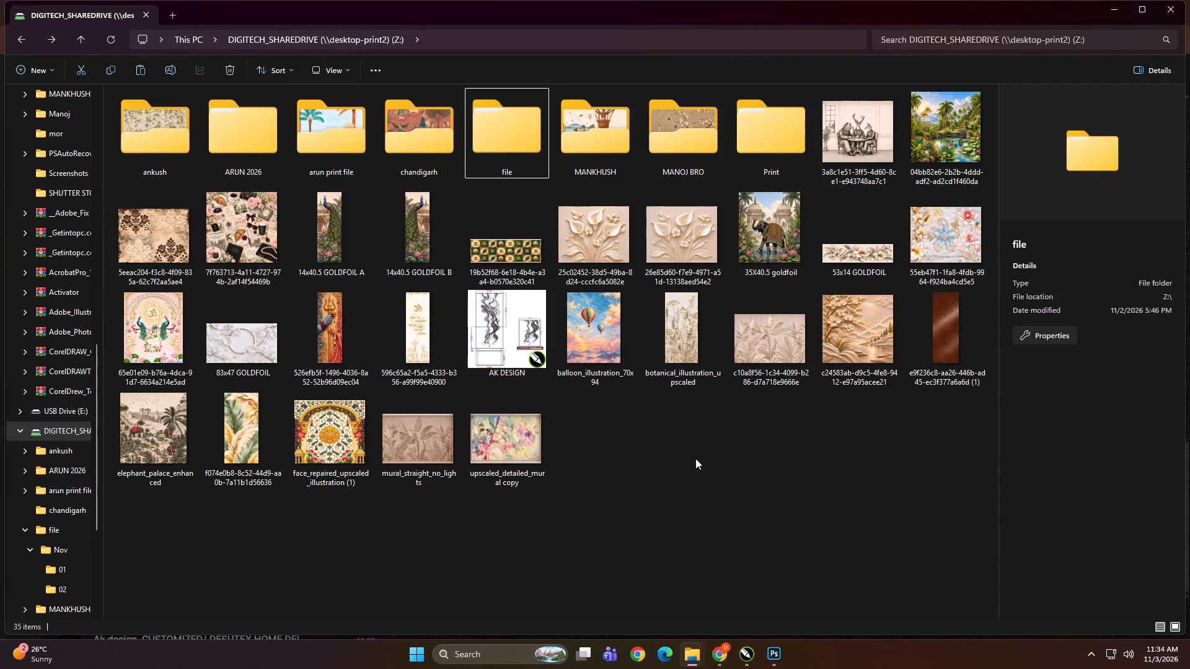
Switch to CorelDRAW and move the crane-and-tree wallpaper layout to just below and right of the three-panel leaf layout.
click(734, 657)
scroll(633, 376, down, 1)
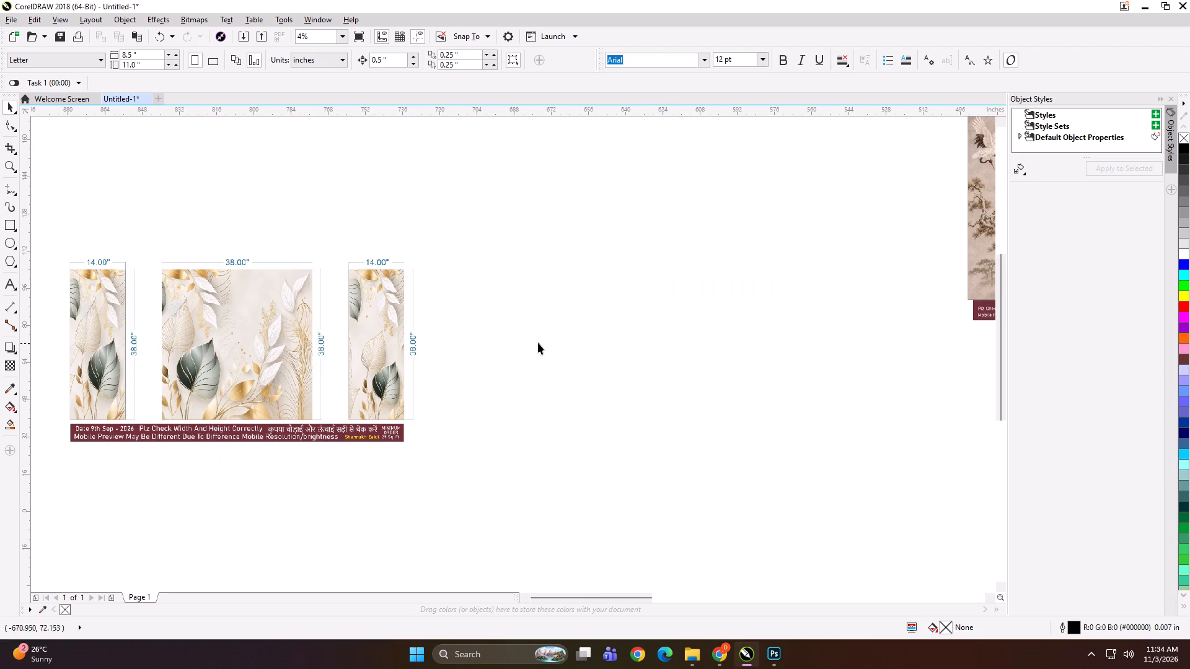
scroll(537, 343, down, 1)
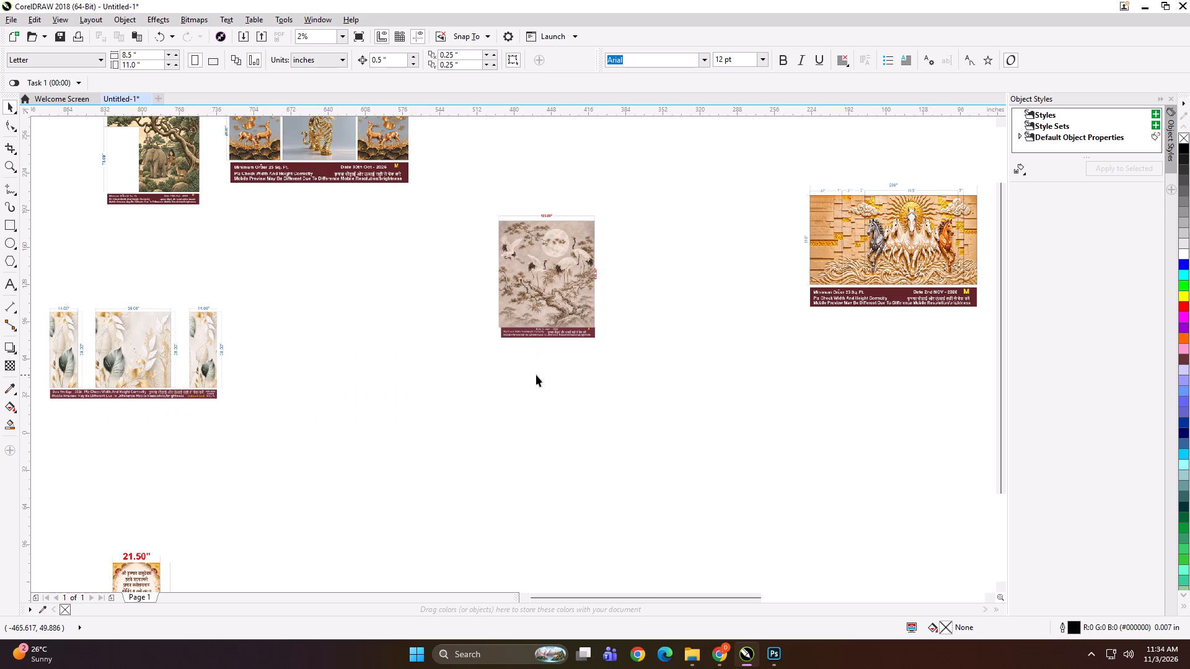
scroll(536, 377, down, 1)
drag(280, 298, 176, 398)
click(286, 416)
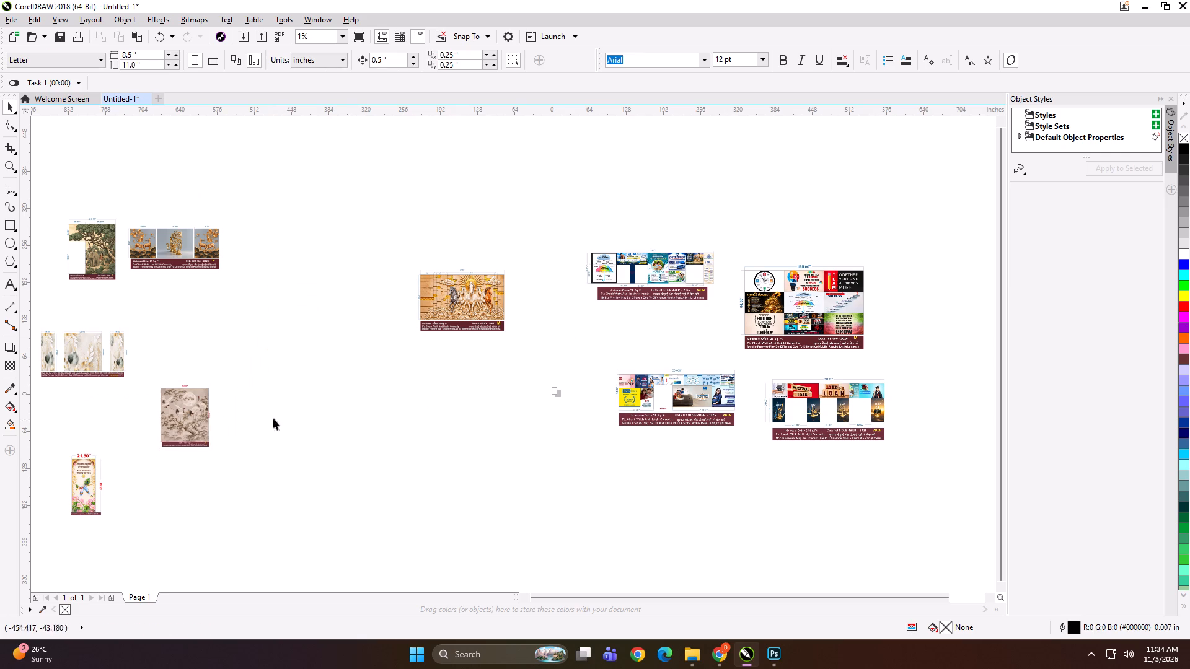
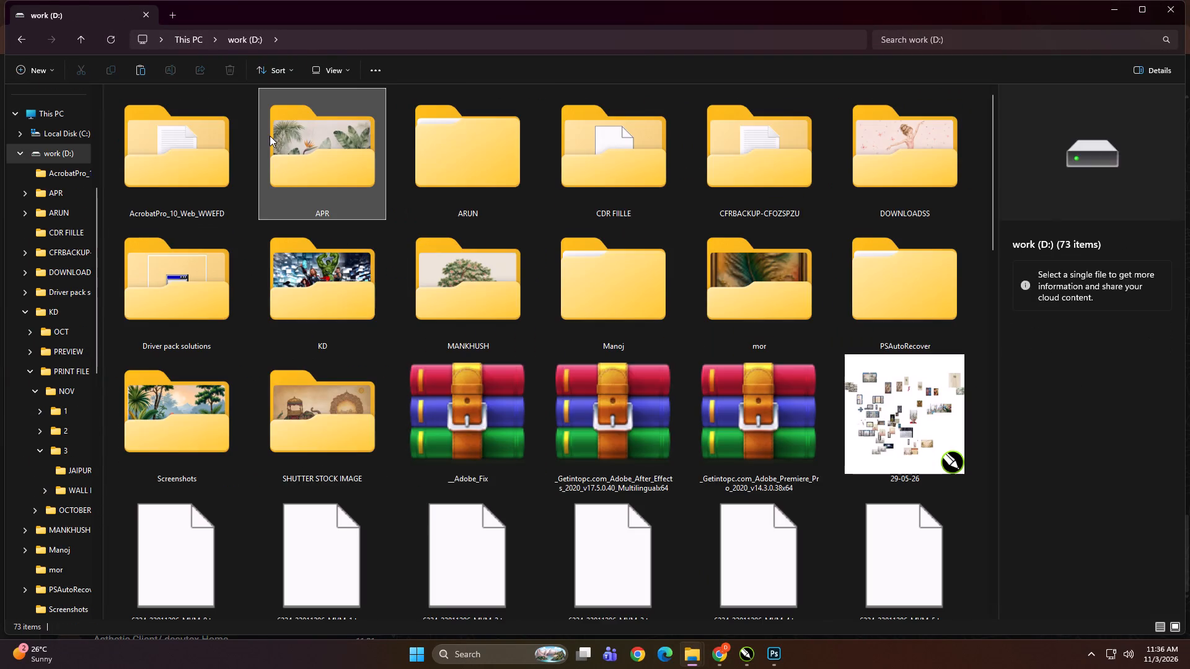
Look through the folders and files on the work (D:) drive.
scroll(407, 250, down, 4)
scroll(457, 302, down, 7)
scroll(469, 346, up, 1)
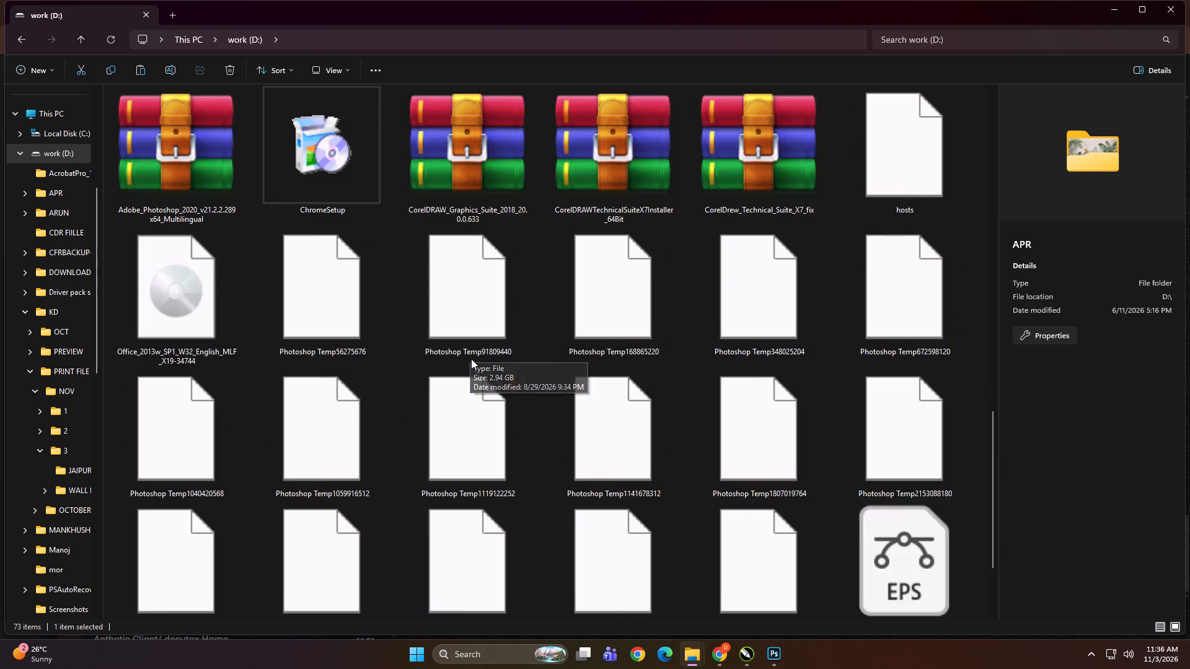
scroll(471, 359, up, 2)
View the top level of DIGITECH_SHAREDRIVE (Z:), followed by the client folders in its Print > NOV > 3 folder.
key(BackSpace)
double_click(182, 308)
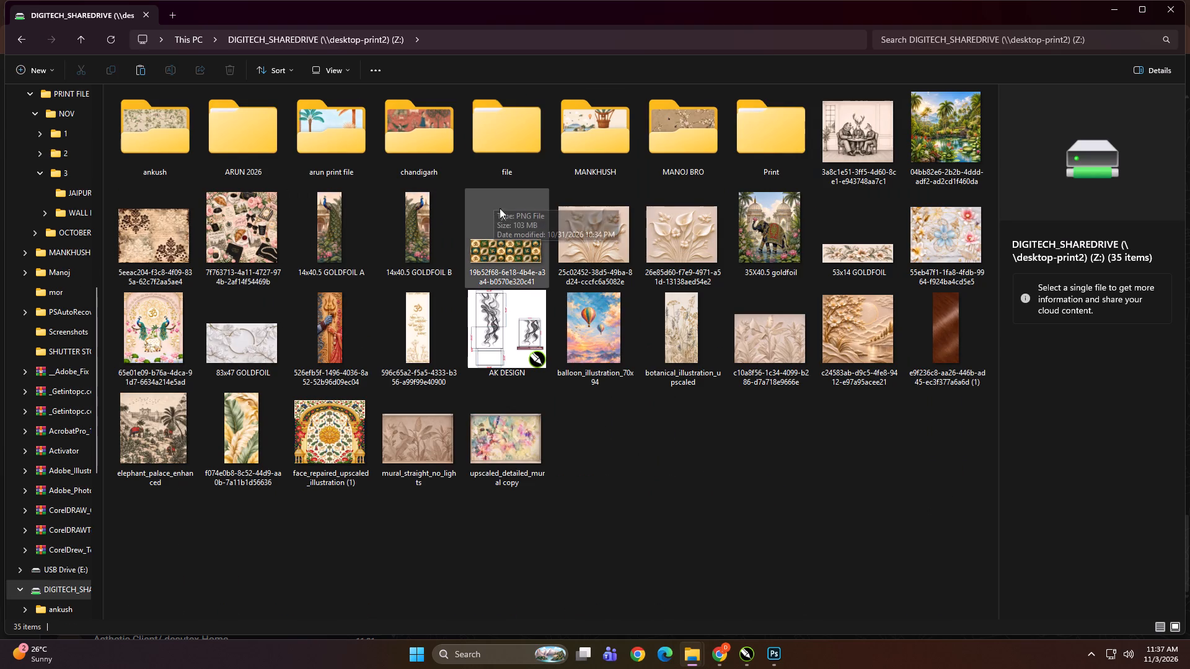
click(663, 476)
key(BackSpace)
key(BackSpace)
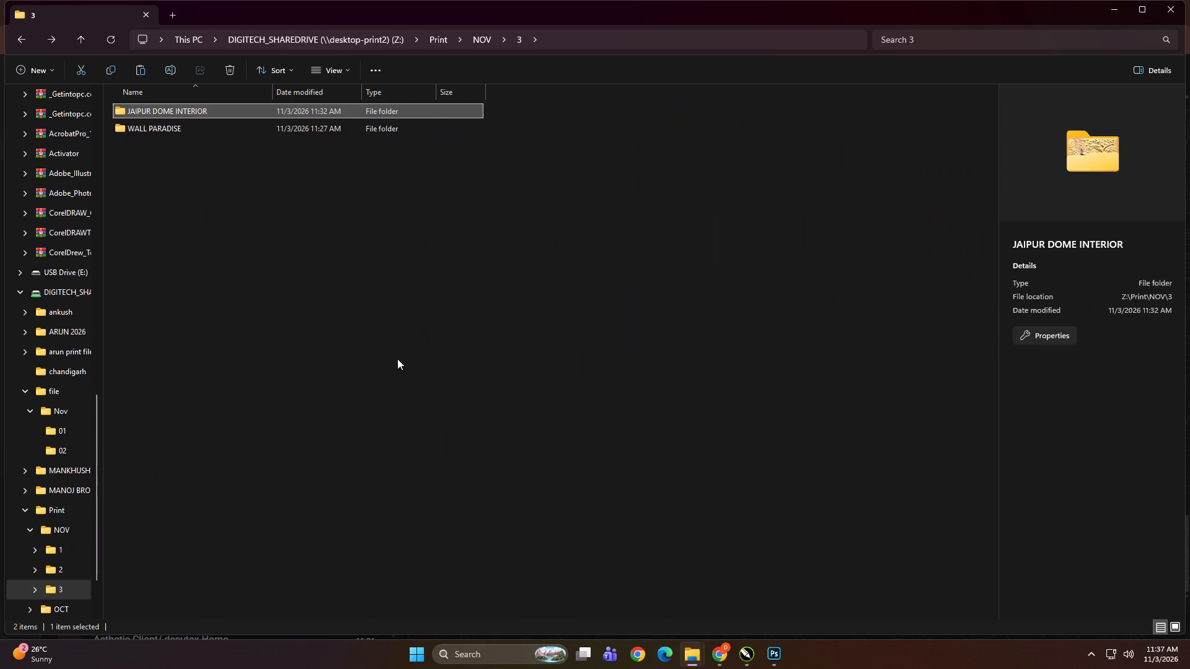
key(BackSpace)
click(506, 214)
double_click(508, 211)
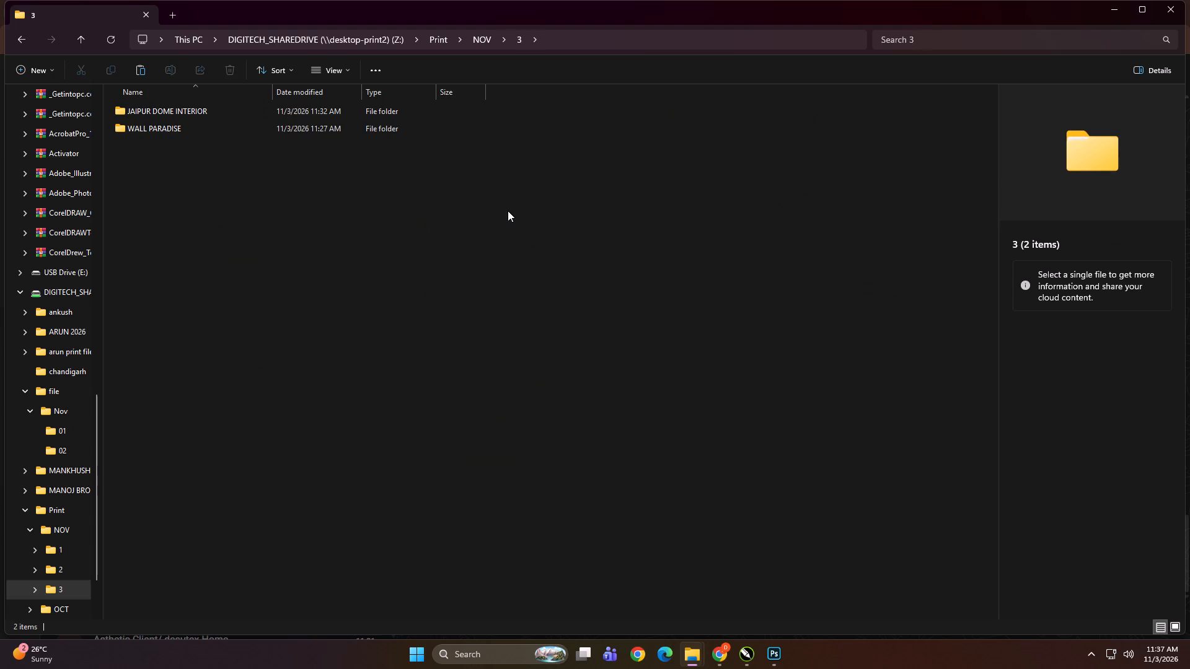
Reopen the top level of the DIGITECH_SHAREDRIVE (Z:) network drive from This PC.
scroll(146, 273, up, 11)
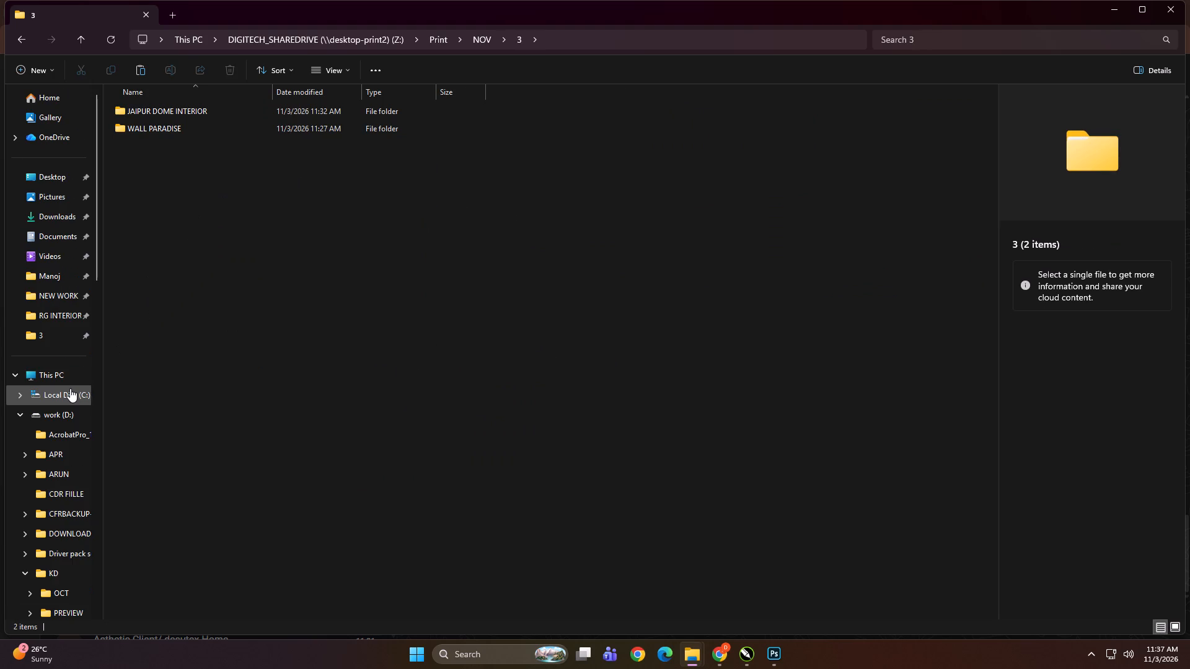
click(64, 377)
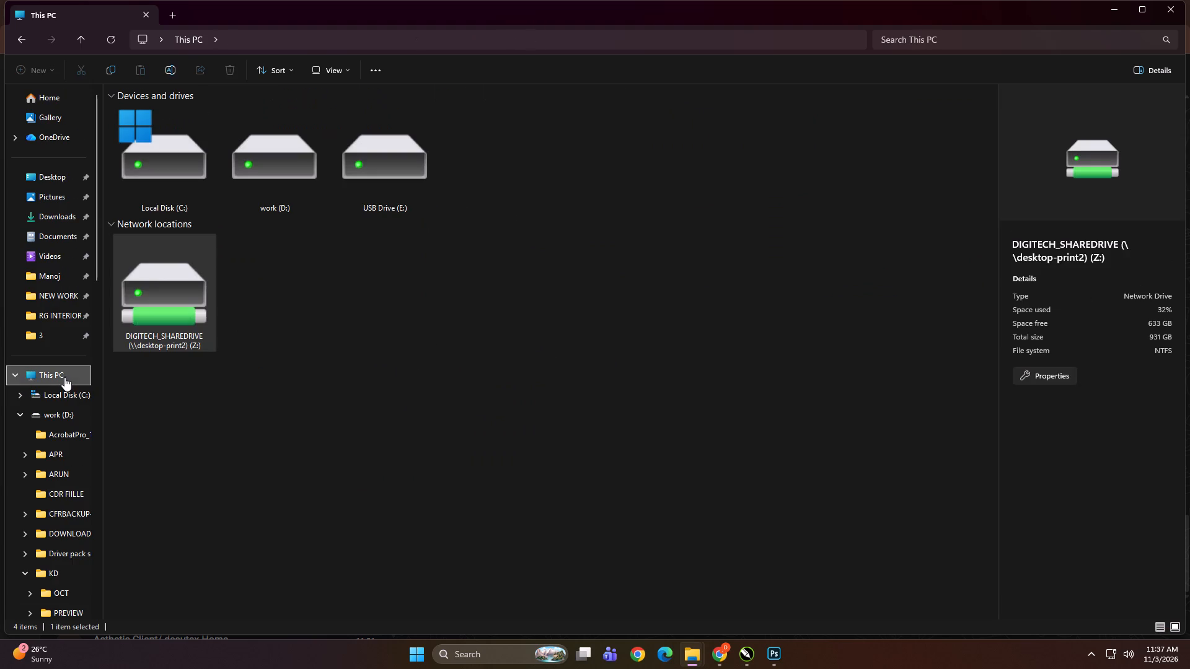
double_click(154, 280)
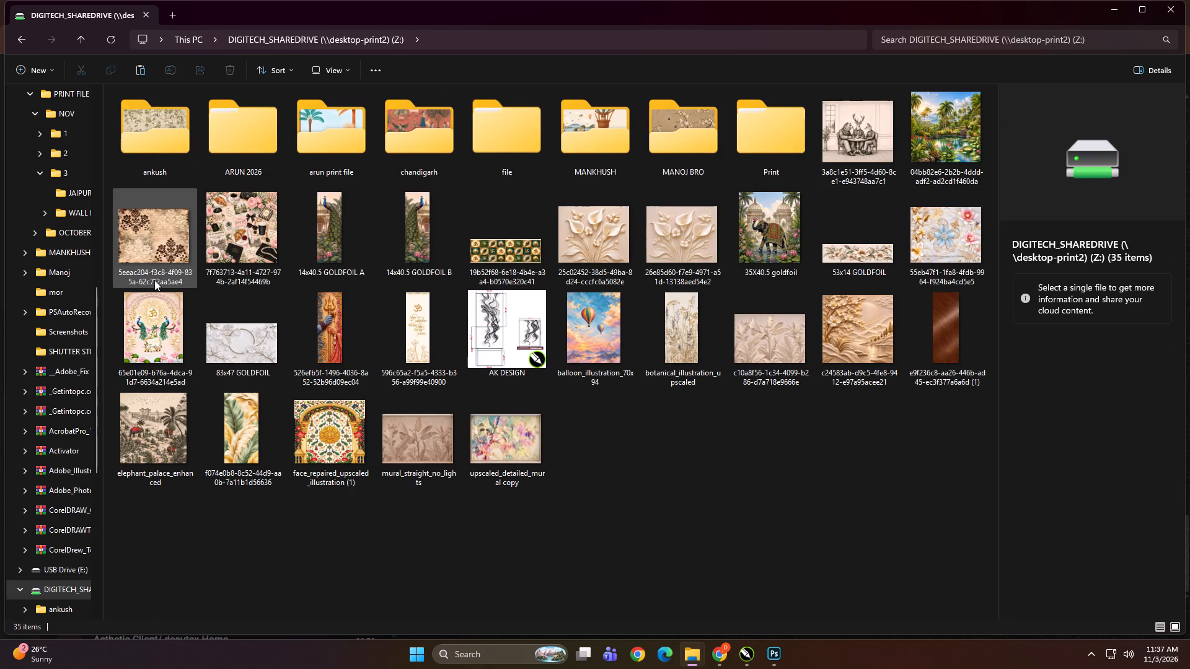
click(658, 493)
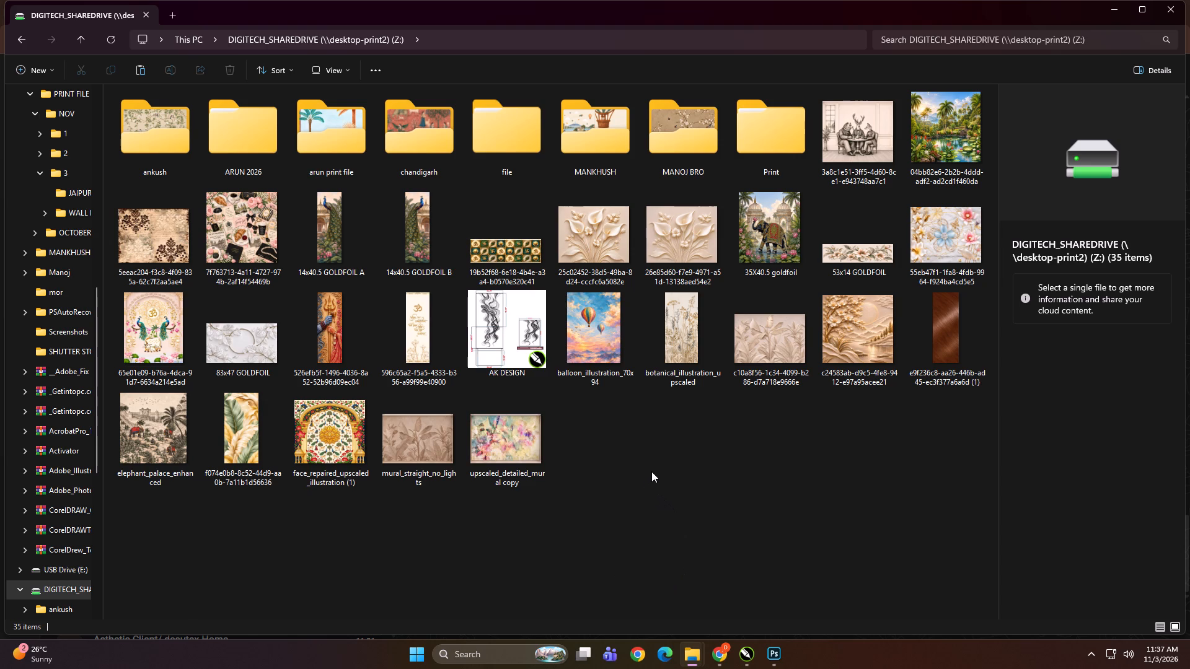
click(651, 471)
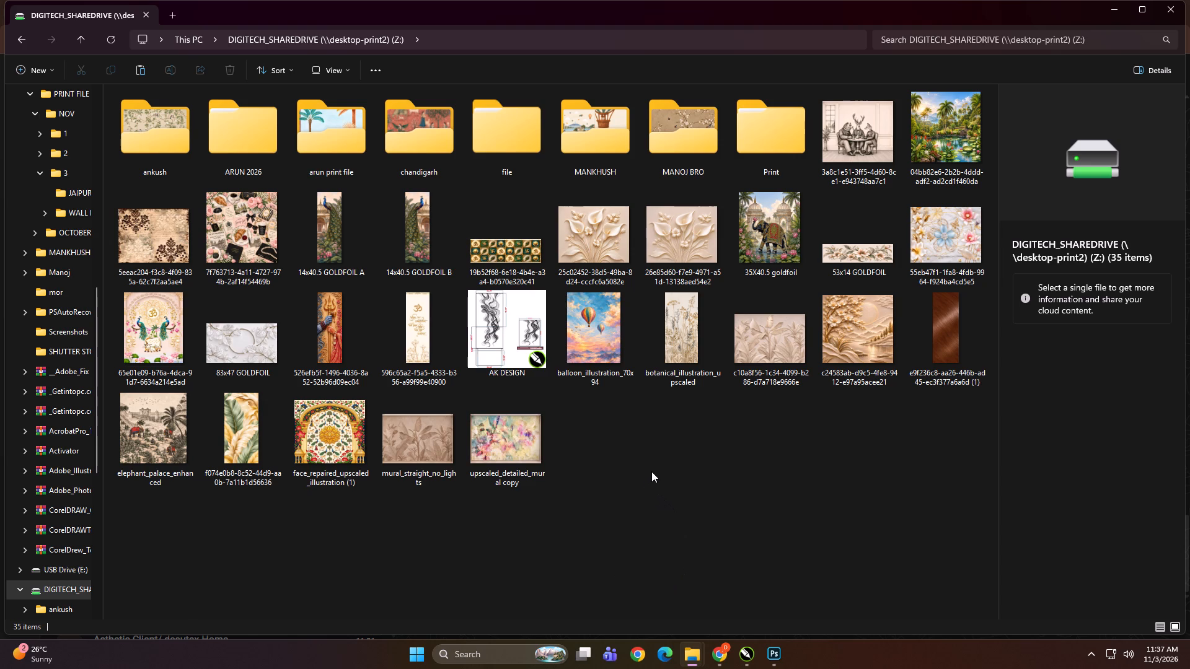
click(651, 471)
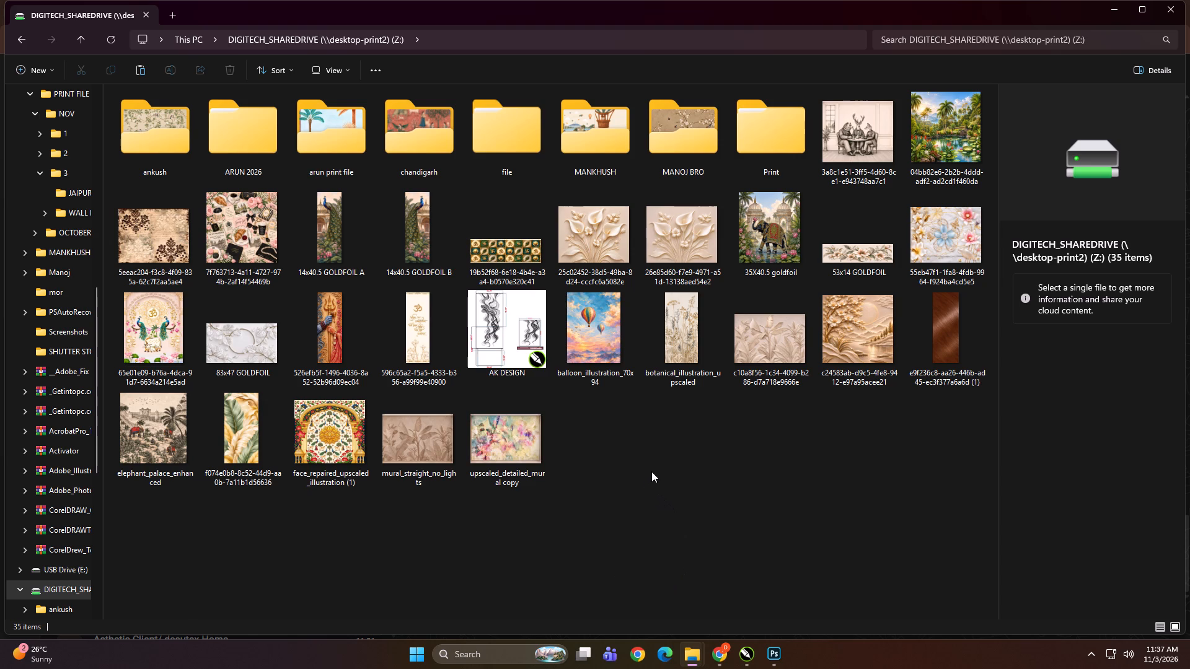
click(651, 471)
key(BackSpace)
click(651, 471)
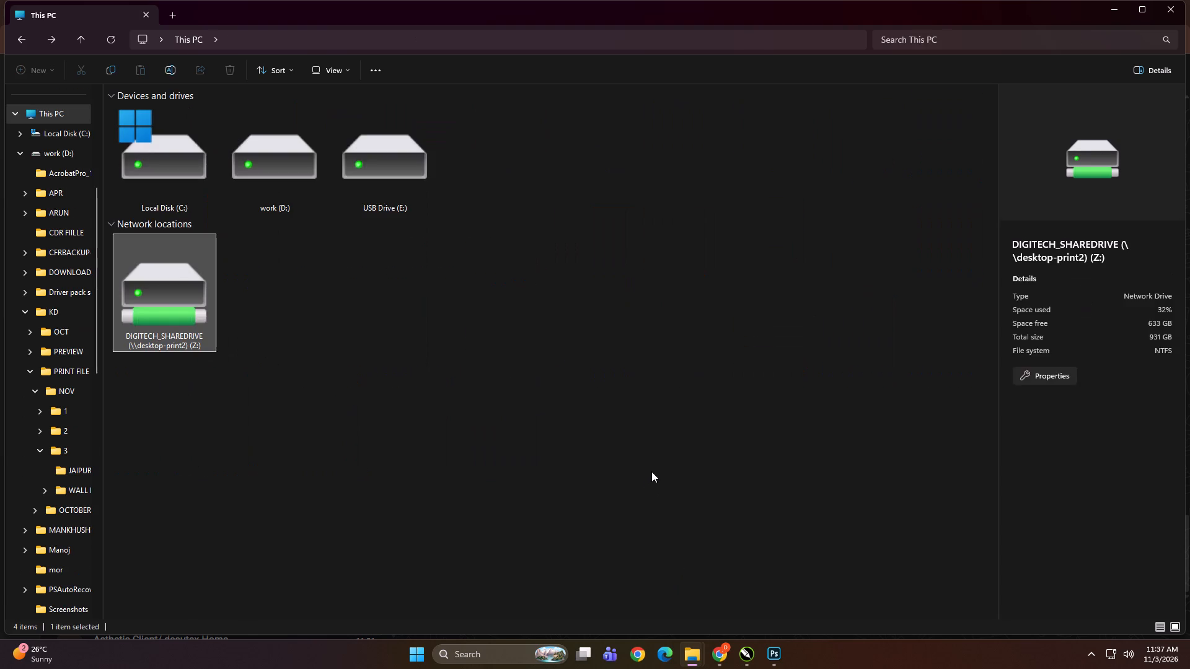
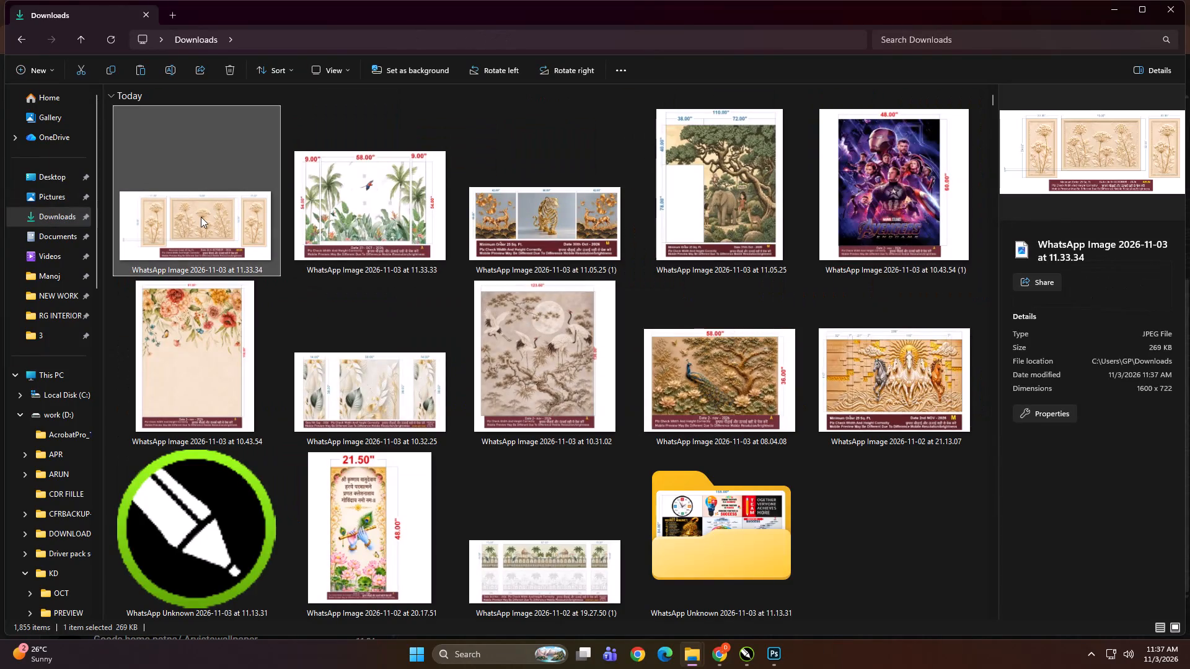
Bring the WhatsApp images timed 11.33.34 and 11.33.33 from Downloads into the CorelDRAW document, in the empty area below the horses layout.
ctrl+click(351, 221)
drag(252, 216, 736, 569)
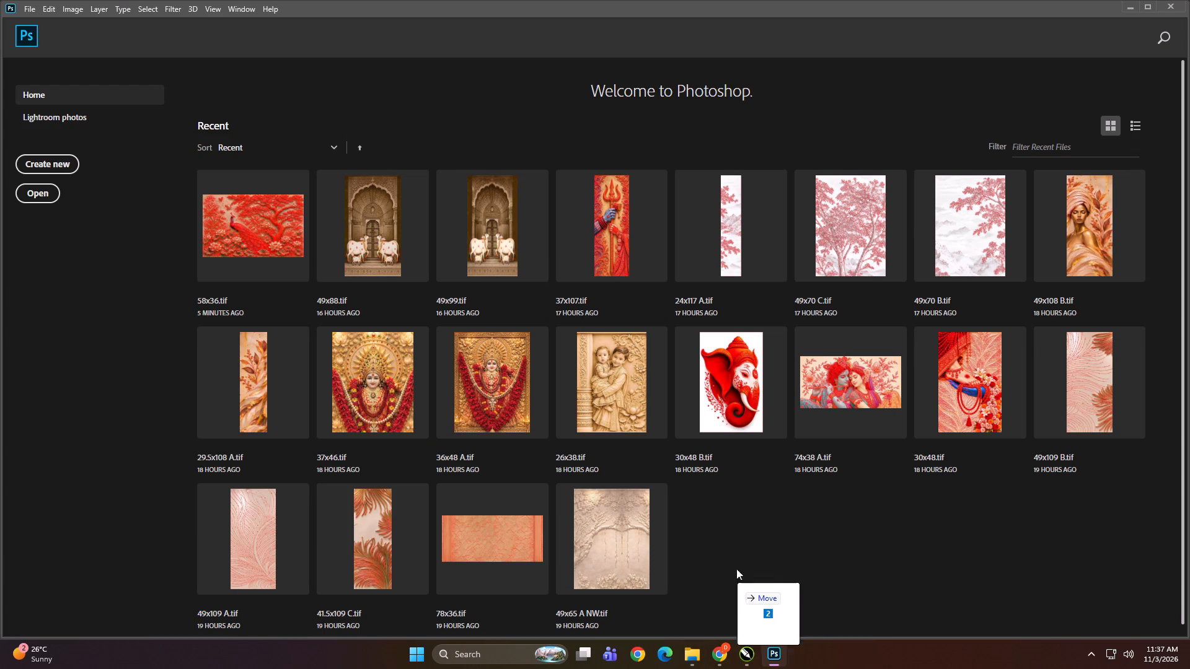
drag(736, 569, 745, 654)
click(745, 654)
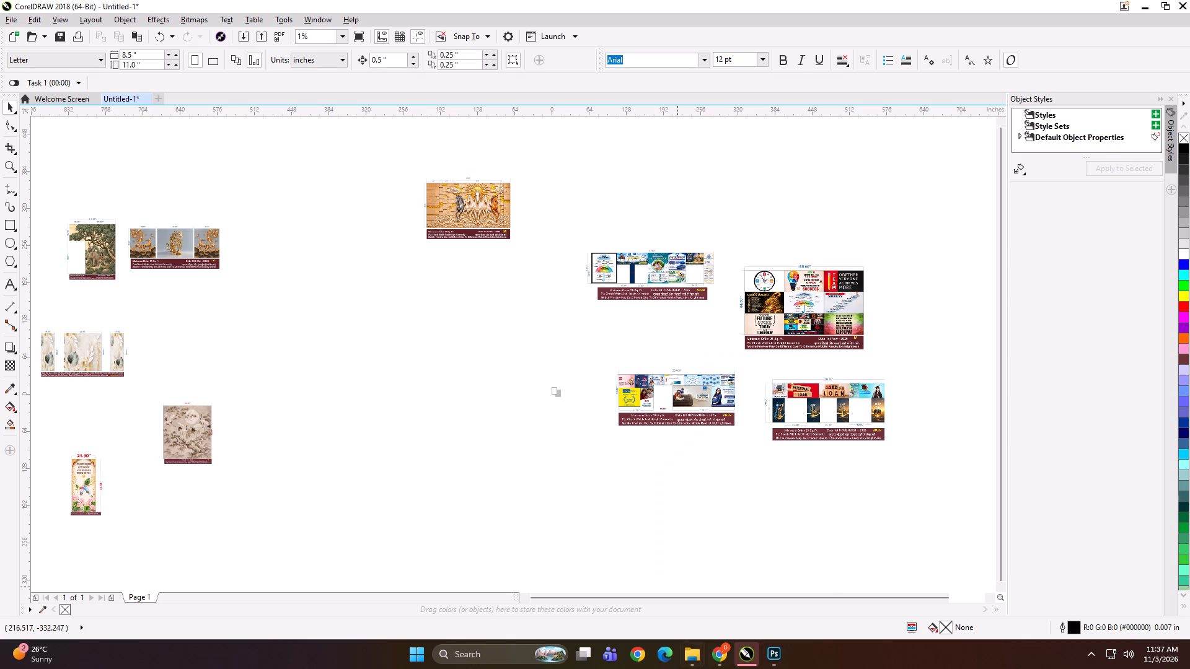
click(684, 668)
click(635, 597)
drag(223, 167, 762, 631)
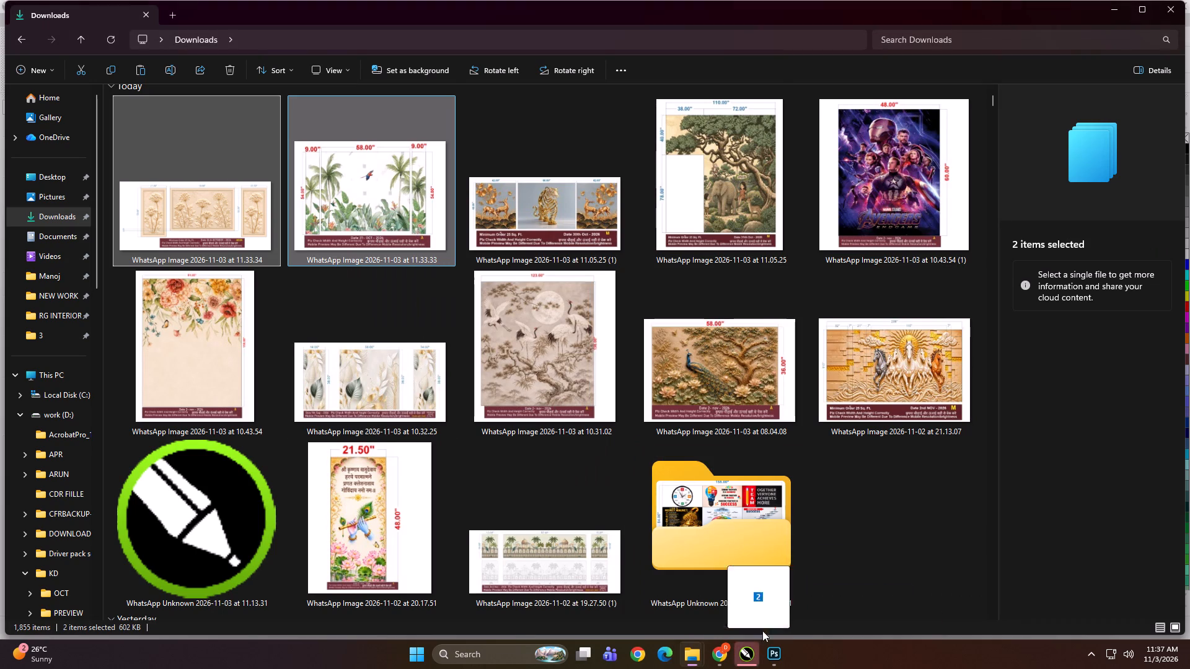
drag(762, 631, 386, 390)
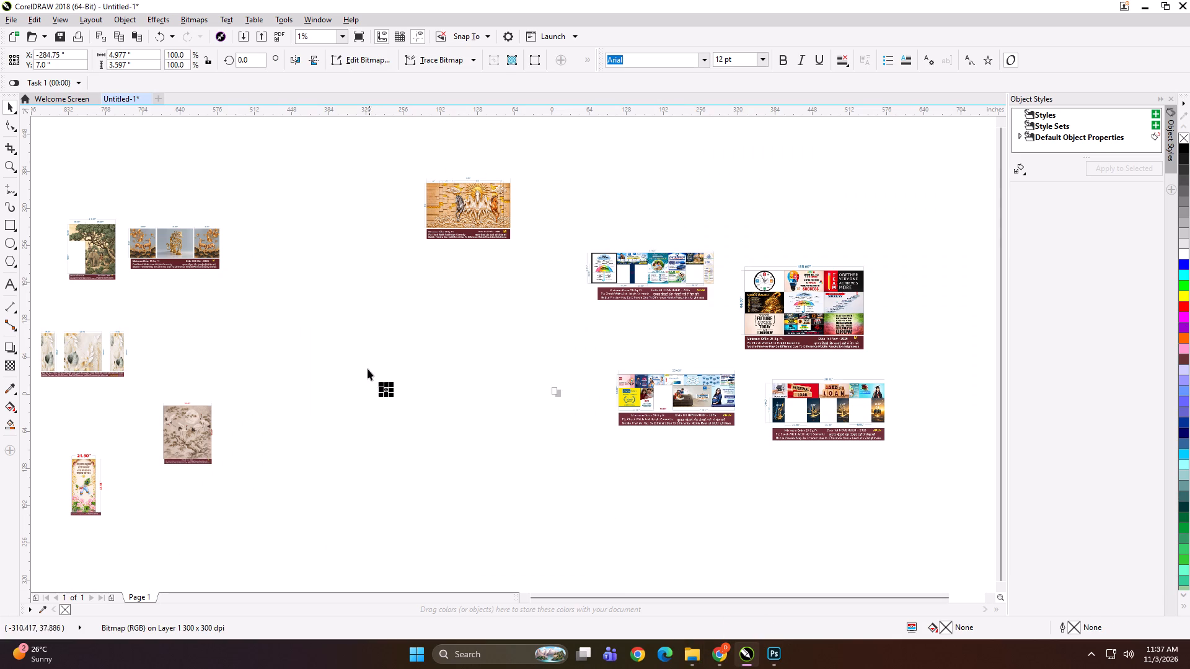
Select both imported images and enlarge them together about their centre to about 179 by 121 inches.
drag(364, 366, 402, 411)
shift+drag(393, 398, 443, 443)
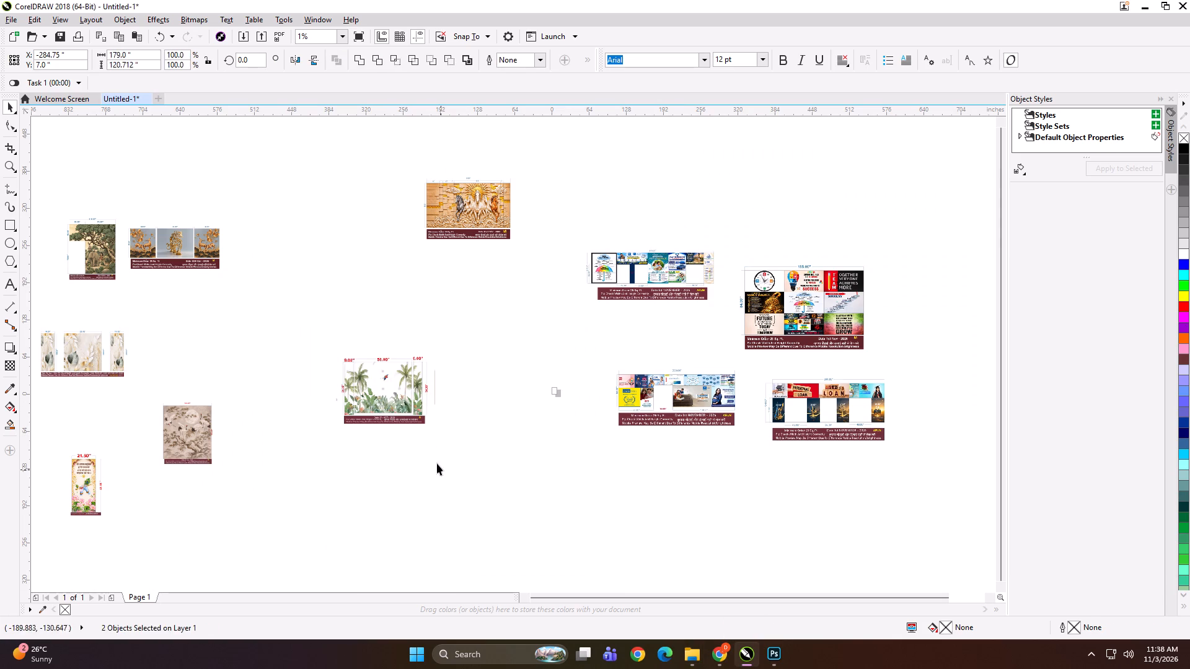
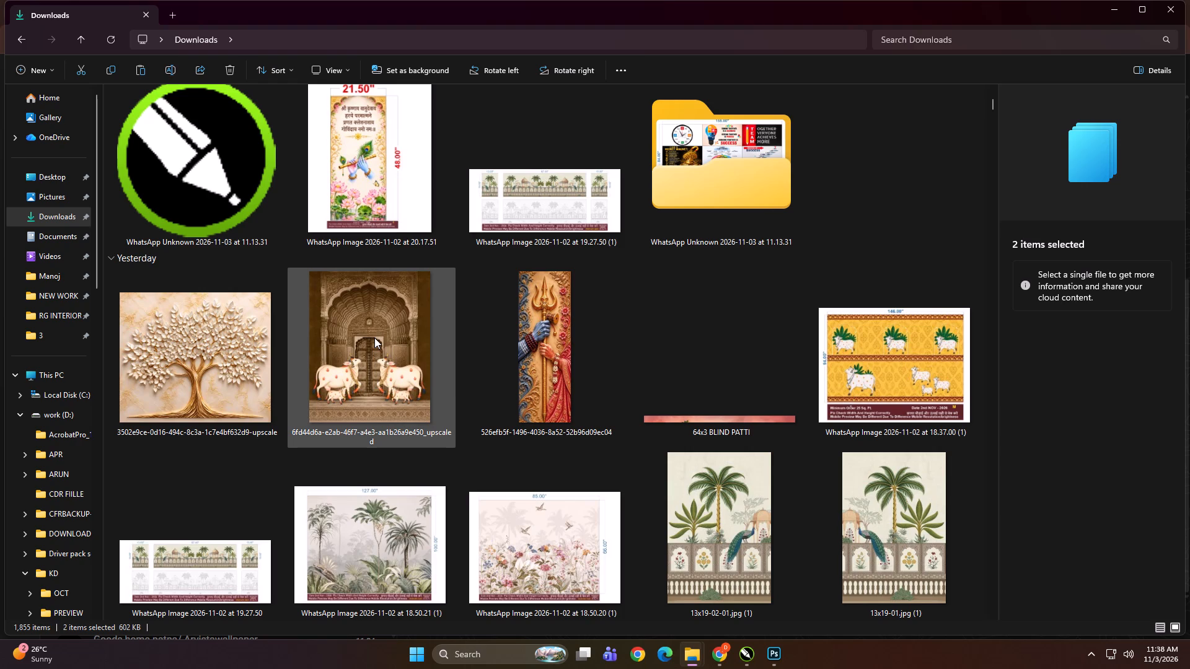
Examine the upscaled palace doorway image with cows at full size, checking the door, cow heads and lower border detail.
scroll(705, 459, up, 7)
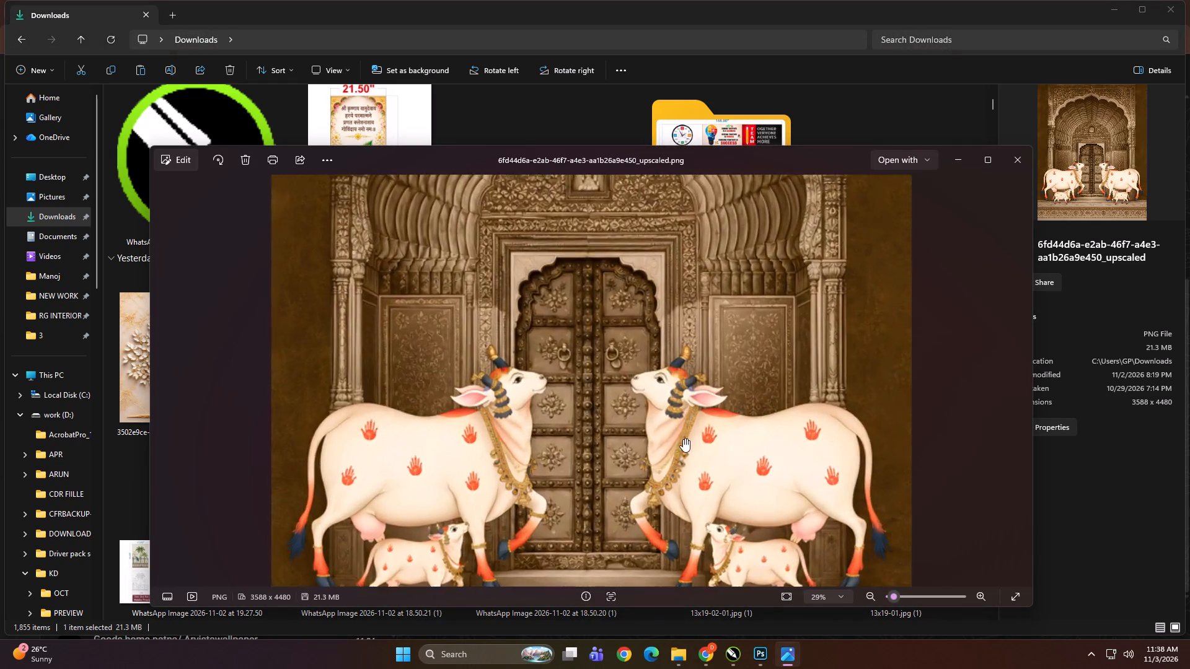
scroll(646, 387, up, 13)
drag(741, 494, 703, 432)
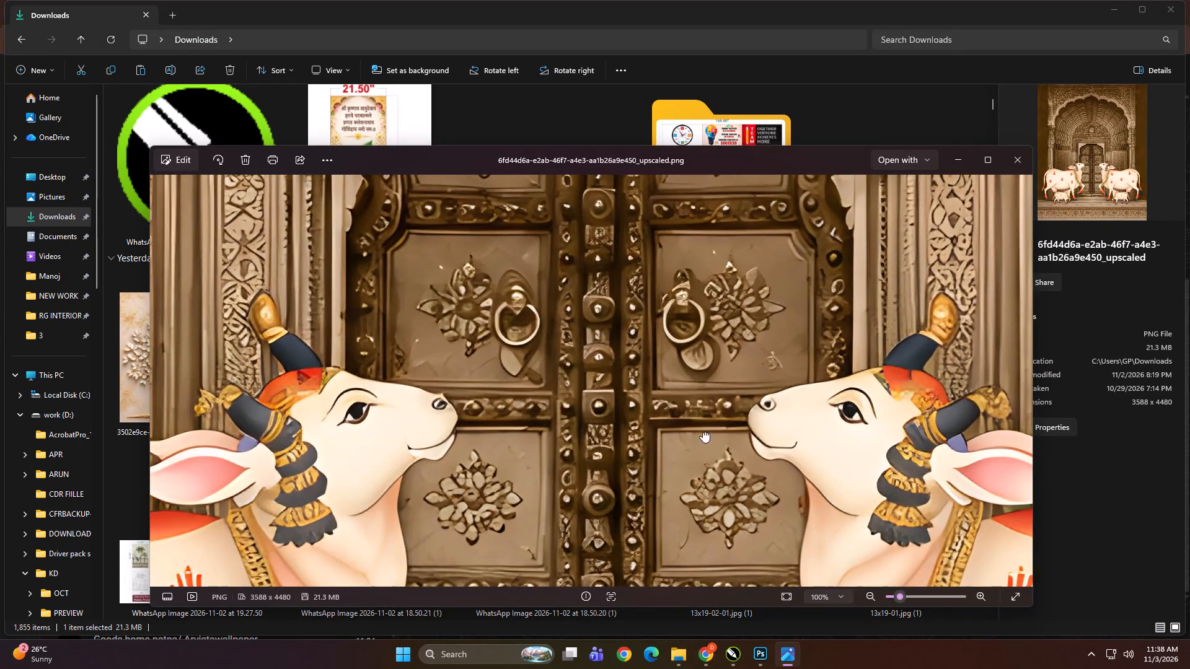
drag(703, 432, 451, 174)
drag(781, 466, 469, 131)
drag(606, 382, 470, 111)
drag(502, 300, 511, 111)
drag(475, 434, 602, 390)
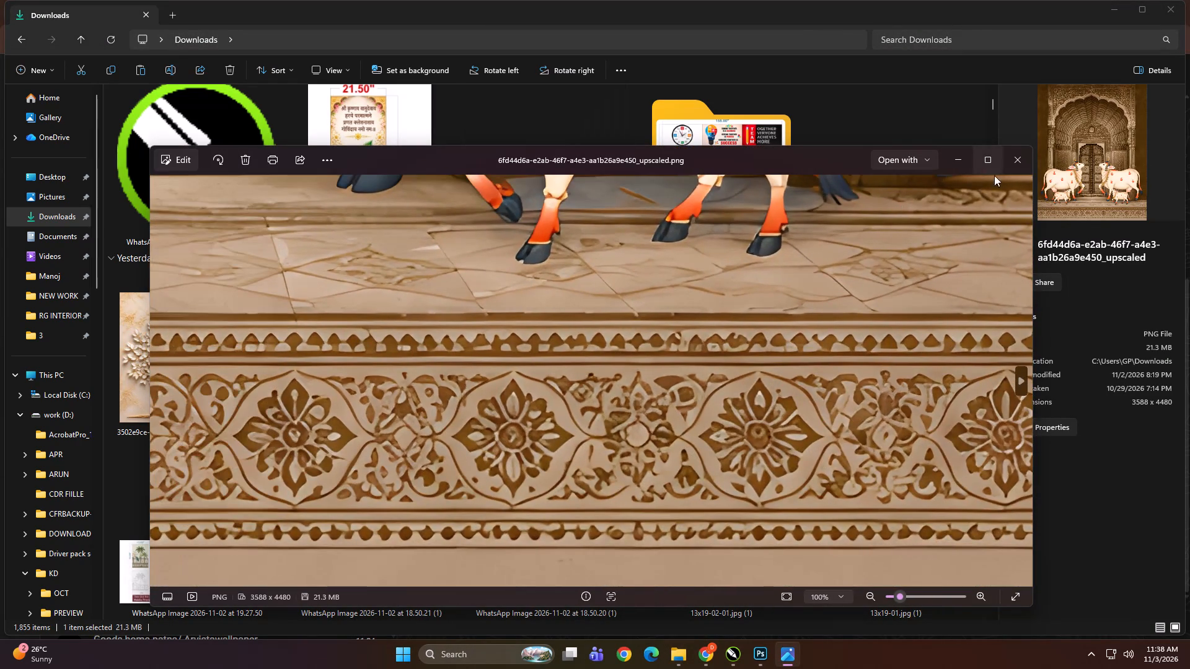
click(1018, 164)
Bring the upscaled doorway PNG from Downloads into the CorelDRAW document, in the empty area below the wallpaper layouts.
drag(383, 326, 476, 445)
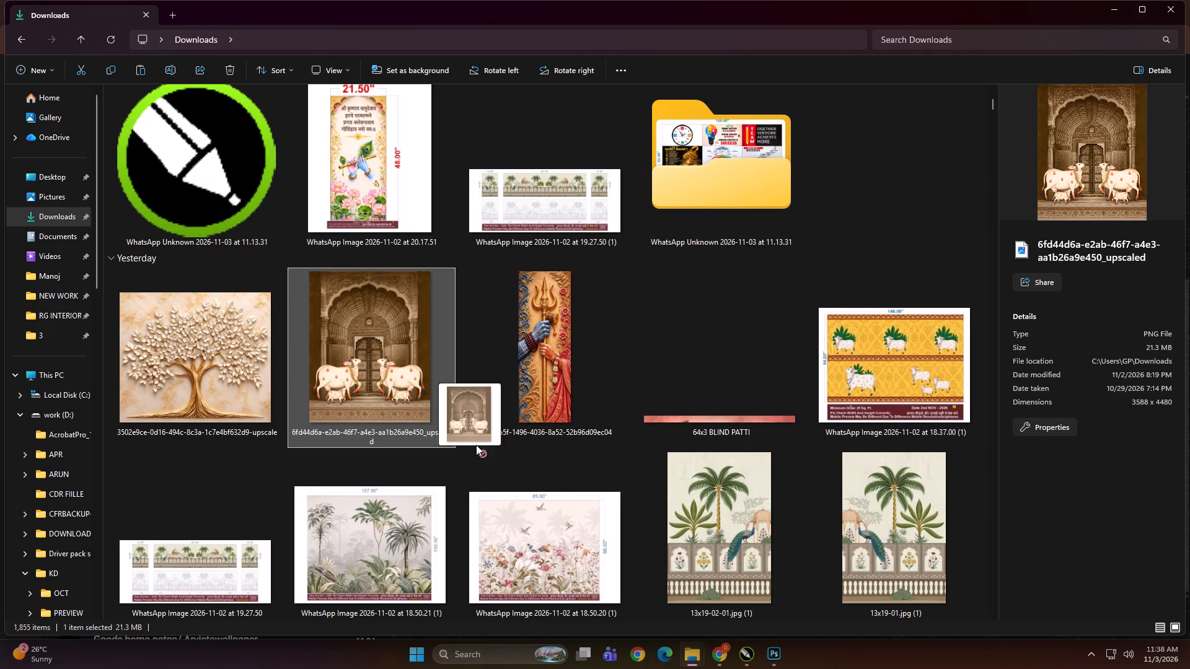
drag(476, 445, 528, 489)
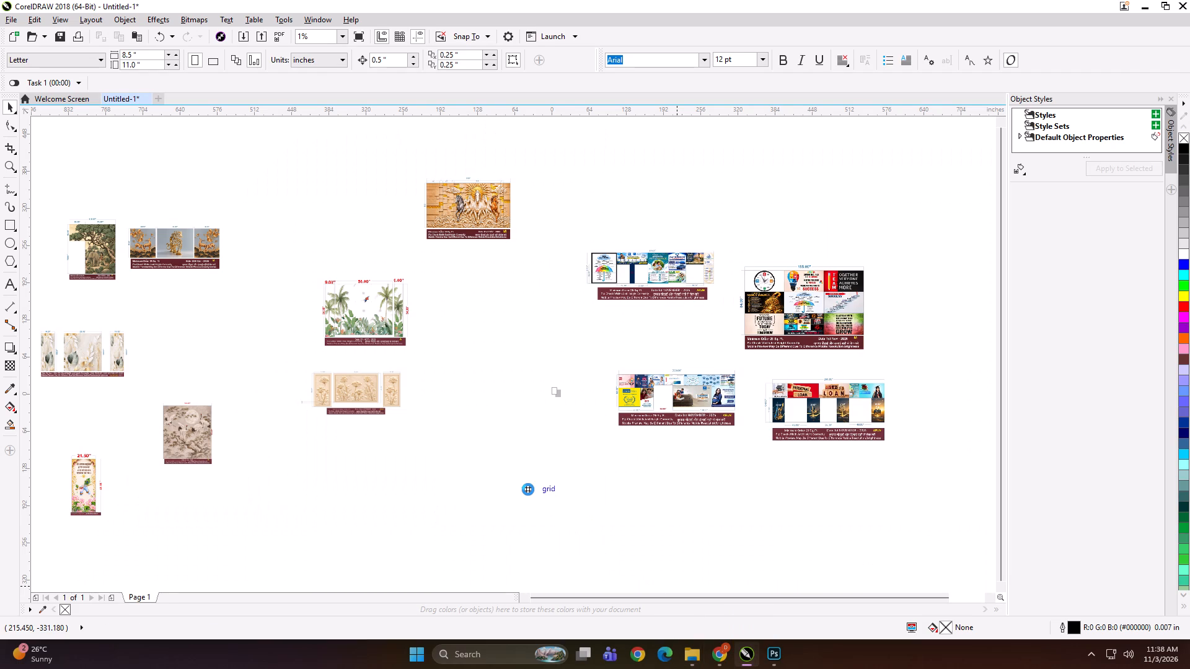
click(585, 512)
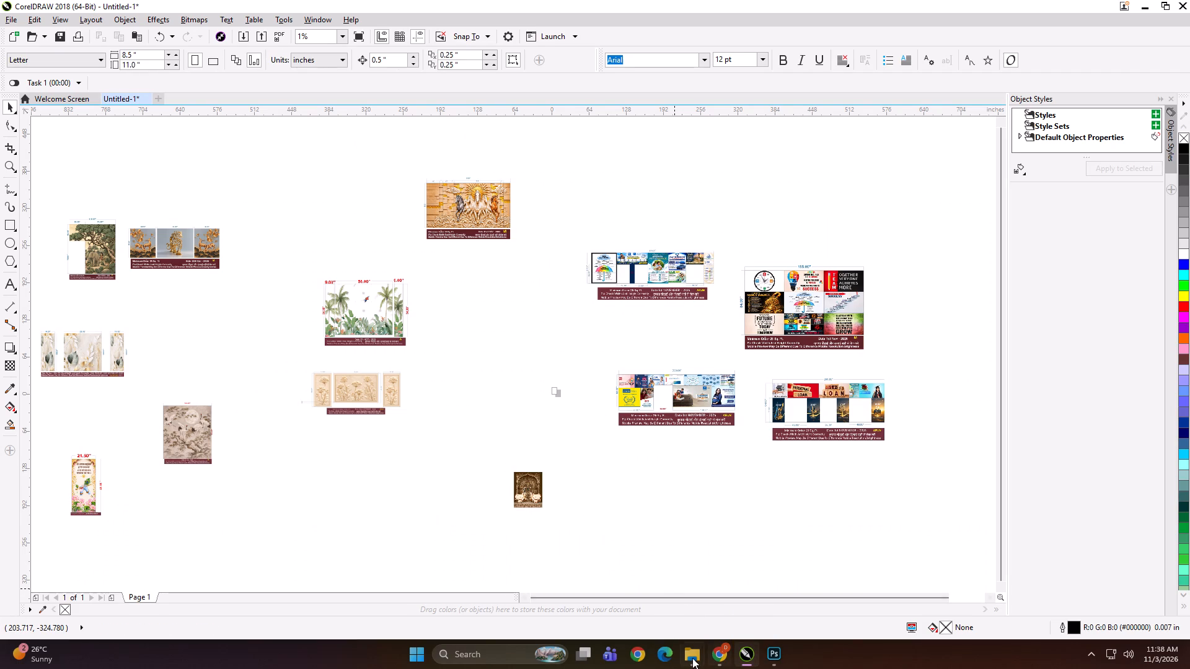
Bring the 49x88 doorway image from Downloads into the CorelDRAW document, beside the upscaled doorway image.
click(692, 658)
click(654, 580)
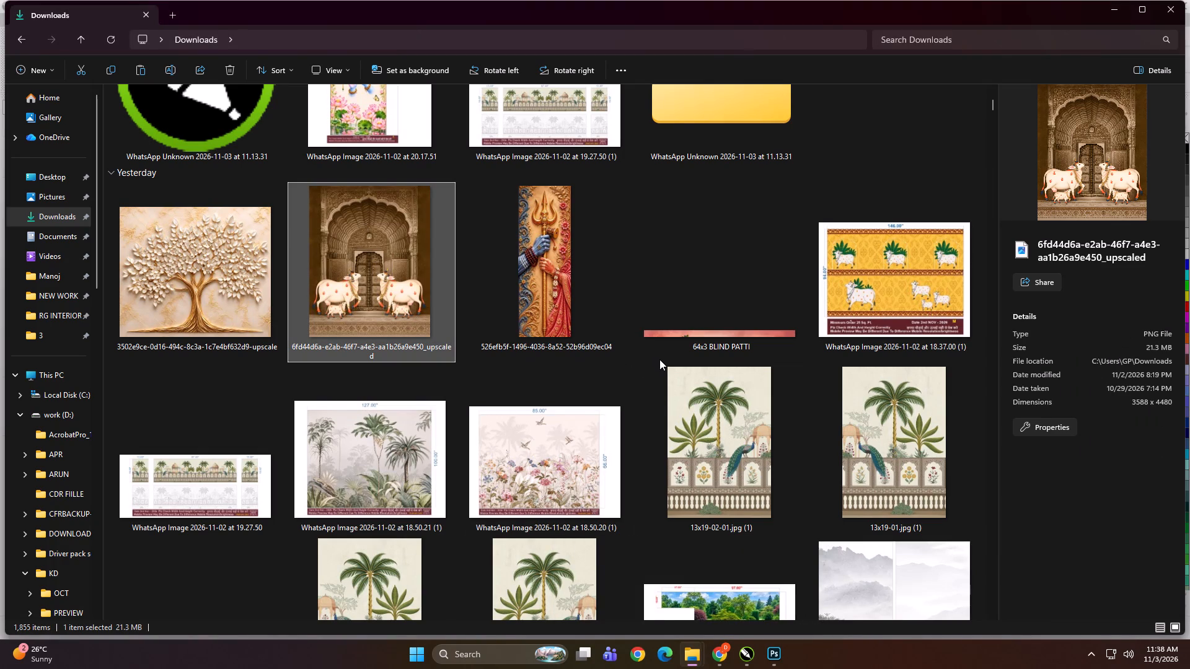
scroll(659, 359, down, 1)
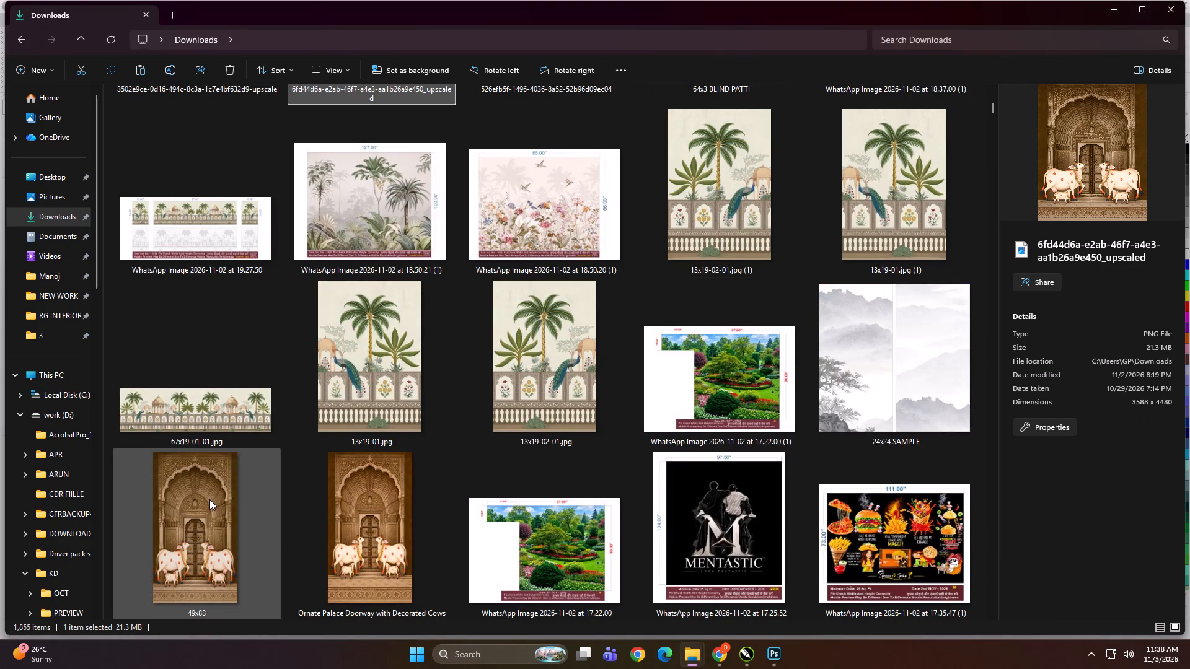
click(194, 502)
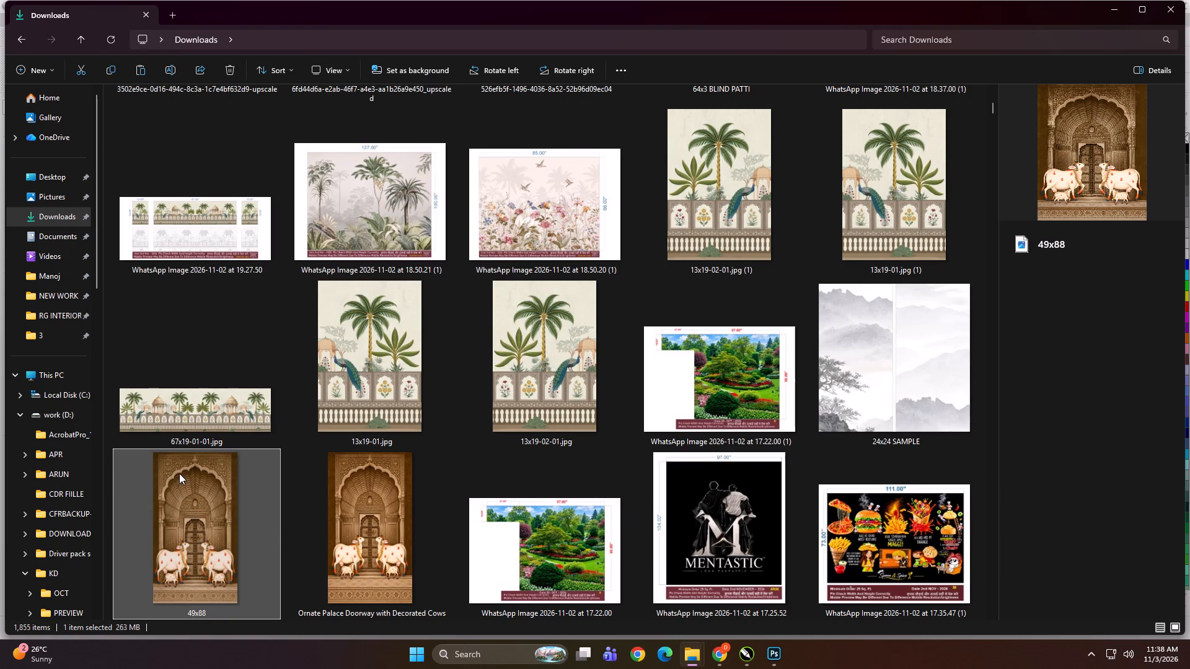
drag(172, 471, 757, 644)
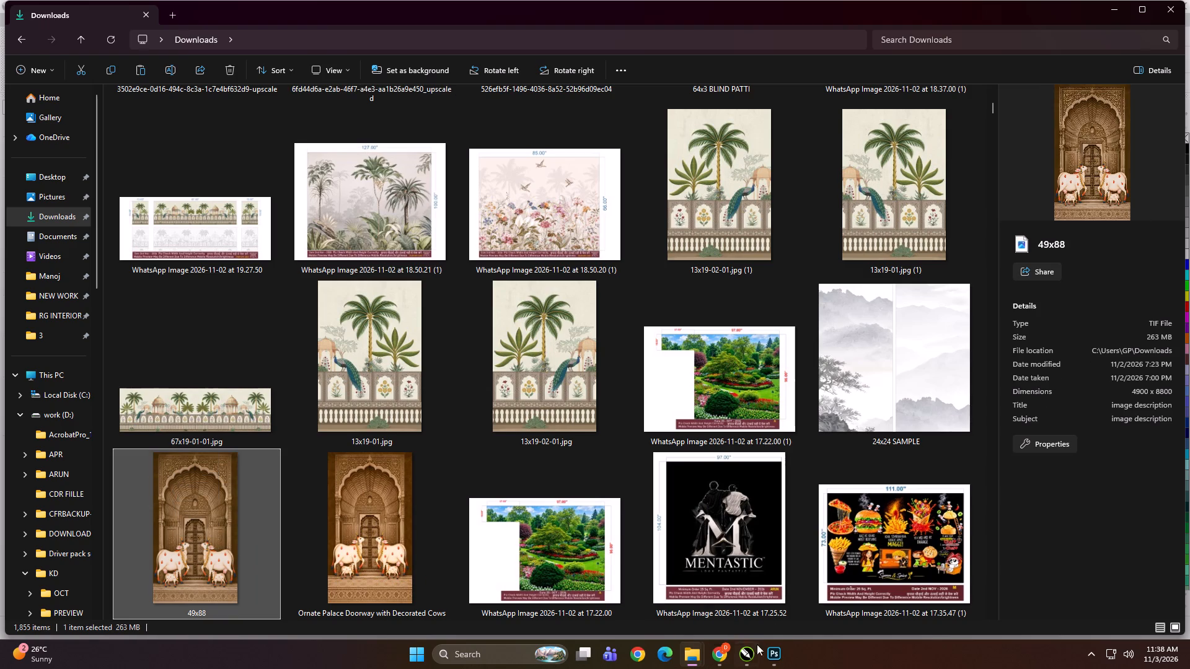
drag(757, 644, 457, 473)
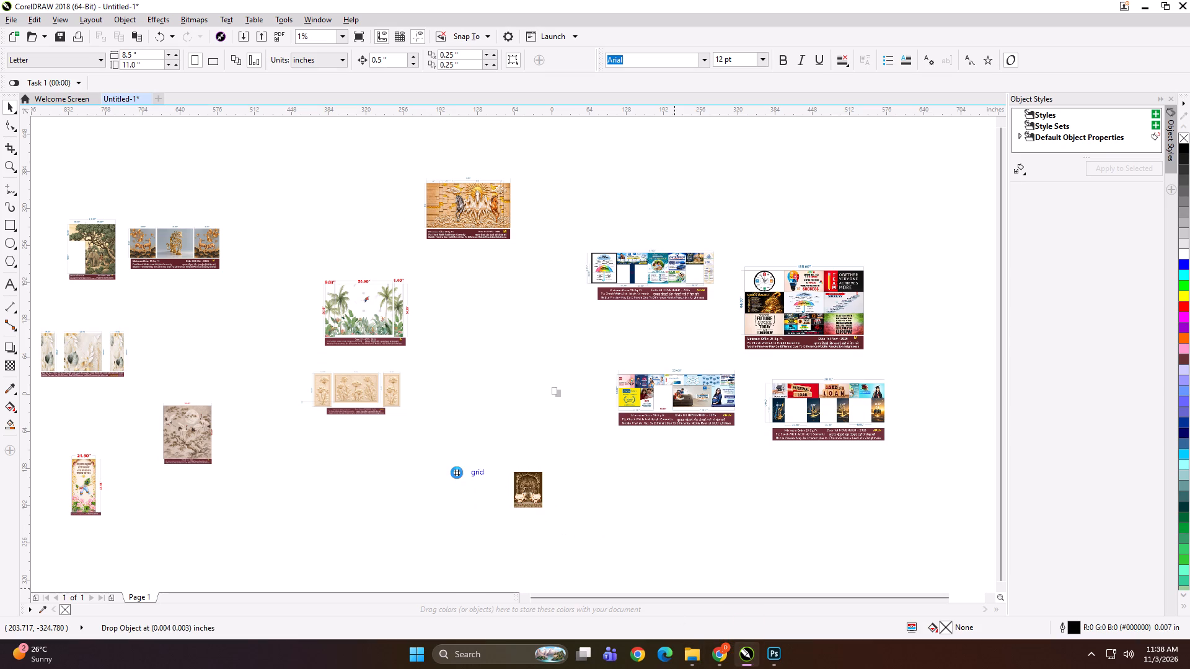
drag(458, 479, 488, 497)
drag(499, 501, 507, 503)
click(507, 503)
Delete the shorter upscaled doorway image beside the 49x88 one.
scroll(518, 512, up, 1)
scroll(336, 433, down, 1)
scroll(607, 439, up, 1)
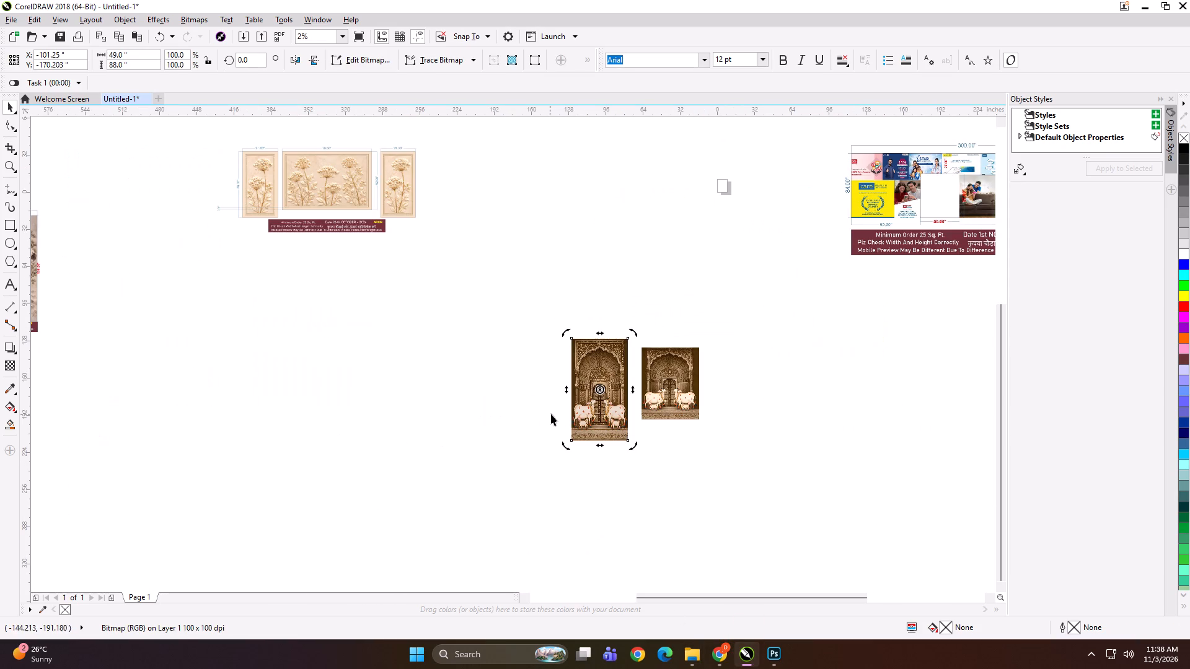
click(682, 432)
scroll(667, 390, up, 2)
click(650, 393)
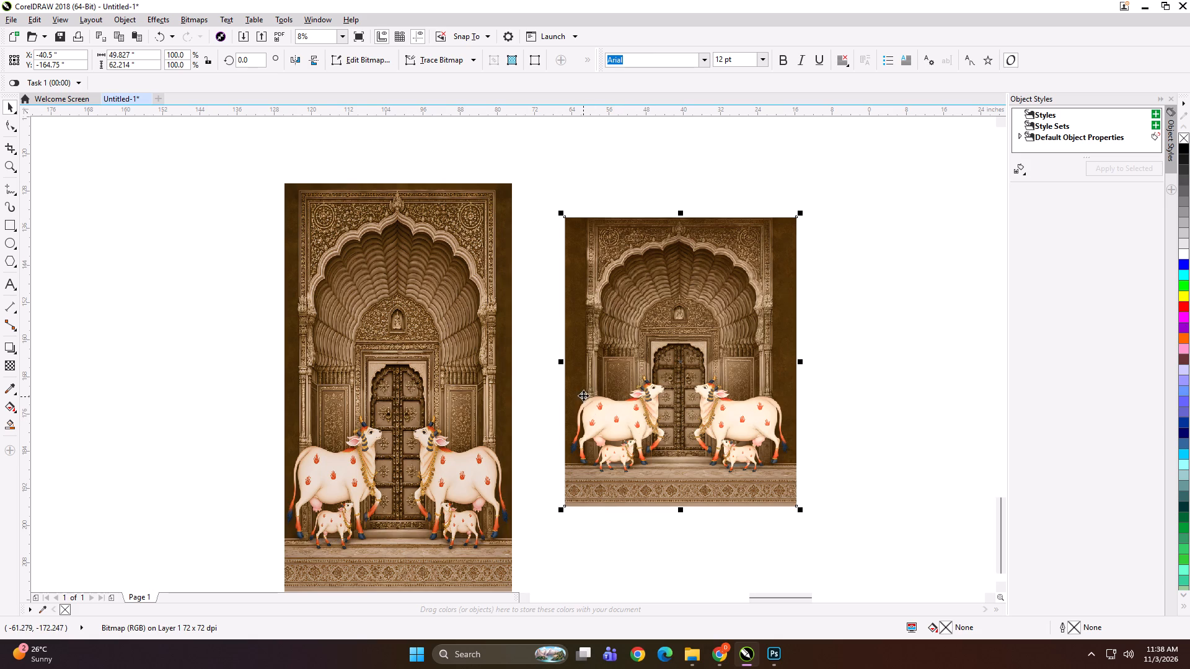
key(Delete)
Move the 49x88 doorway image about 75 inches to the right and deselect it.
scroll(429, 360, down, 1)
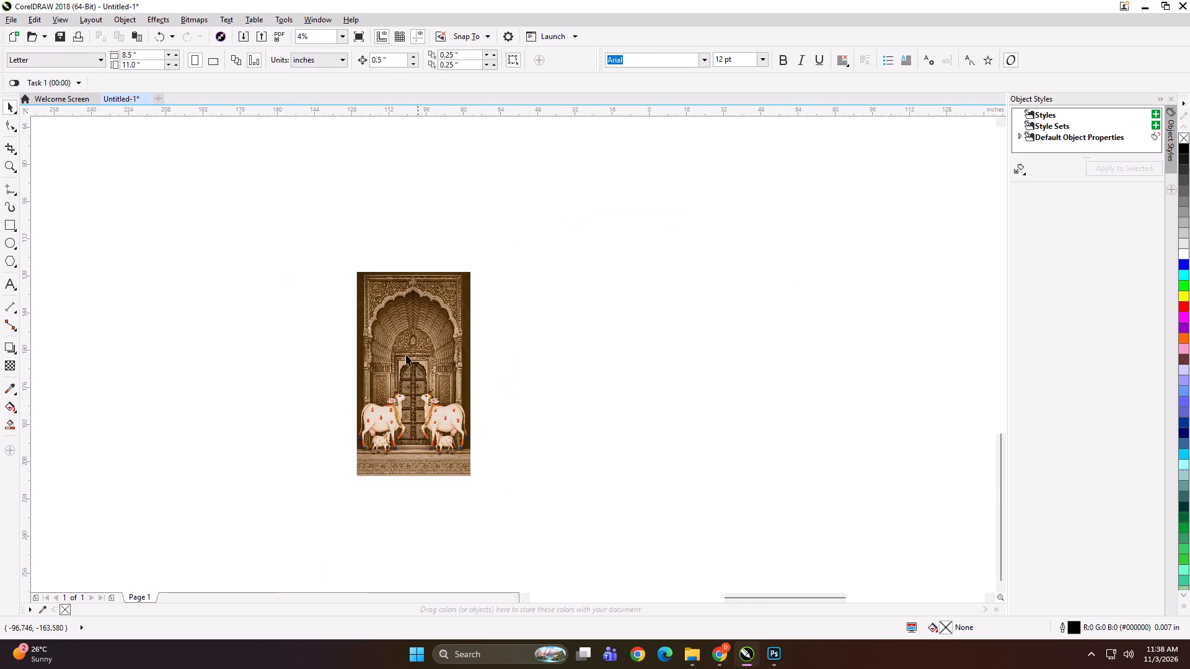
drag(402, 354, 576, 357)
click(473, 418)
Switch to File Explorer and open the 124x99 folder under Print, OCT, 30 on the DIGITECH_SHAREDRIVE network drive.
click(684, 654)
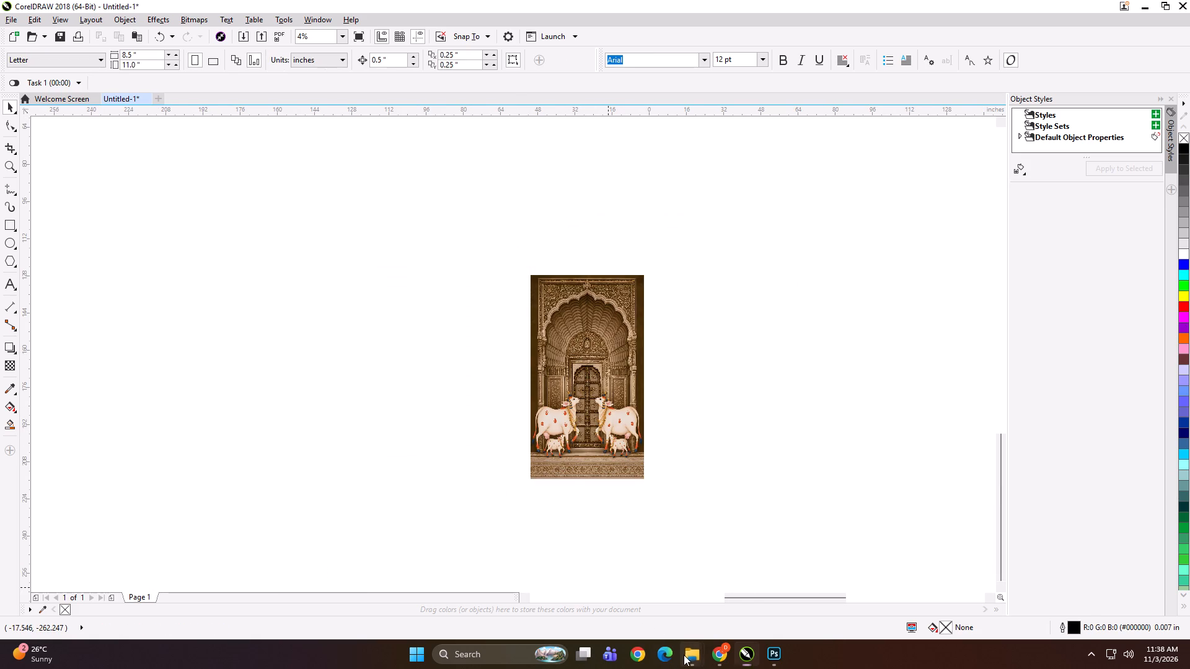
click(729, 579)
click(482, 383)
scroll(256, 364, up, 2)
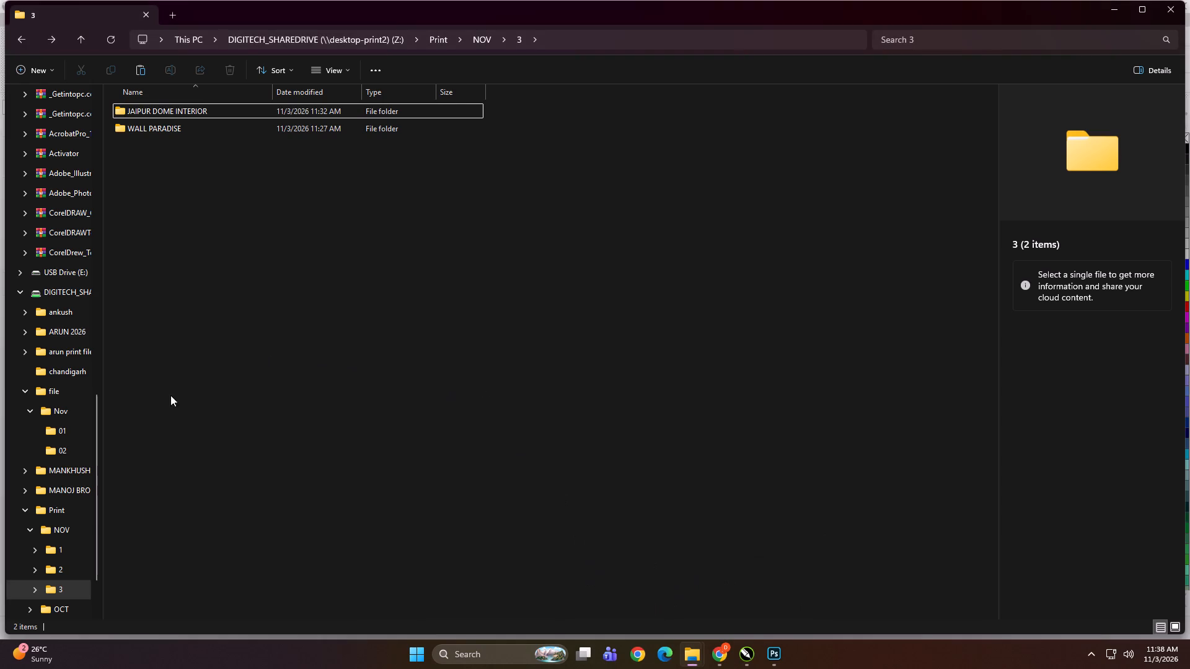
scroll(170, 395, up, 7)
click(46, 378)
double_click(162, 284)
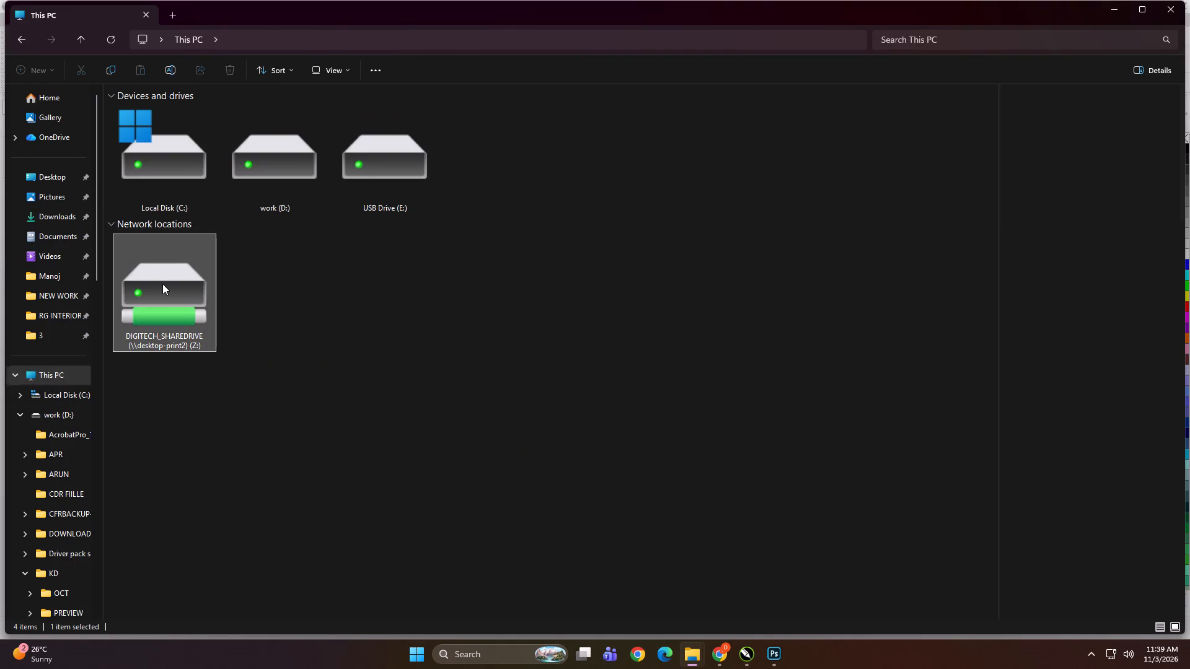
click(527, 155)
double_click(770, 143)
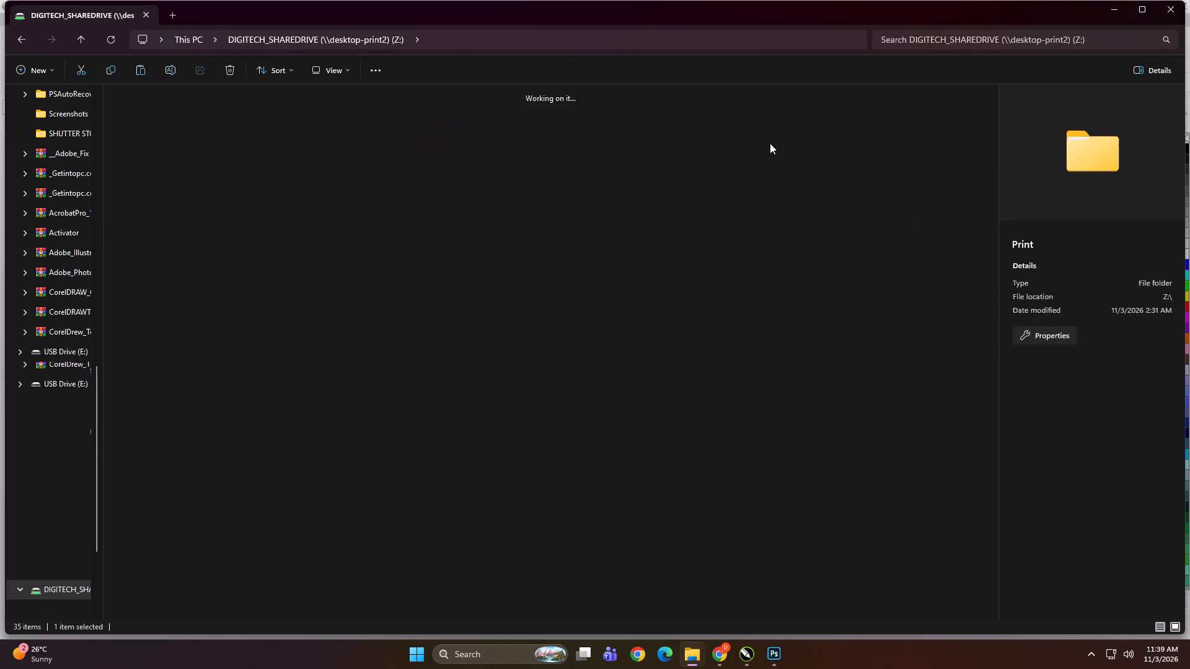
double_click(323, 160)
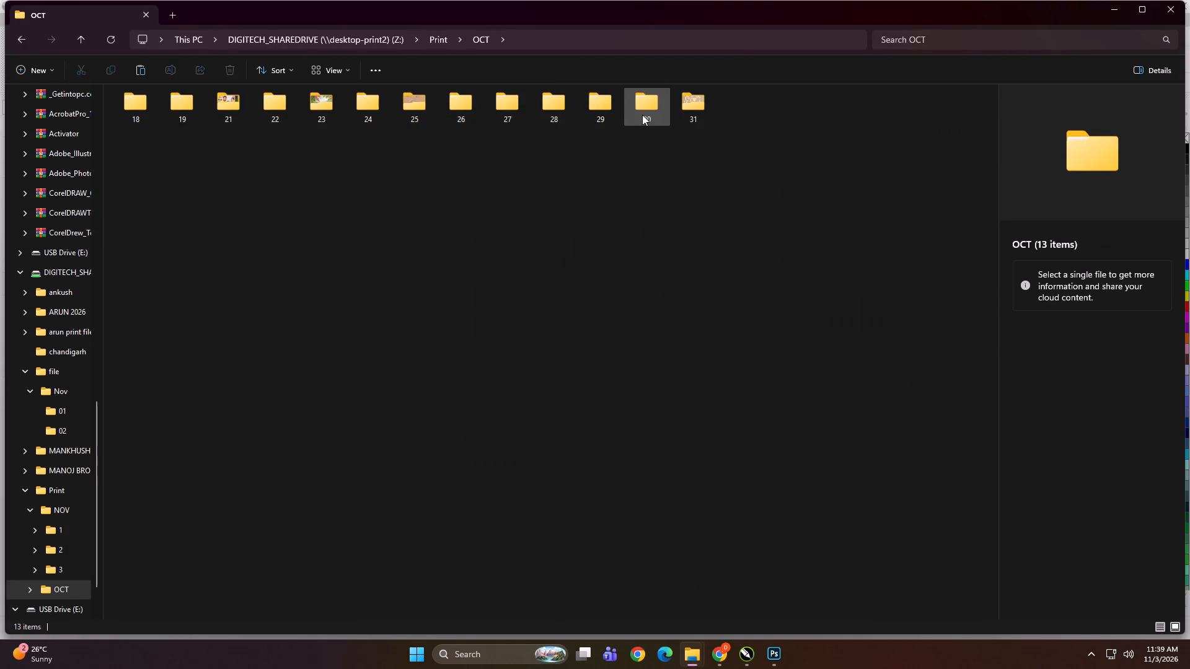
double_click(642, 115)
double_click(291, 138)
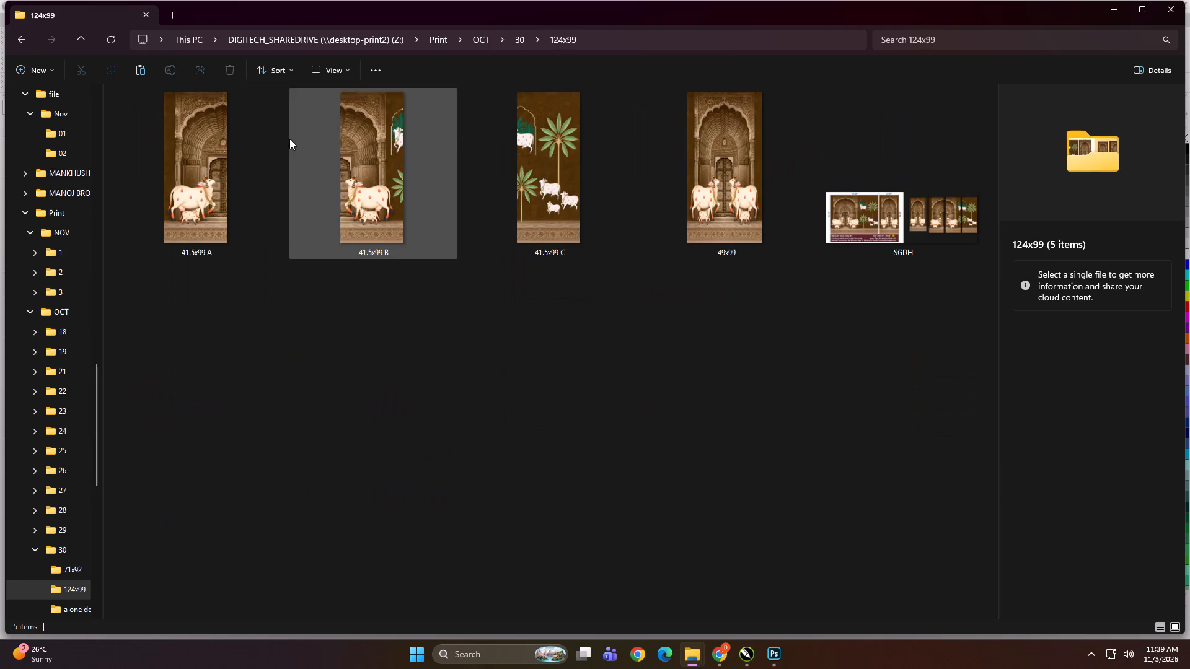
Select the three panel files 41.5x99 A, 41.5x99 B and 41.5x99 C in the 124x99 folder.
ctrl+scroll(300, 412, up, 4)
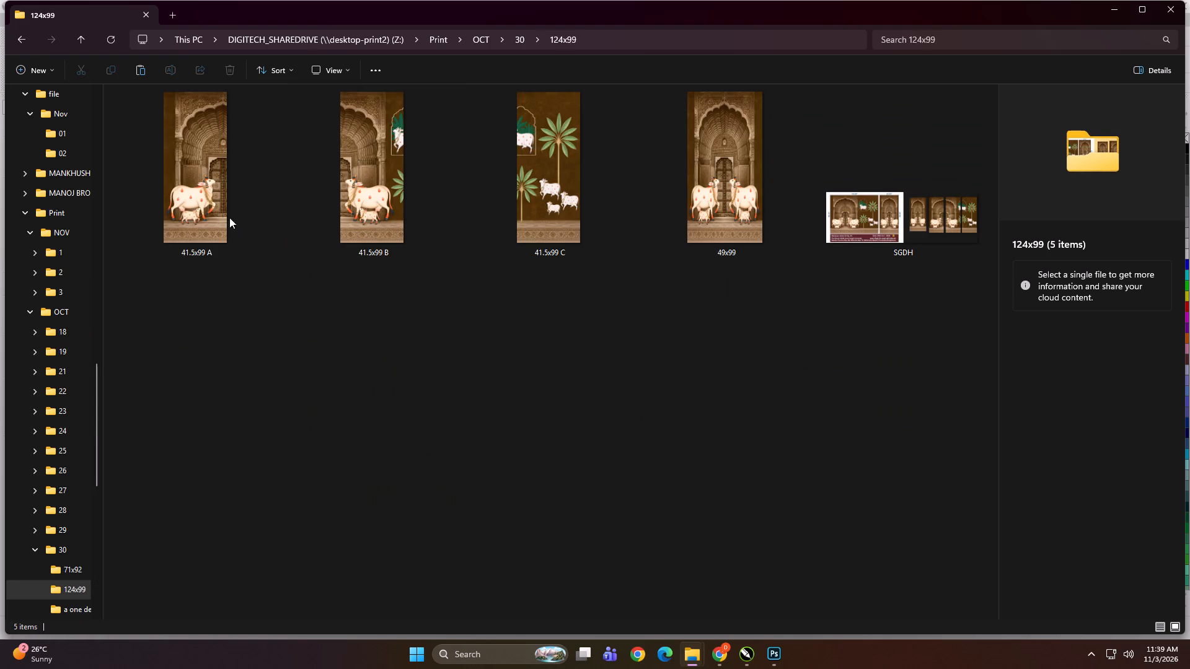
click(193, 200)
shift+click(587, 192)
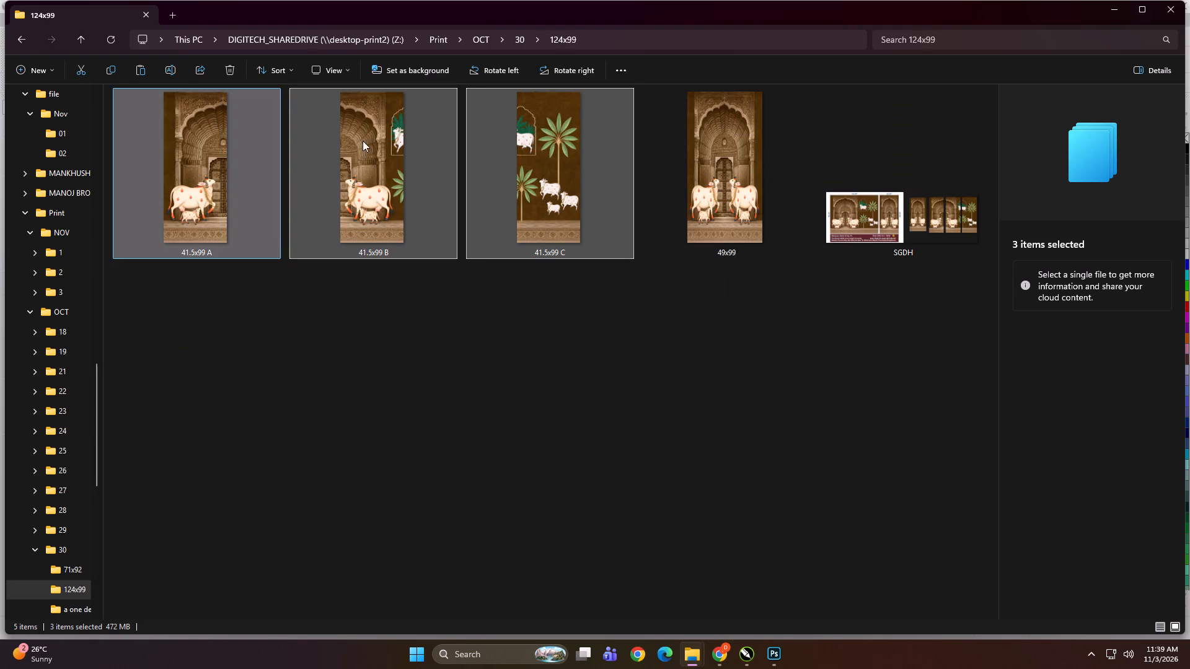
Import the selected 41.5x99 A, B and C panel files into the CorelDRAW document, in the empty area left of the doorway image.
drag(365, 136, 460, 452)
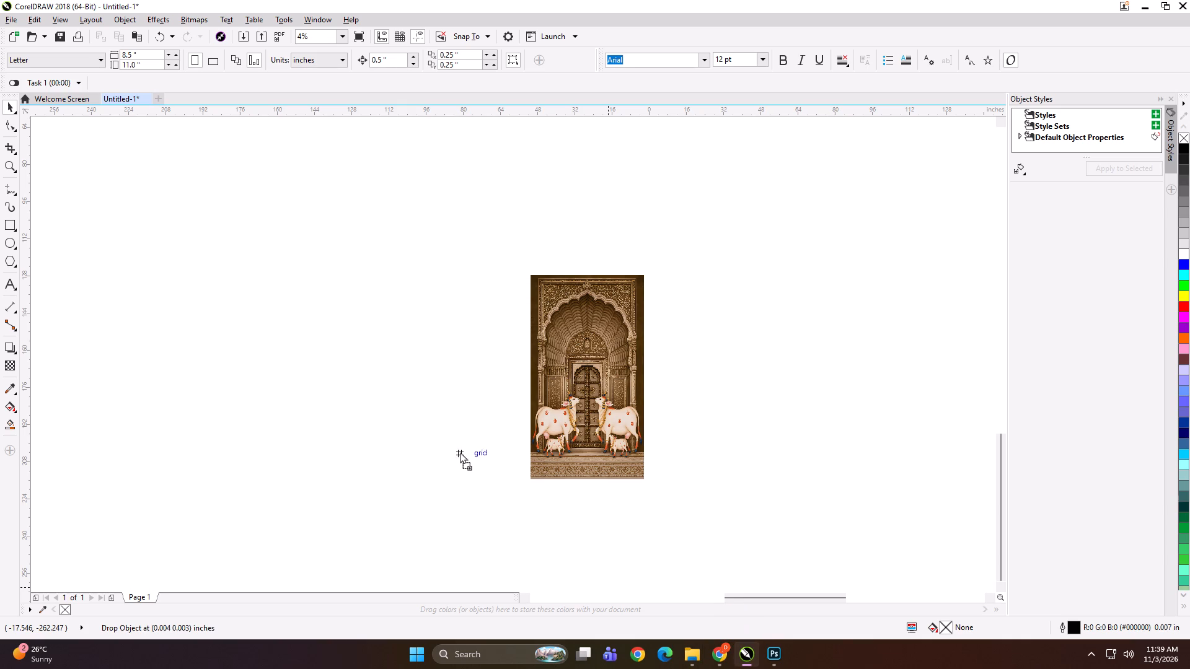
drag(460, 452, 457, 439)
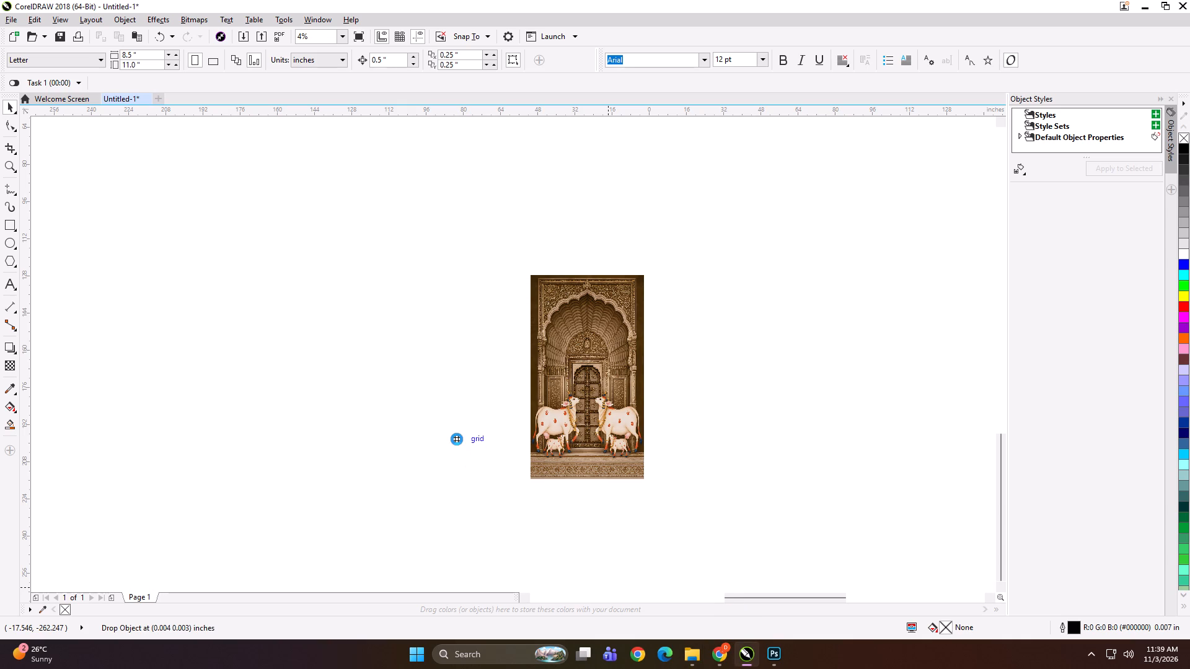
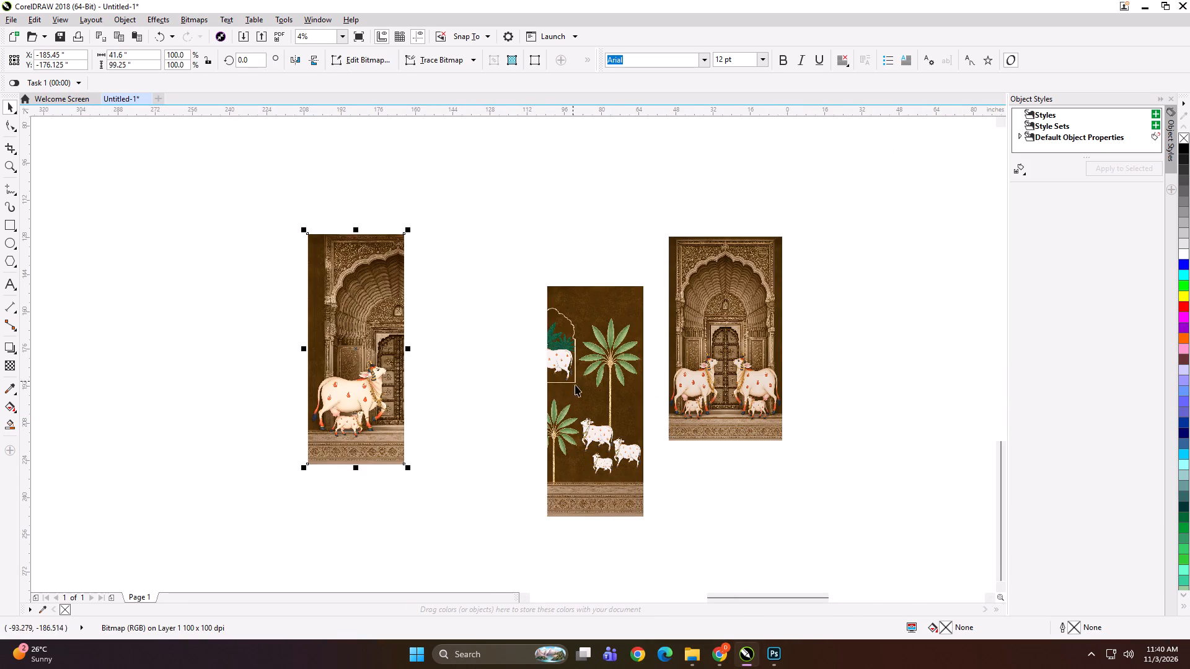
Line up the stacked panels beside the first one, palm-tree panel at about X -145, Y -174 inches and cow-and-doorway panel at about X -102, Y -174.5.
drag(616, 407, 472, 351)
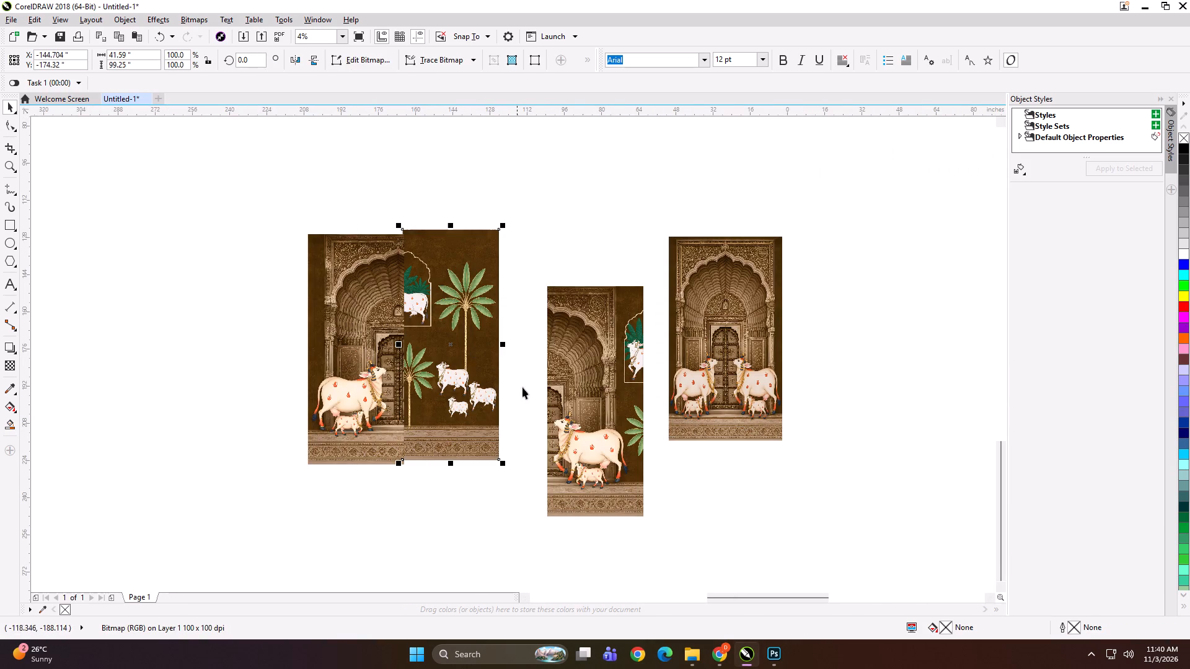
drag(592, 412, 546, 356)
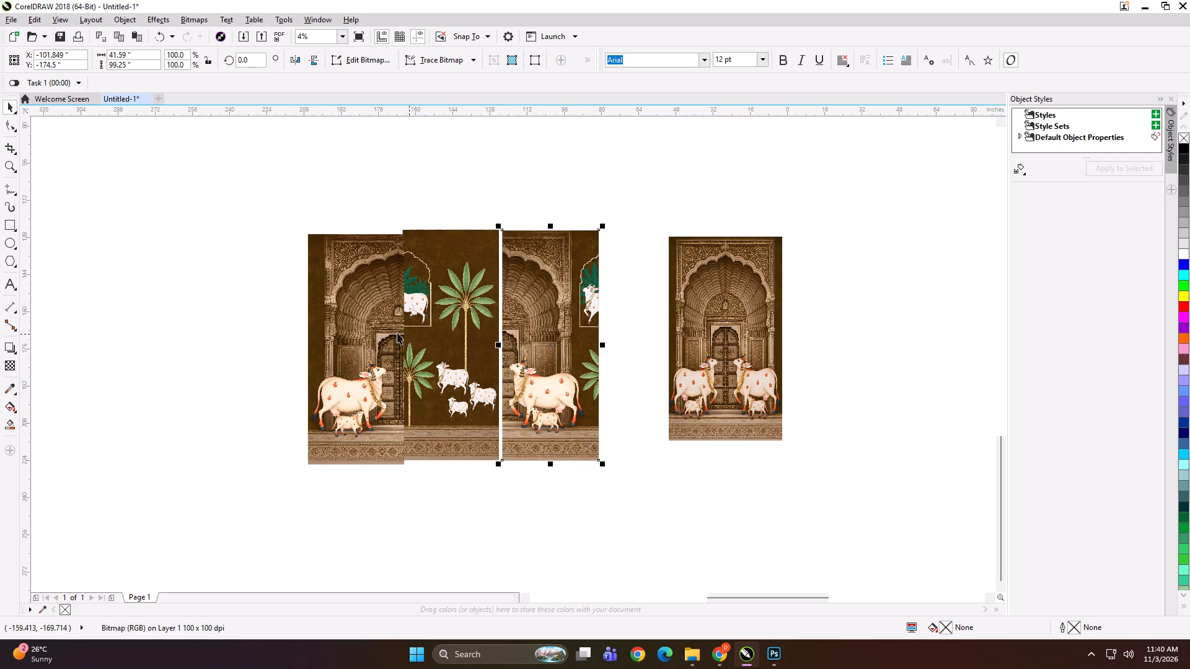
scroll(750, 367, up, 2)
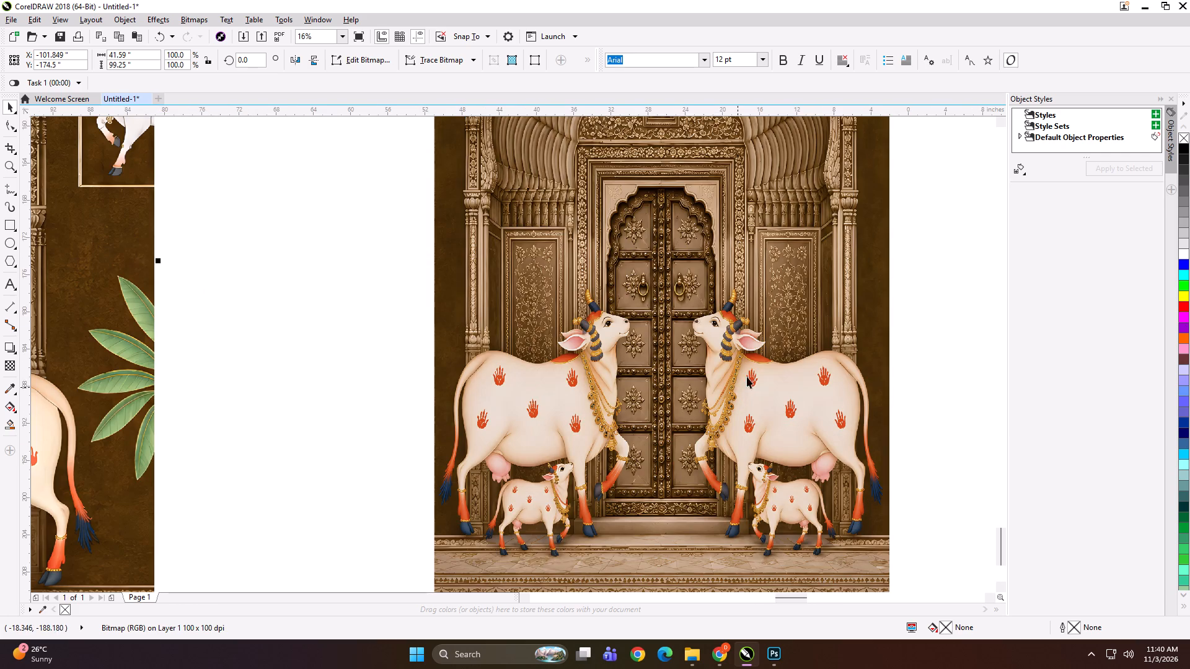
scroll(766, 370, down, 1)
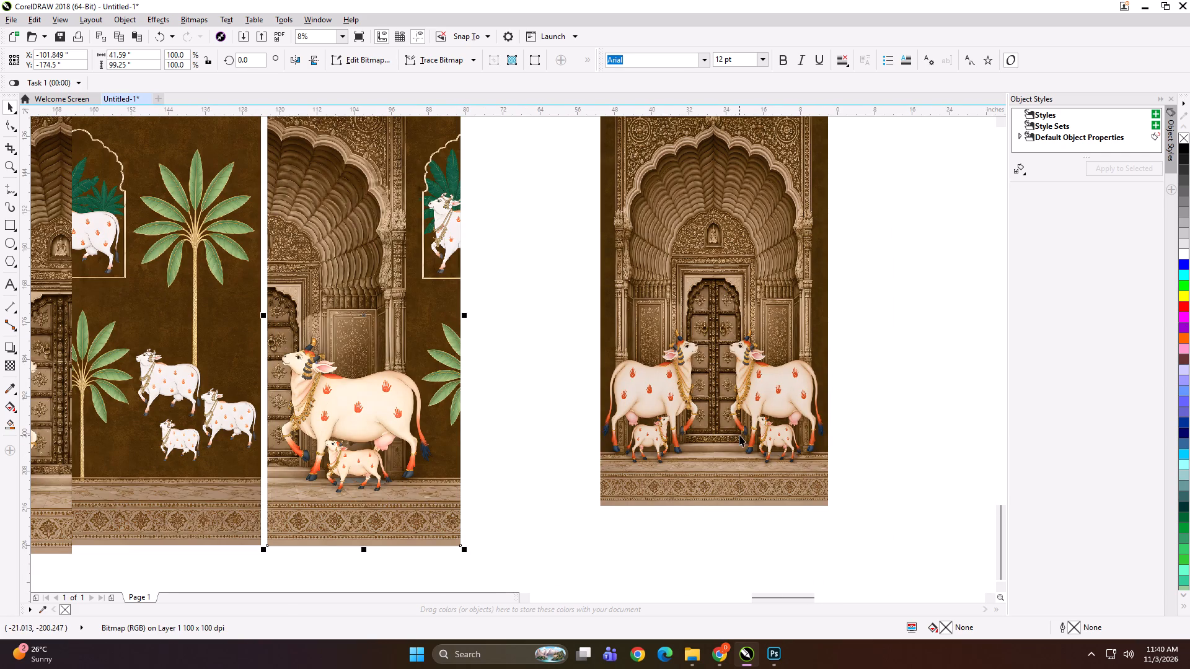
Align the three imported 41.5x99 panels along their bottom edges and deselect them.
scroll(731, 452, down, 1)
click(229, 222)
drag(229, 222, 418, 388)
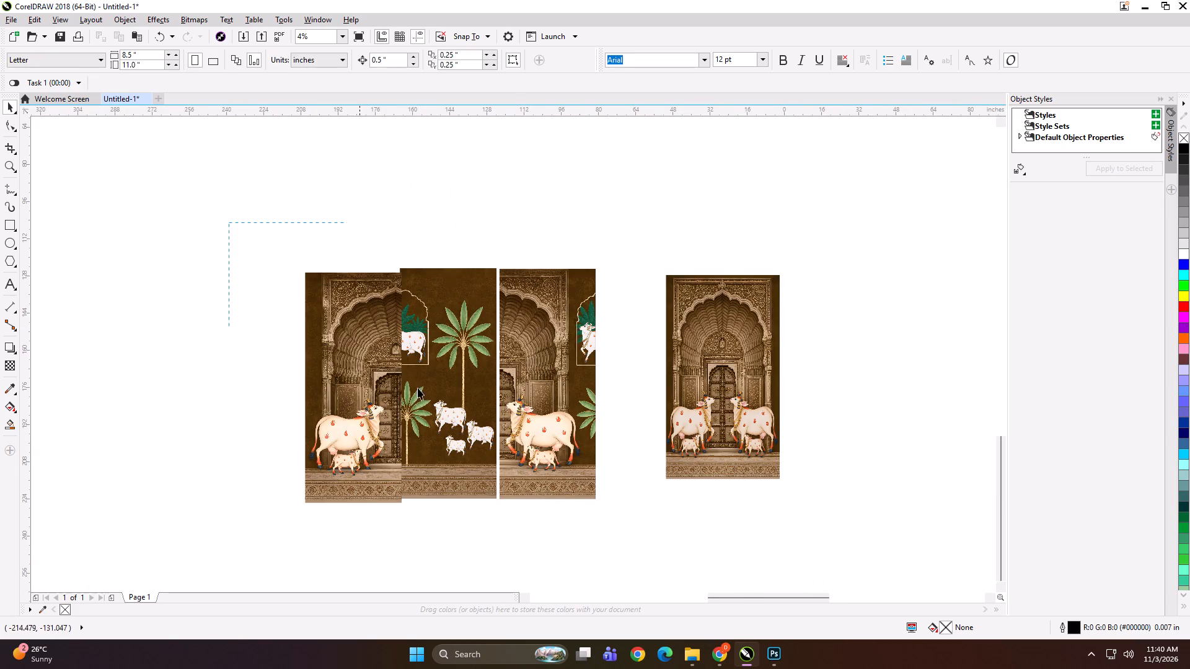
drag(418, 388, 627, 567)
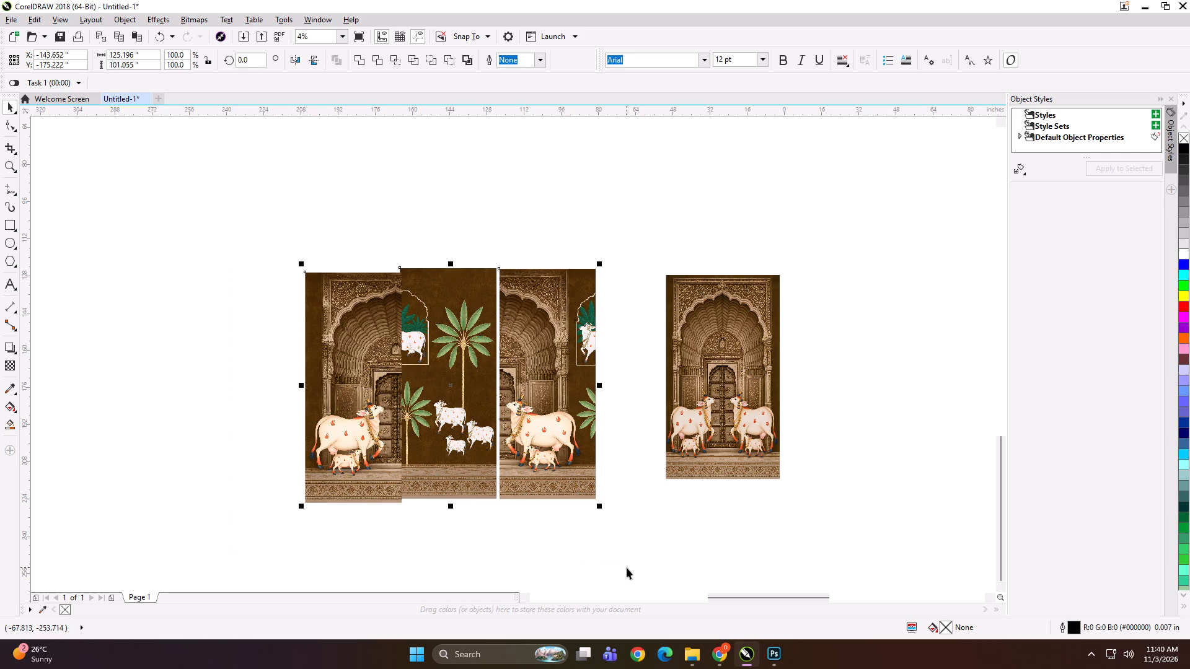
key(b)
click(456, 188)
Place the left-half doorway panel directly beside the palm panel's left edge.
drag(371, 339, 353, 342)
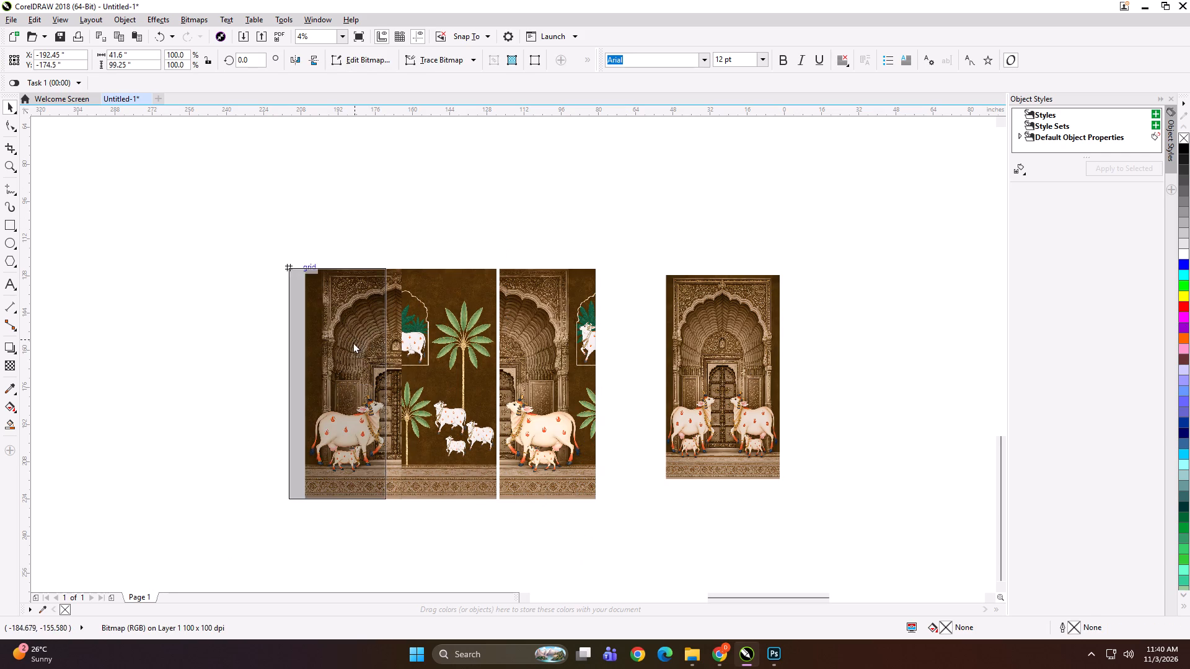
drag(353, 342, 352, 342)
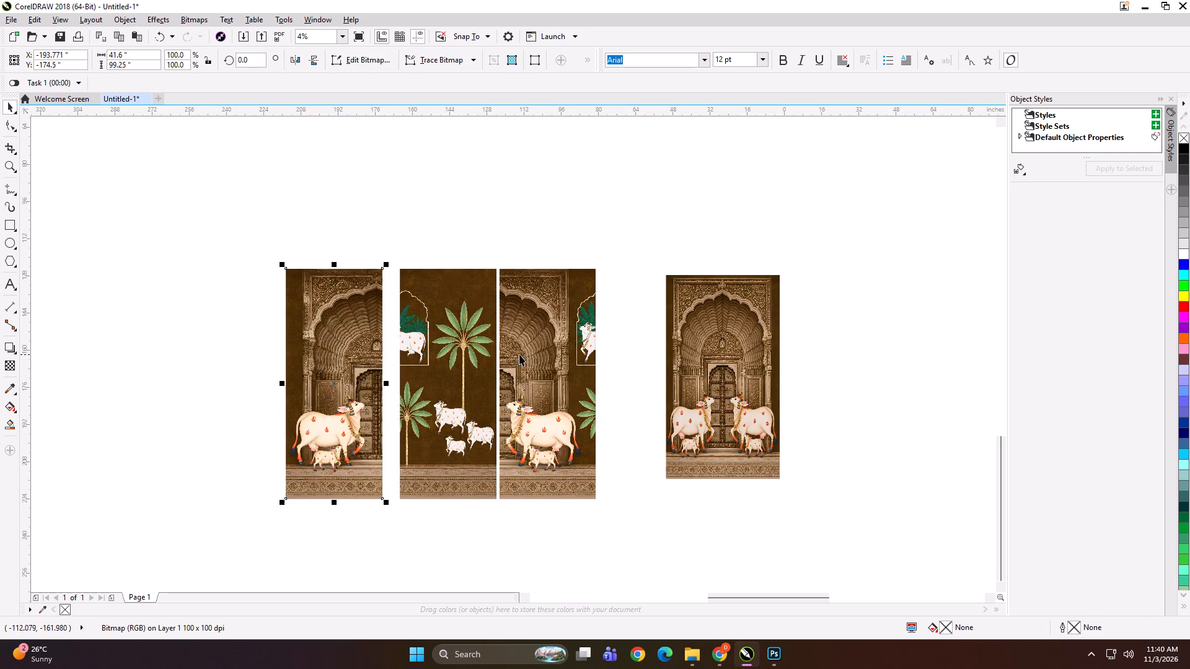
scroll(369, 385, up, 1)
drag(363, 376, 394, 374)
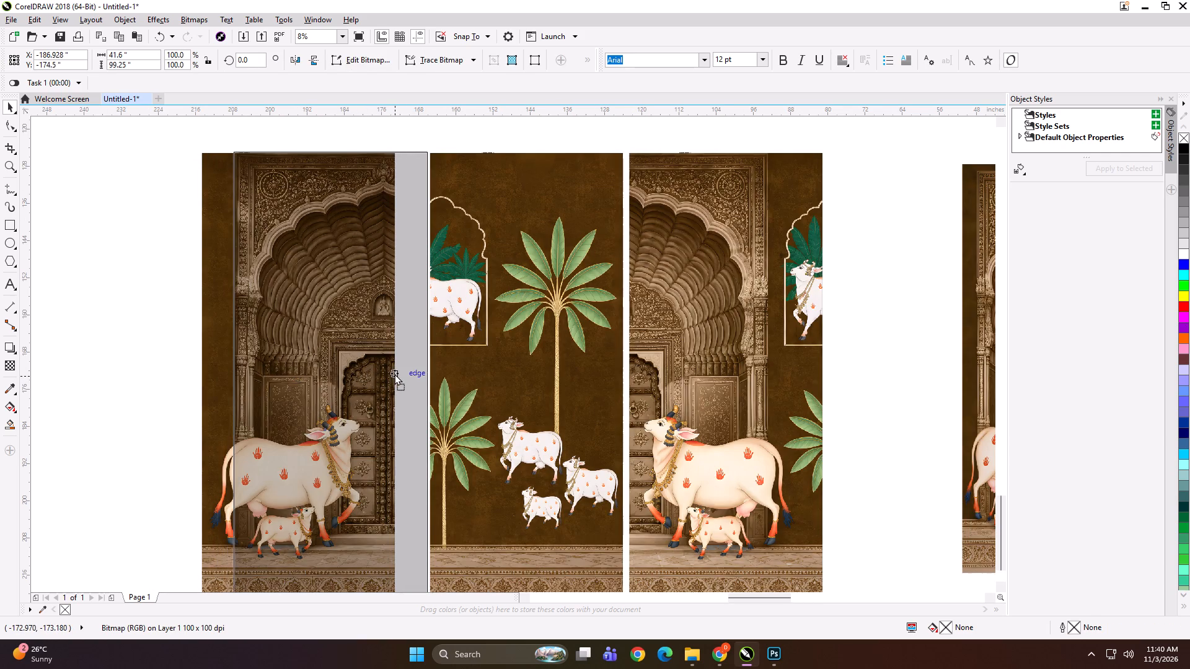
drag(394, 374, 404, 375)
Reorder the three panels side by side as left-half doorway, right-half doorway, and palm panel to complete the mural.
scroll(423, 354, down, 1)
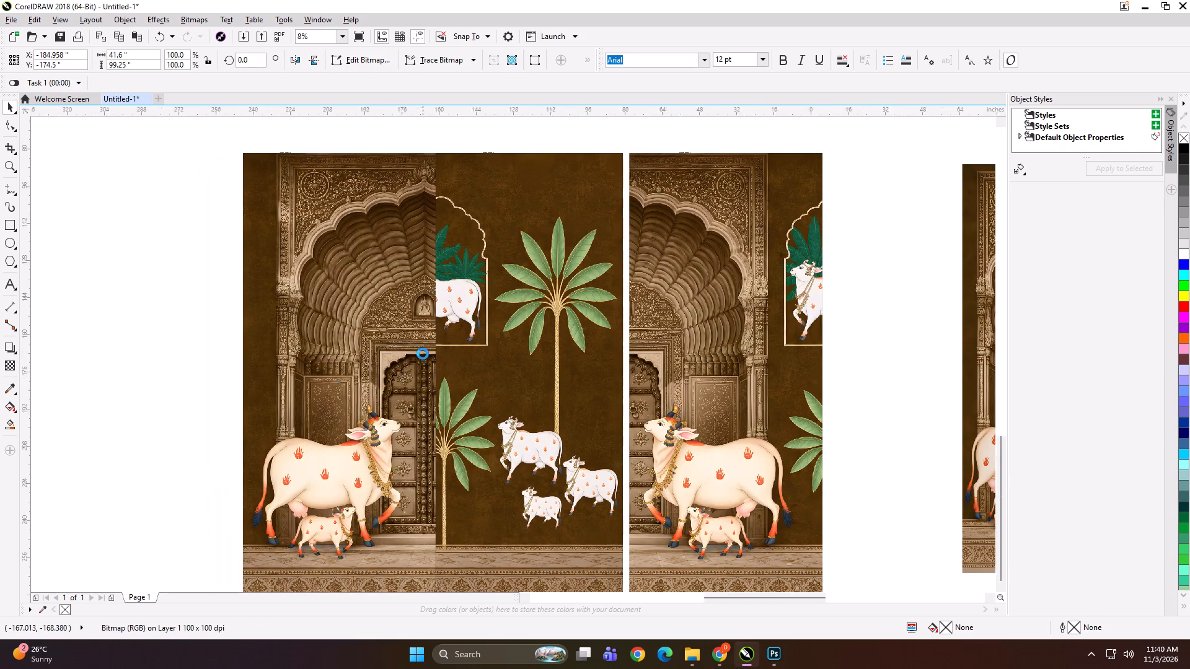
drag(413, 351, 356, 346)
drag(483, 339, 624, 350)
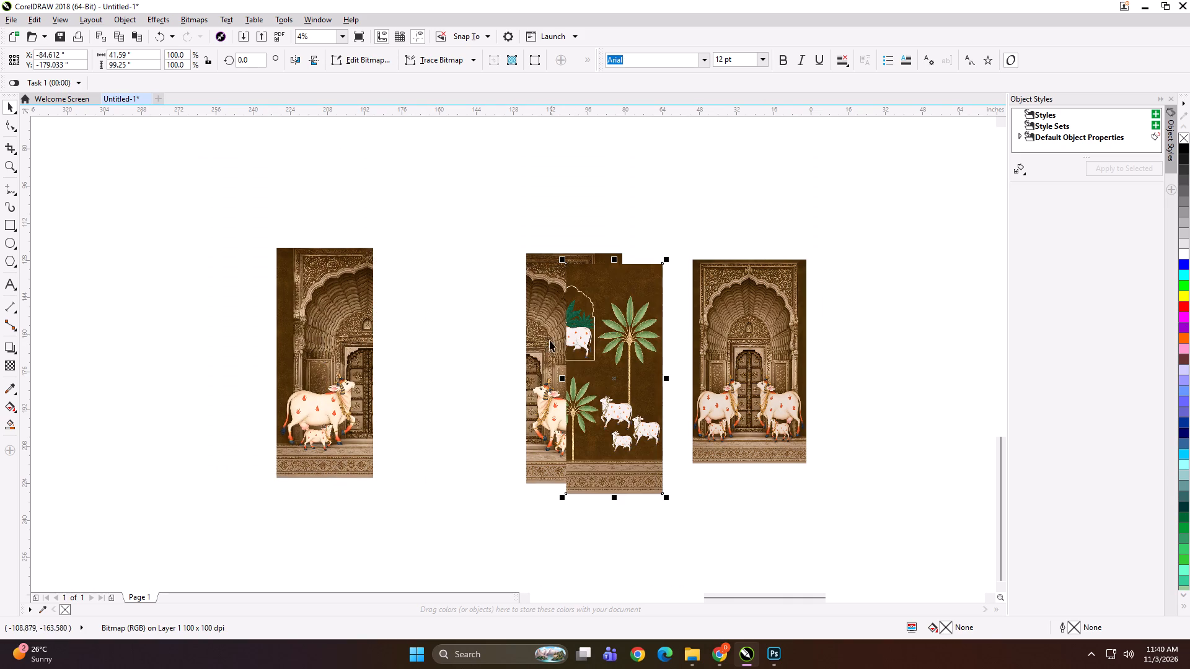
drag(541, 330, 388, 320)
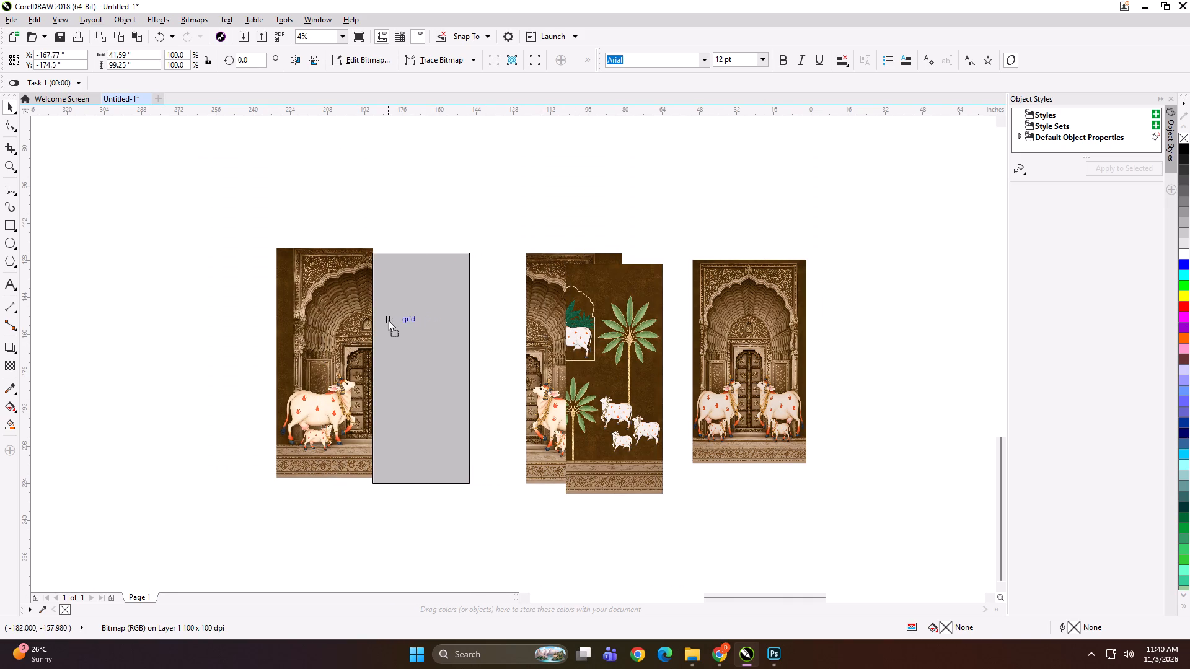
drag(388, 320, 386, 320)
drag(638, 357, 540, 349)
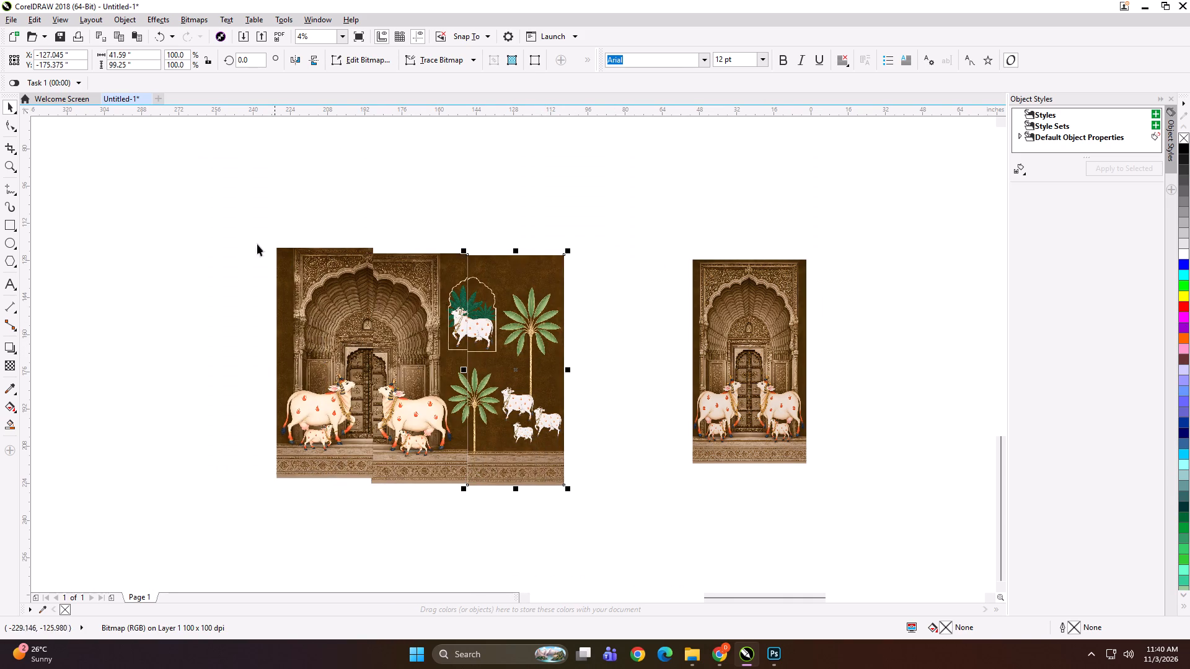
Align the bottom edges of the three reordered panels and deselect them.
drag(214, 219, 594, 502)
key(b)
click(198, 459)
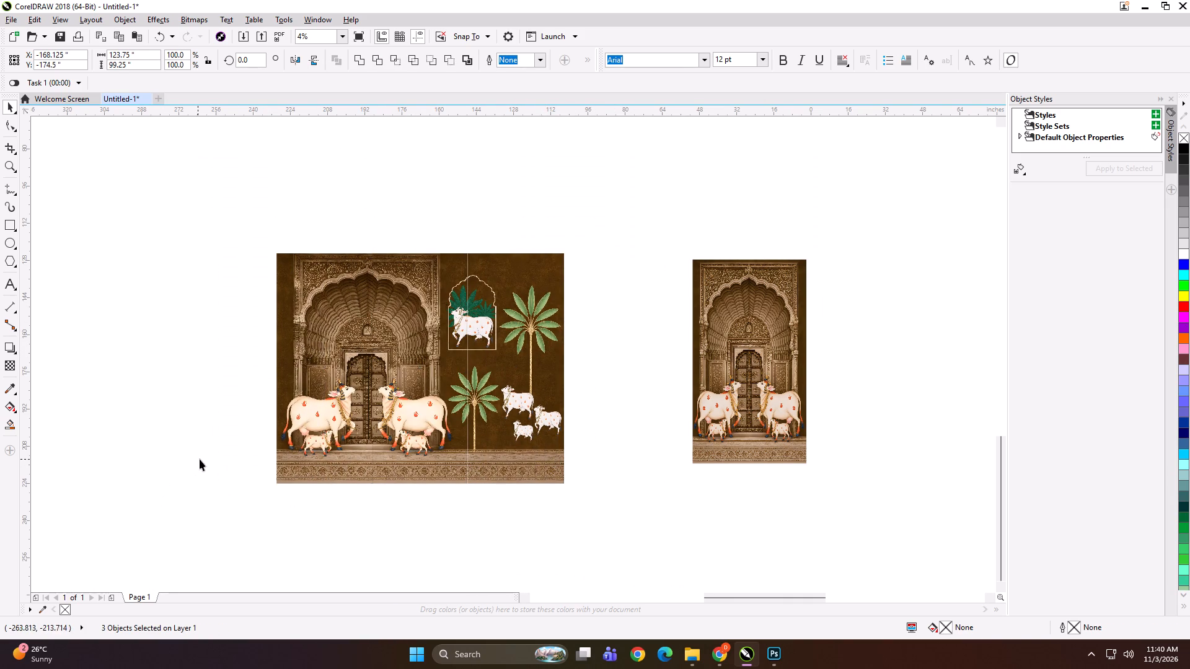
Nudge the left-half doorway panel 1 inch to the left.
click(312, 432)
key(Left)
key(Left)
Butt the palm panel's left edge against the right-half doorway panel, working closely at the palm leaf seam.
click(491, 401)
scroll(475, 390, up, 2)
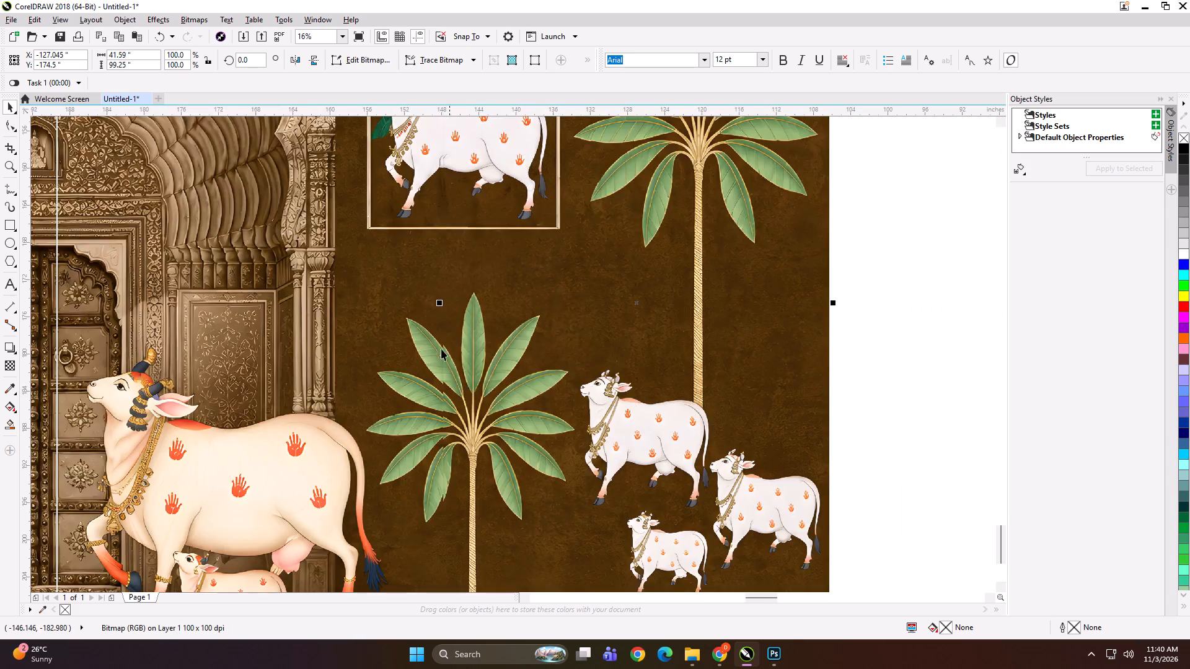
scroll(439, 341, up, 4)
drag(502, 372, 517, 371)
drag(487, 359, 532, 360)
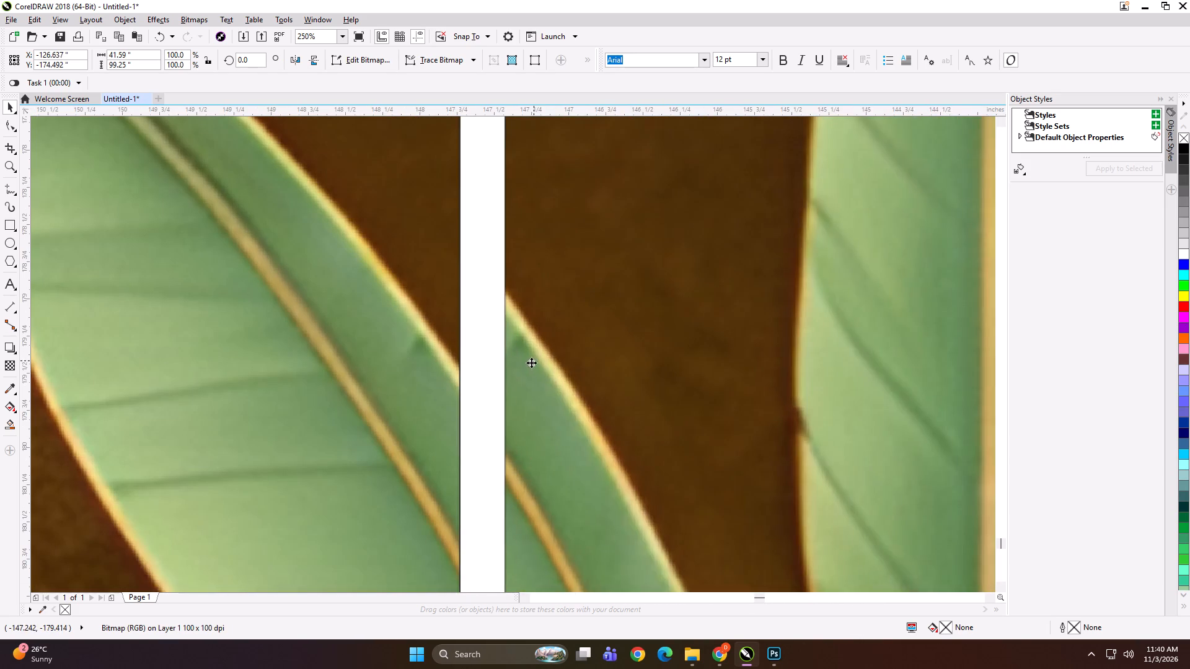
drag(552, 372, 508, 372)
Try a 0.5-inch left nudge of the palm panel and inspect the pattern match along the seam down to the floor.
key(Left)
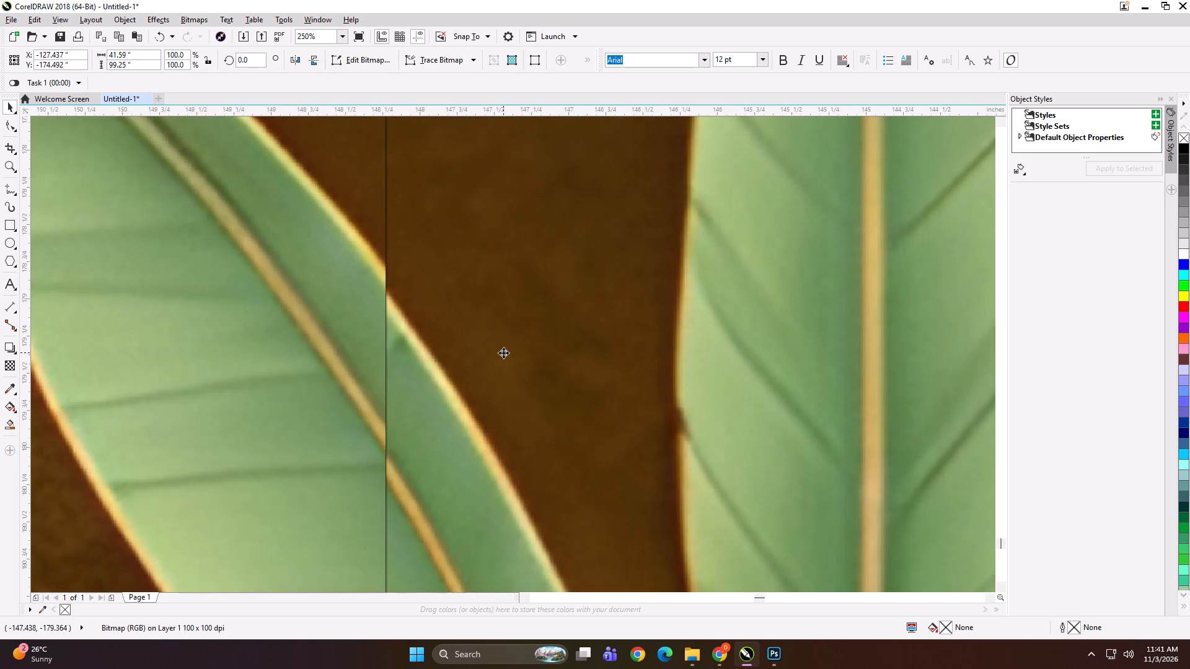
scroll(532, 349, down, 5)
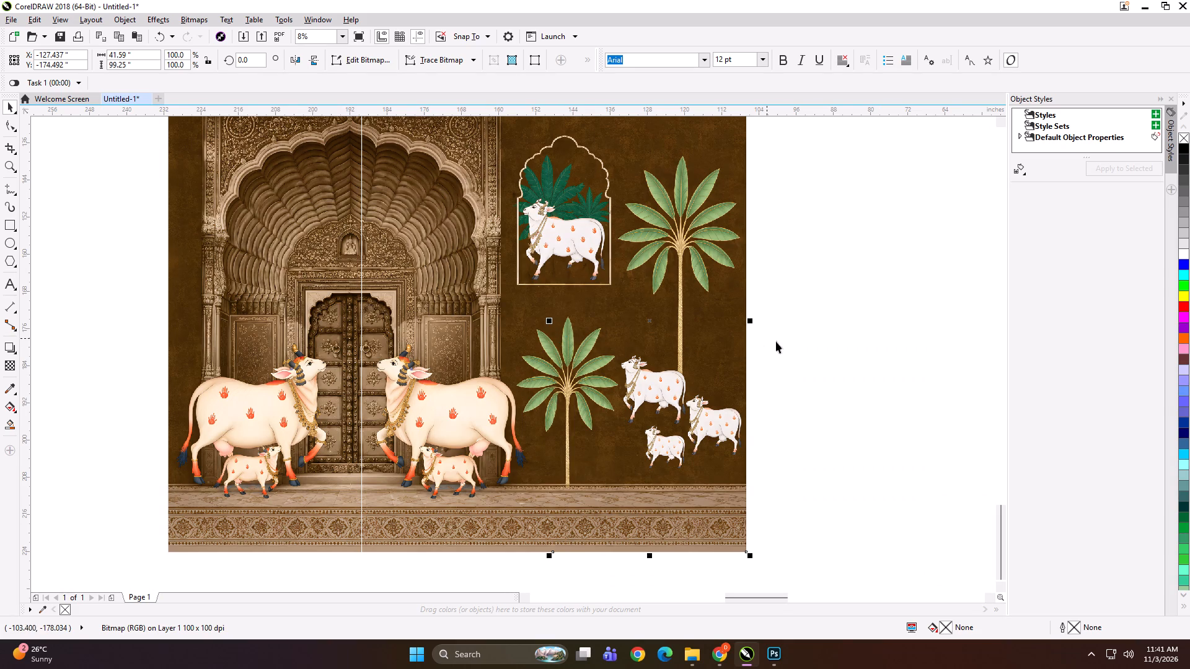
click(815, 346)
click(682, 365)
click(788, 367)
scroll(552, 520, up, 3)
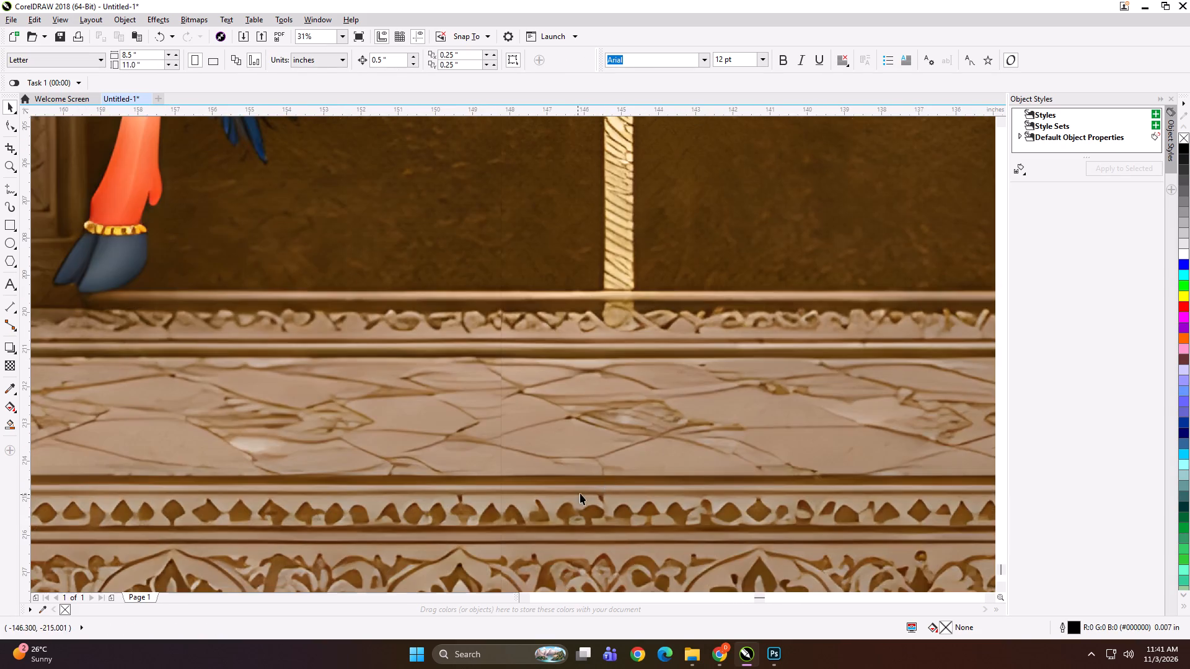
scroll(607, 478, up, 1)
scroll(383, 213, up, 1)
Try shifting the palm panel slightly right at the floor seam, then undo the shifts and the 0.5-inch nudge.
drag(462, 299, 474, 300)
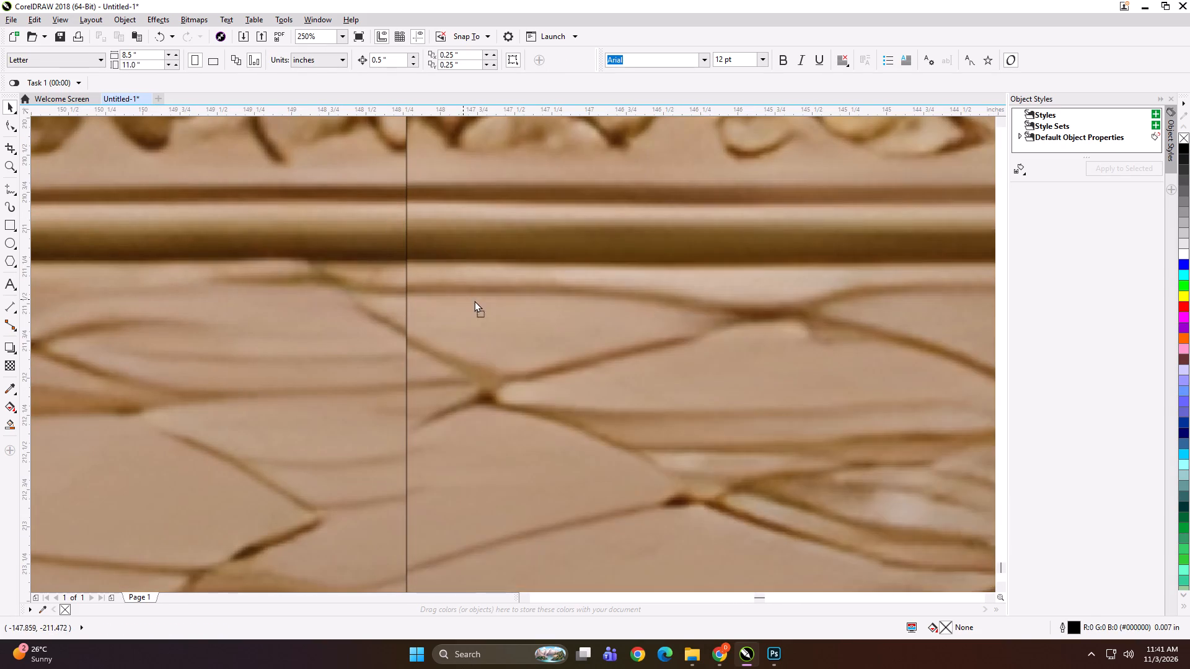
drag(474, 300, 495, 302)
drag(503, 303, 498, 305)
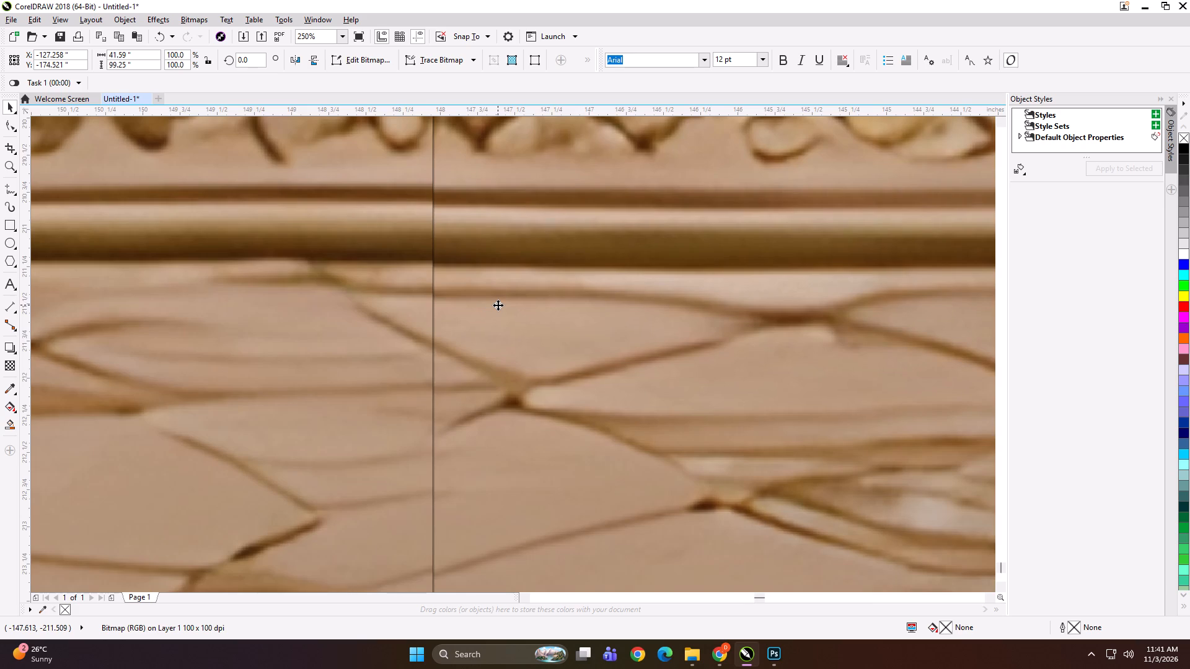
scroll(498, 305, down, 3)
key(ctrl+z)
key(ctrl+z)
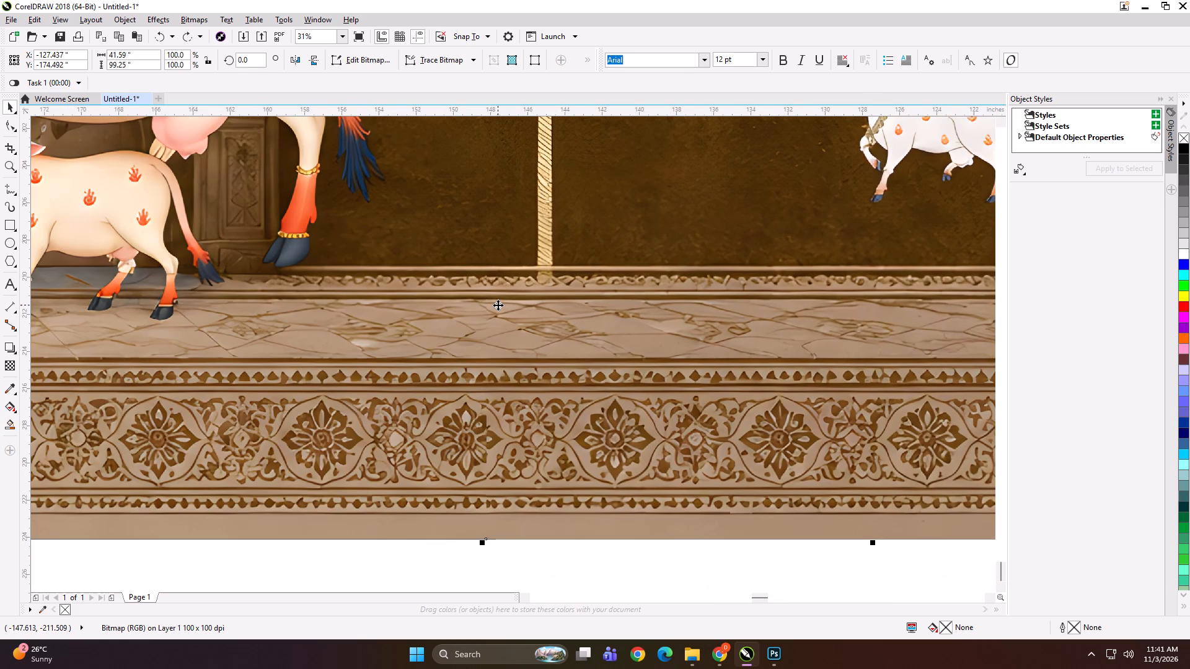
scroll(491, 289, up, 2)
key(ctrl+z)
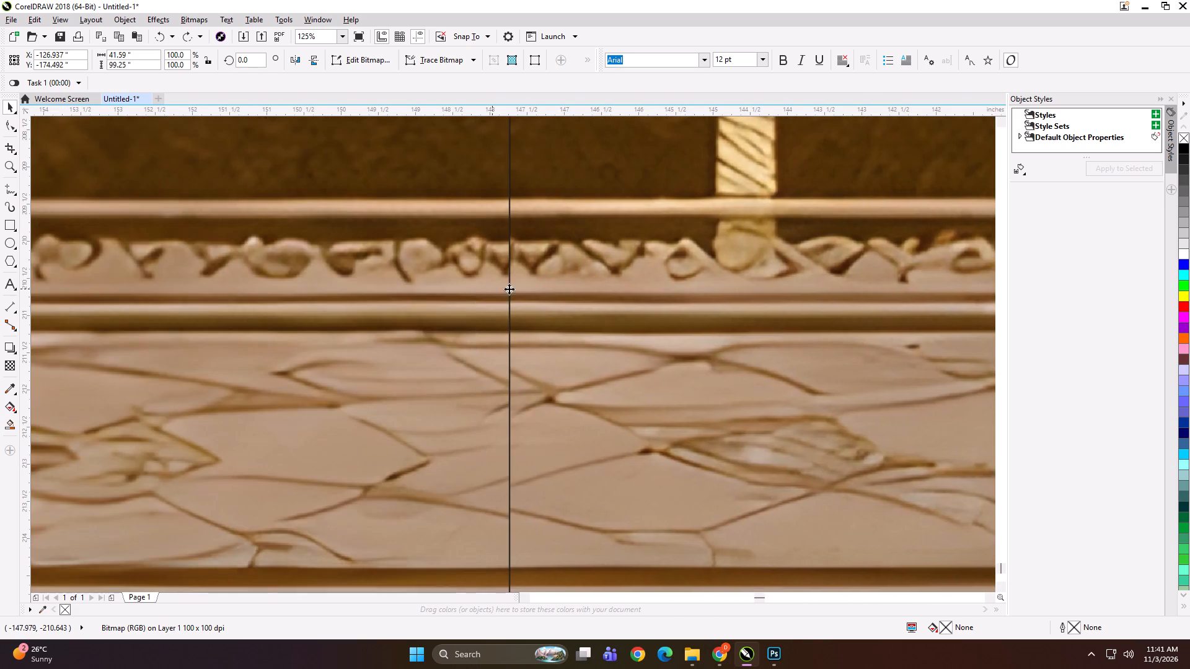
Deselect the palm panel and set the document's nudge distance to 0.35 inches.
scroll(462, 294, down, 2)
scroll(522, 272, down, 2)
click(677, 290)
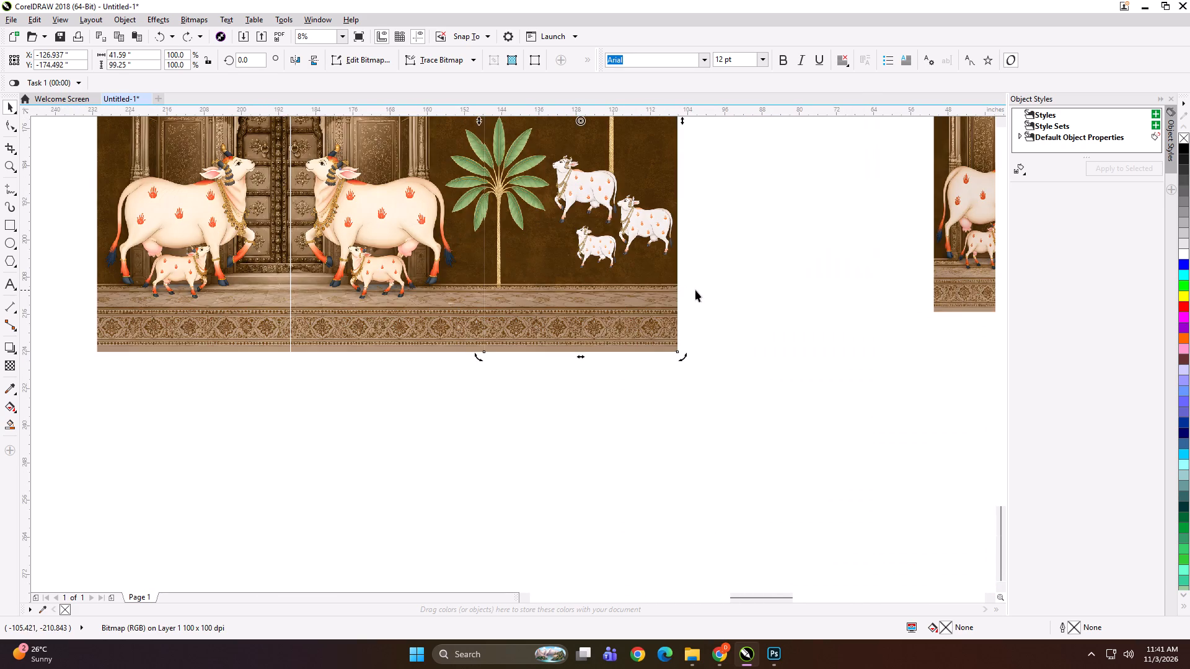
click(696, 290)
click(393, 58)
key(ctrl+a)
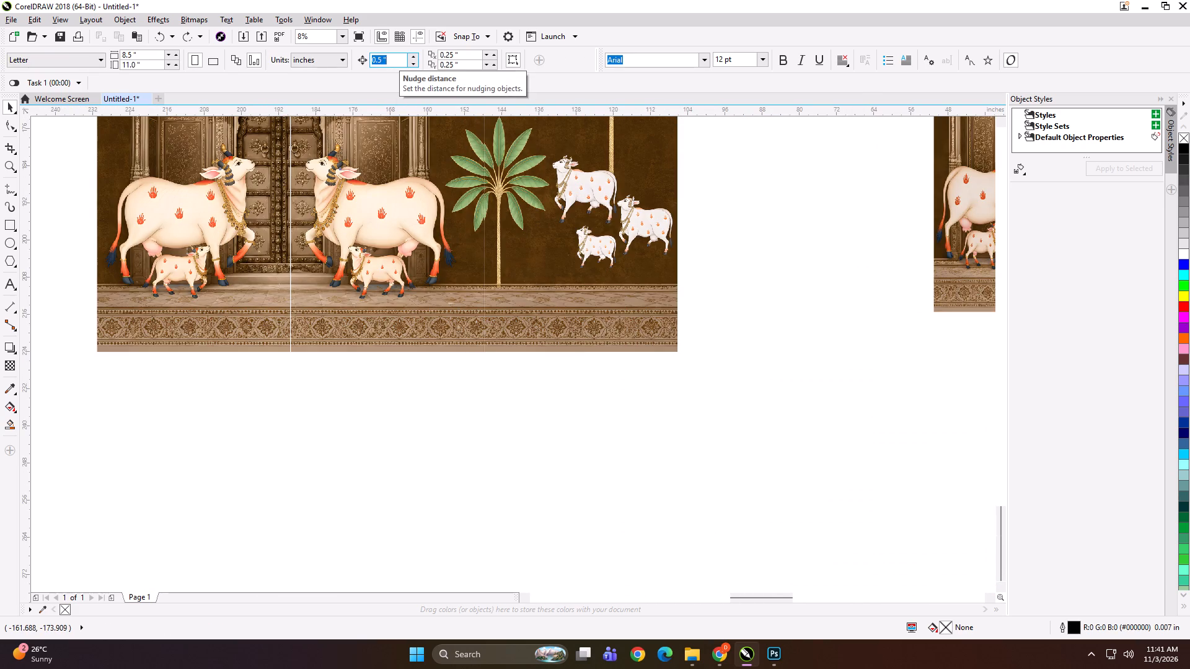
text(.35)
key(Return)
Nudge the palm panel 0.35 inches left so it overlaps the right-half doorway panel and its pattern lines up.
click(552, 281)
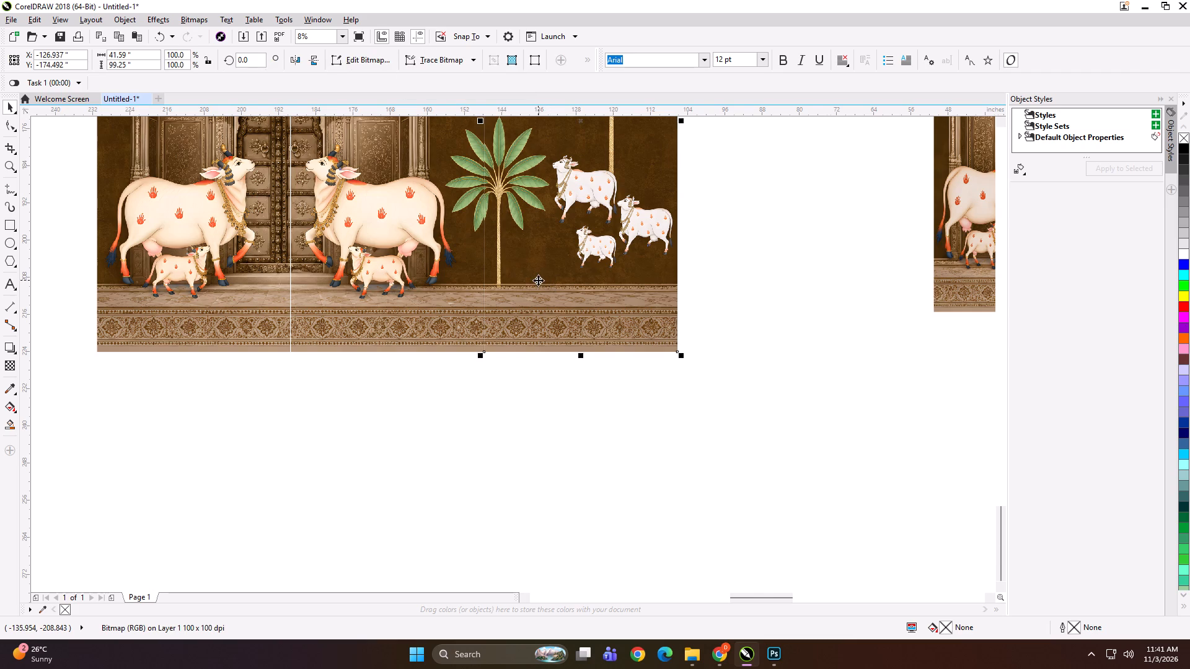
scroll(534, 280, up, 2)
scroll(284, 338, up, 1)
scroll(397, 300, up, 2)
key(Left)
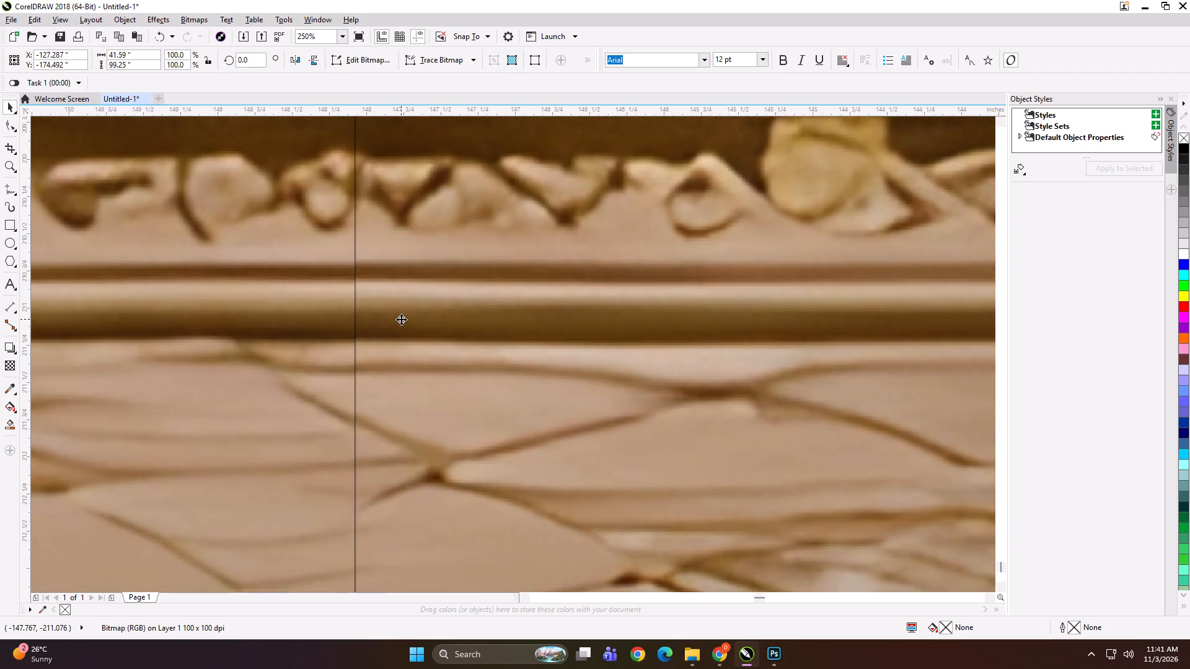
scroll(525, 295, down, 2)
scroll(593, 268, down, 2)
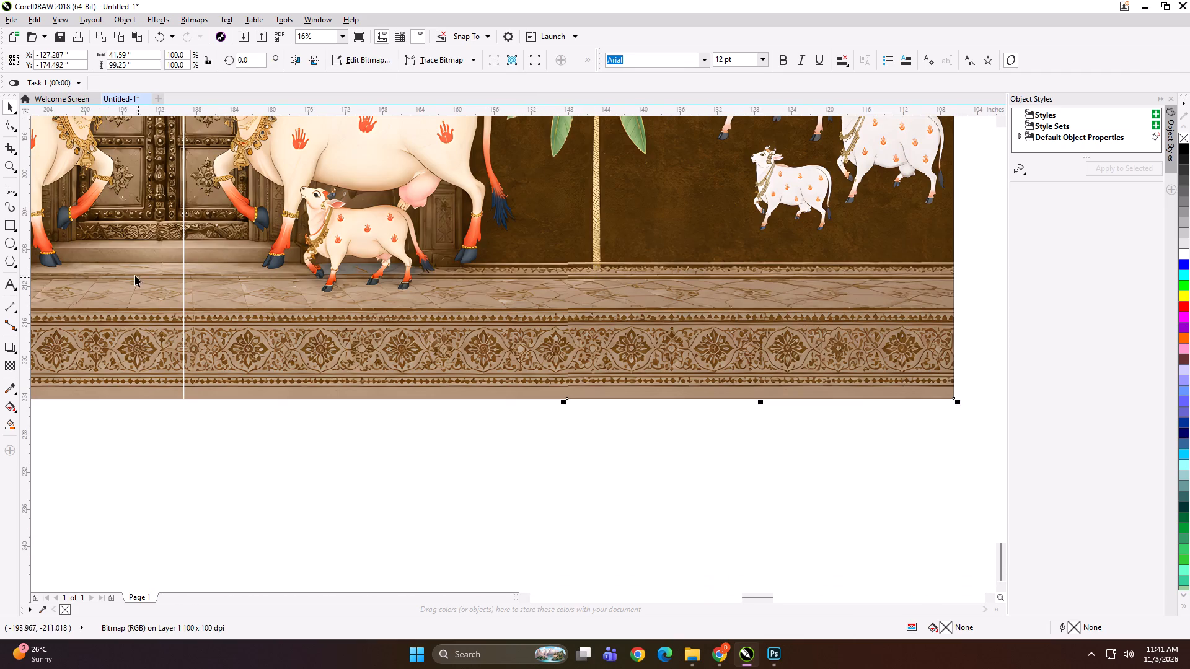
Butt the left-half doorway panel against the right-half one, then nudge it 0.35 inches right to overlap the seam.
click(135, 275)
scroll(167, 290, up, 2)
scroll(214, 356, up, 3)
scroll(315, 444, up, 1)
drag(278, 381, 330, 380)
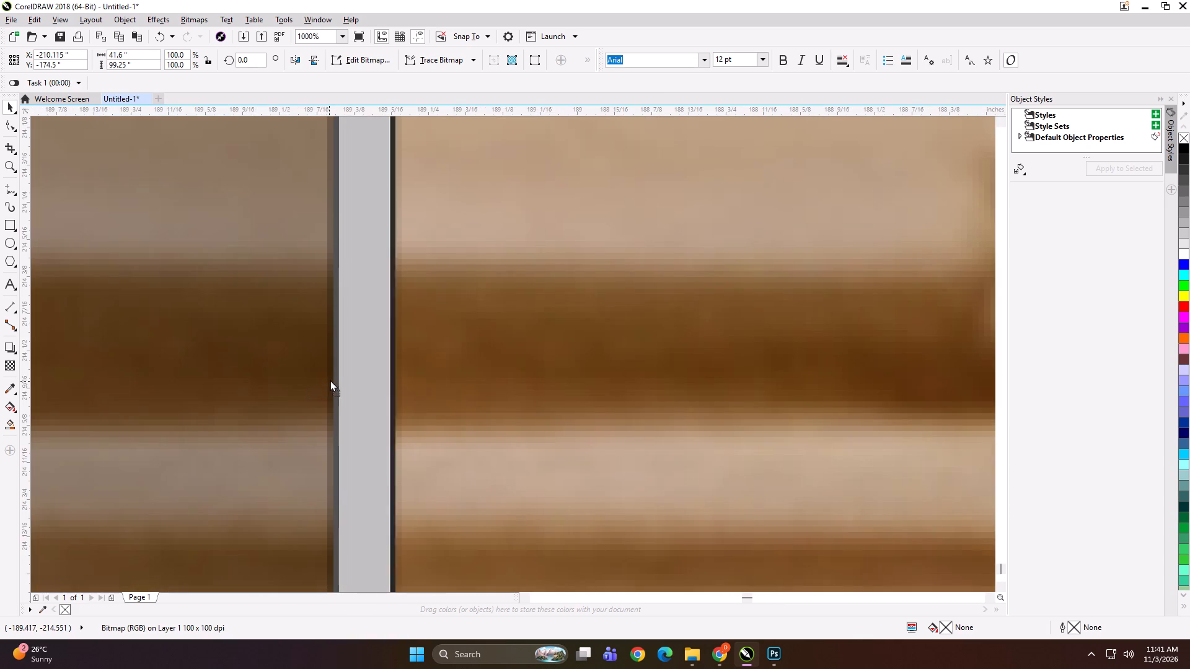
drag(330, 380, 335, 380)
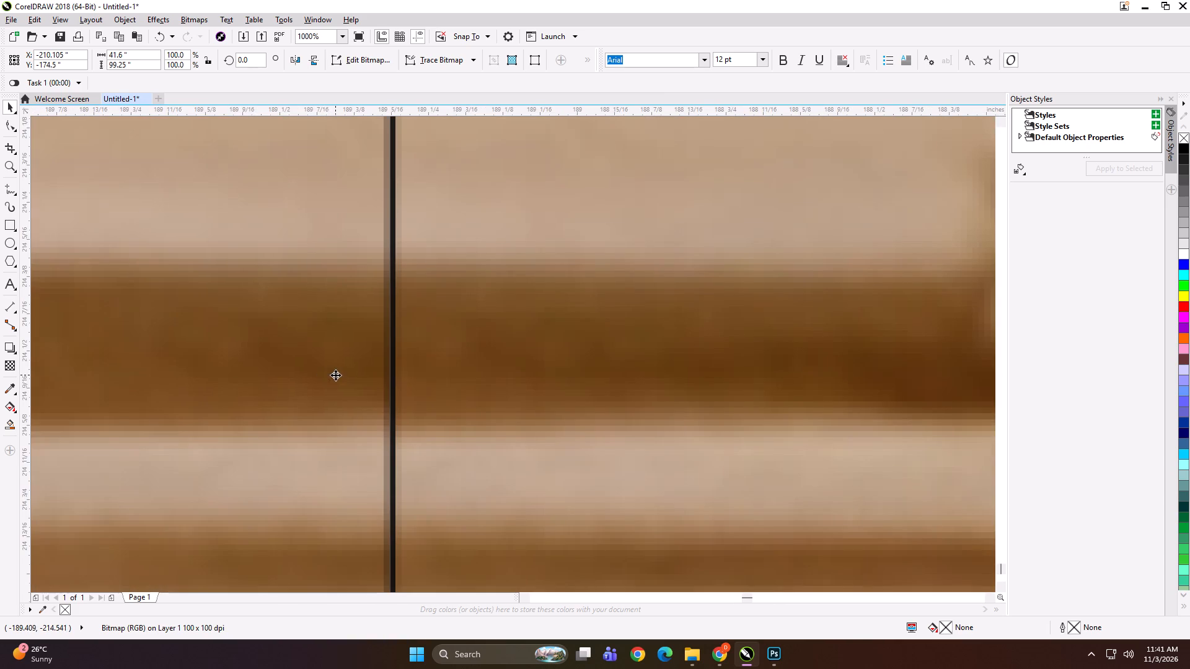
scroll(336, 374, down, 3)
key(Right)
scroll(403, 334, down, 5)
scroll(312, 251, down, 1)
Select the three assembled mural panels and align their bottom edges.
click(285, 165)
drag(285, 165, 339, 217)
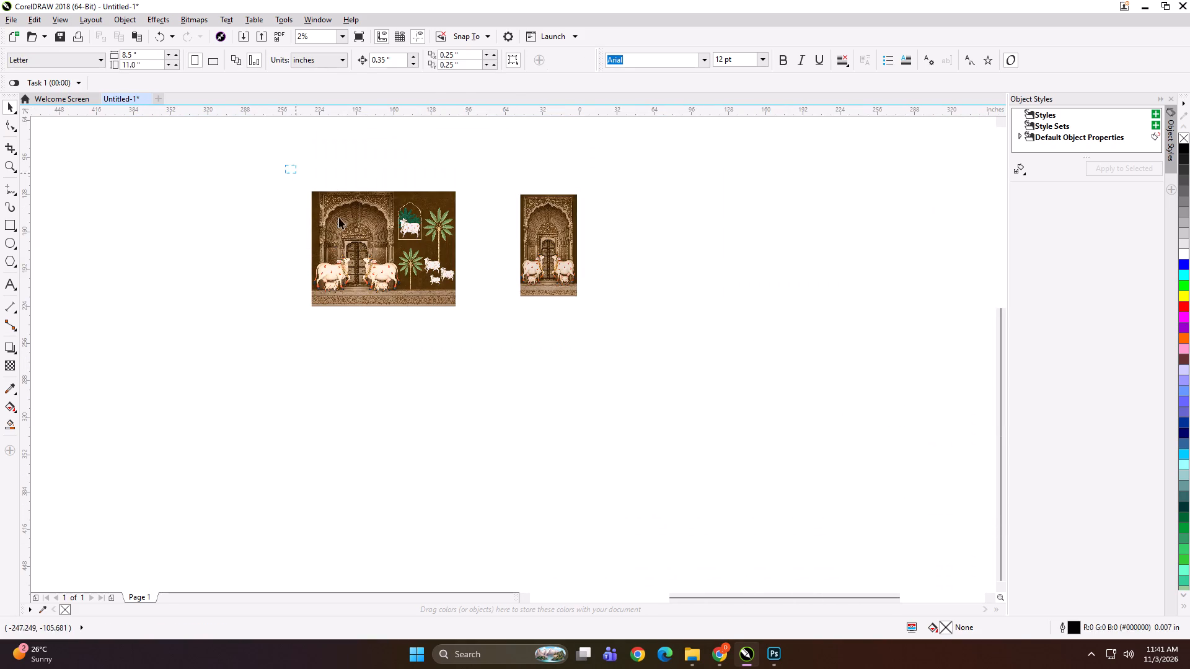
drag(339, 217, 490, 348)
key(b)
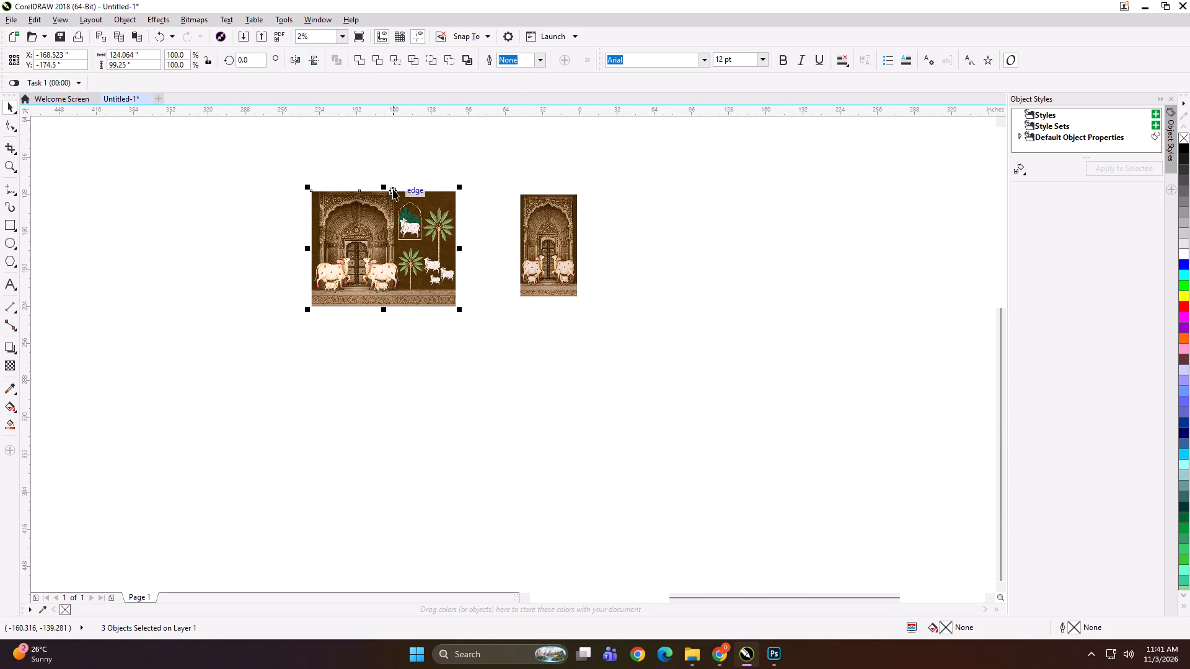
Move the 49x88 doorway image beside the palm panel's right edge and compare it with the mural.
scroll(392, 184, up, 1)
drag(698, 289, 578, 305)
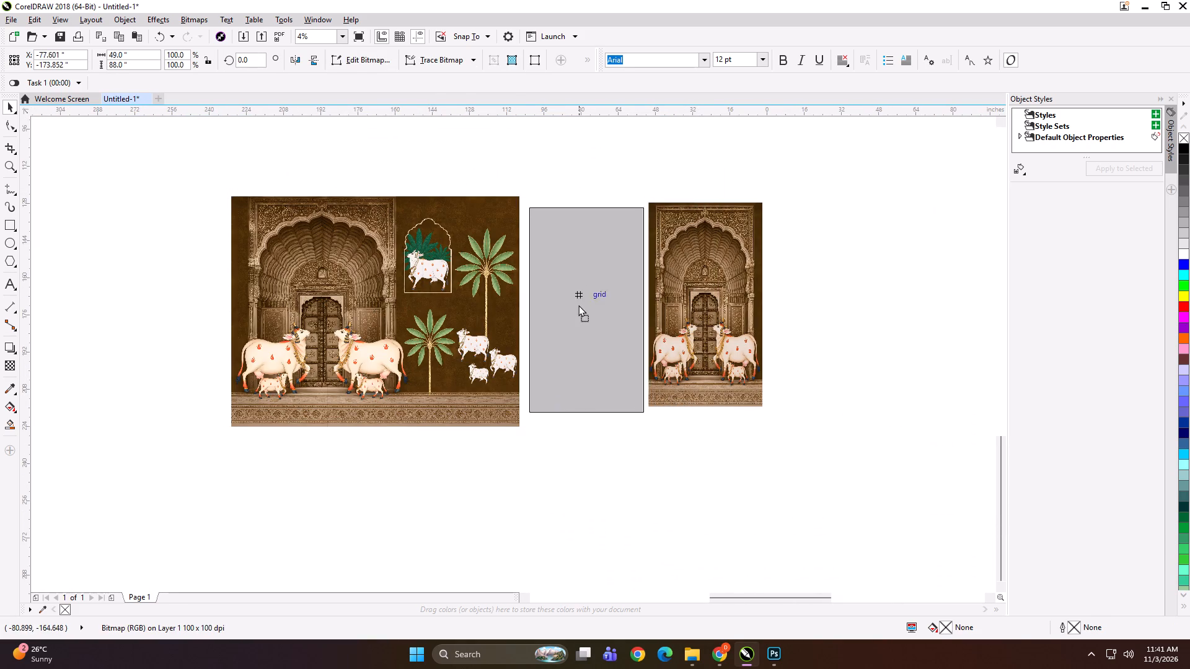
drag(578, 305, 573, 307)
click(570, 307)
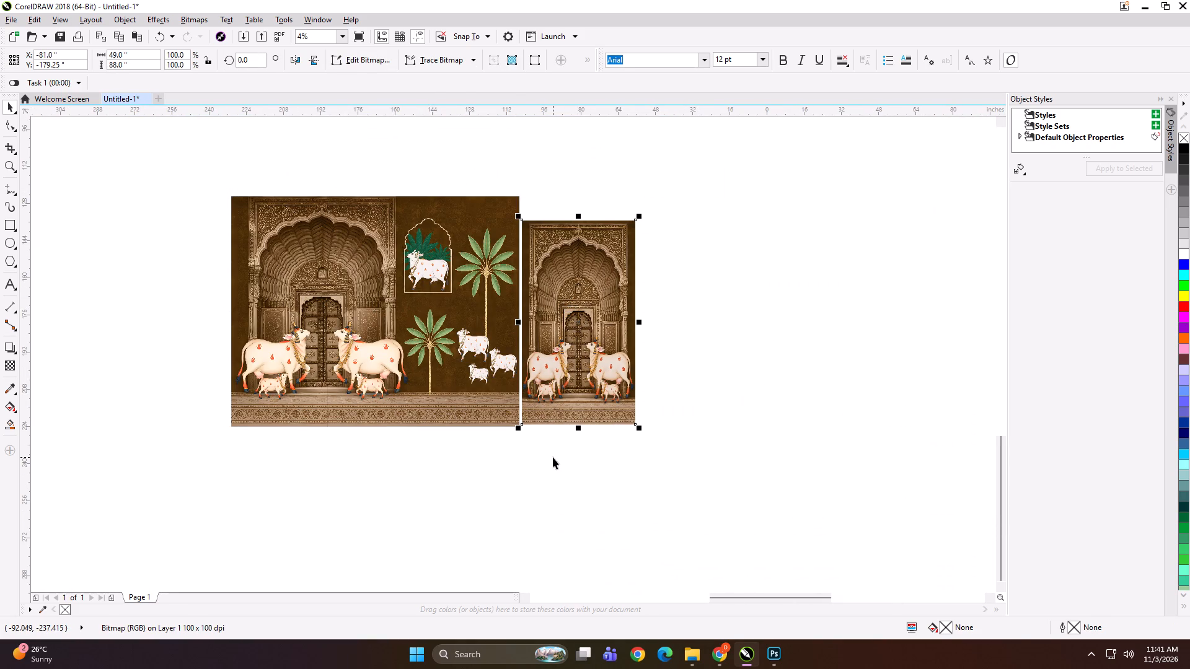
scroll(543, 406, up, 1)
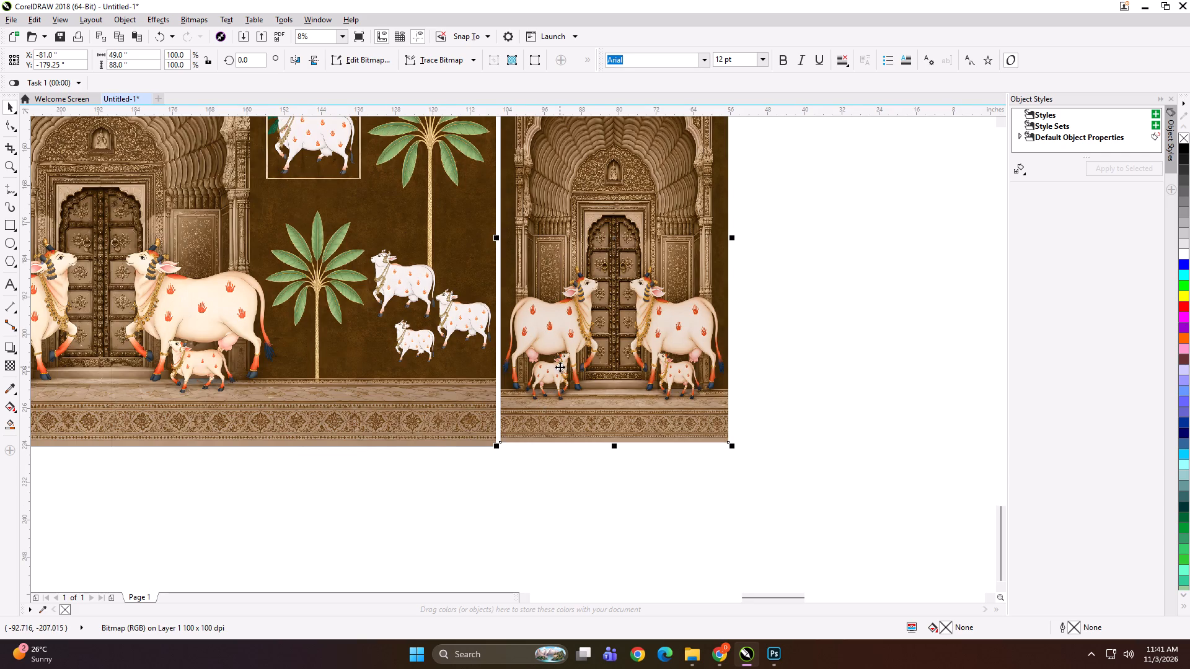
Move the 49x88 doorway image into the empty area left of the assembled mural.
scroll(562, 339, down, 1)
drag(588, 318, 231, 394)
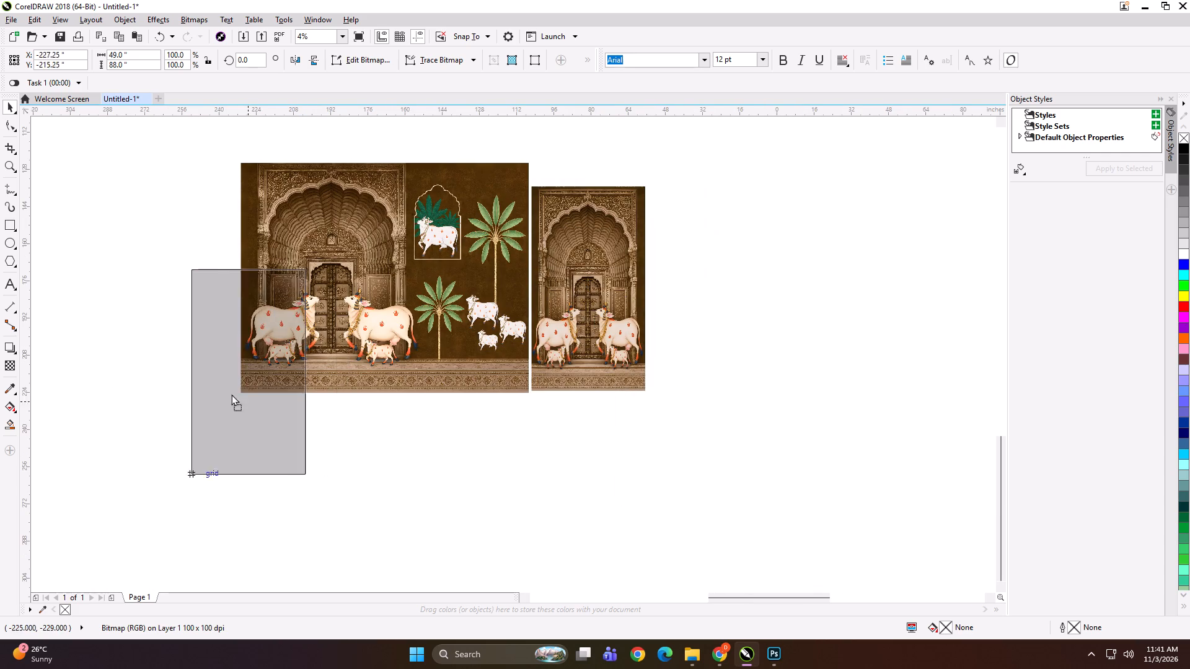
drag(231, 394, 159, 375)
Create a horizontally mirrored copy of the palm panel adjoining the mural's right edge.
click(474, 316)
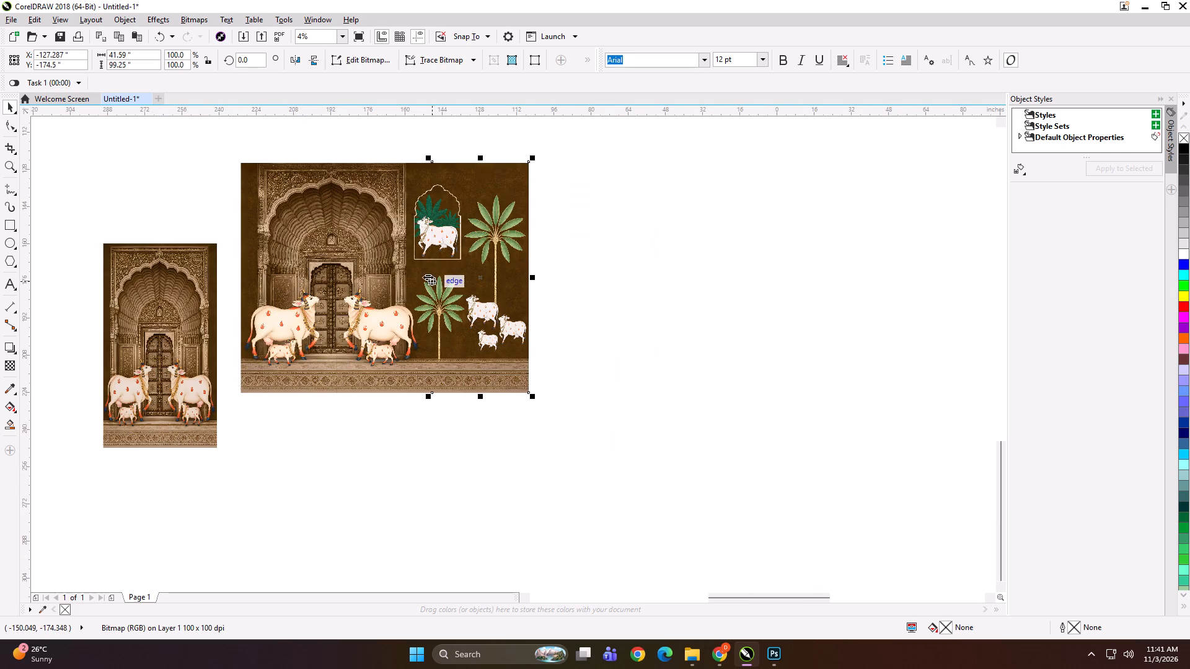
drag(428, 277, 584, 286)
ctrl+right_click(584, 286)
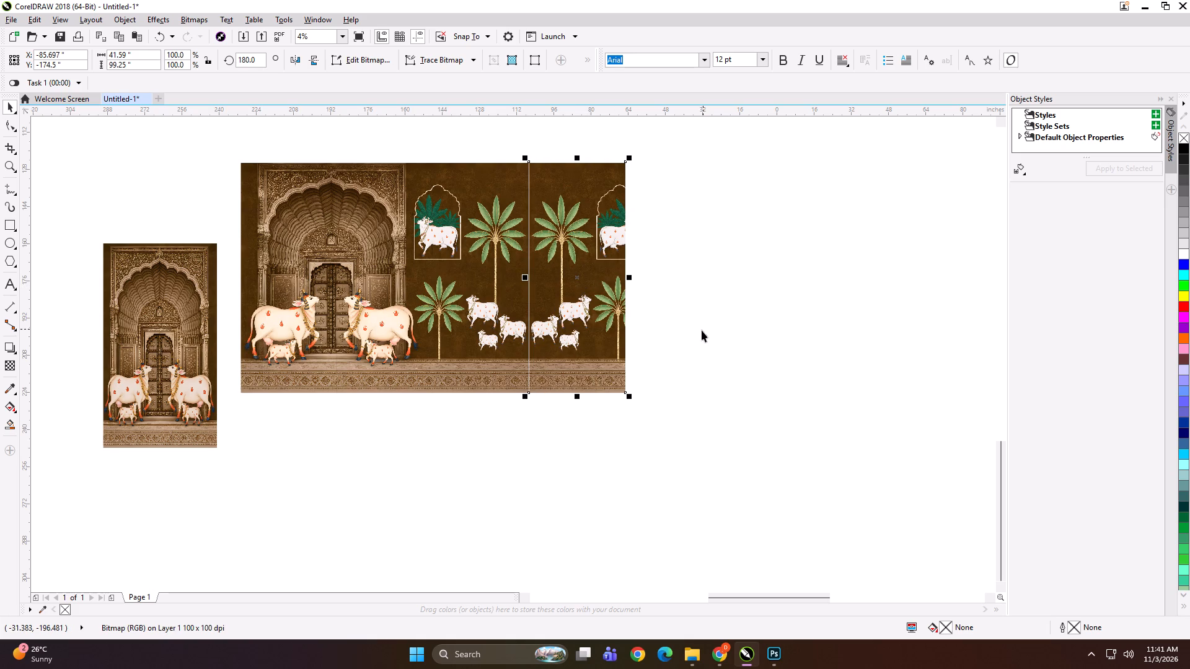
Place the 49x88 doorway image in front of the mirrored palm panel, with its left edge against the original palm panel.
click(148, 321)
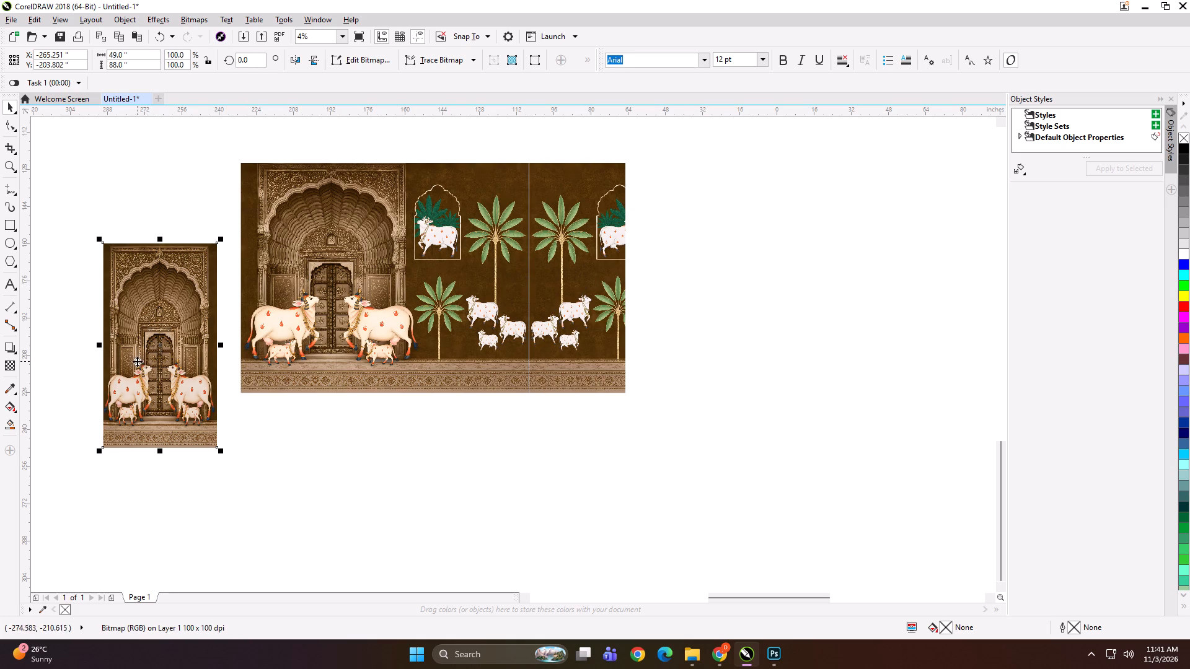
drag(134, 358, 567, 285)
key(shift+Page_Up)
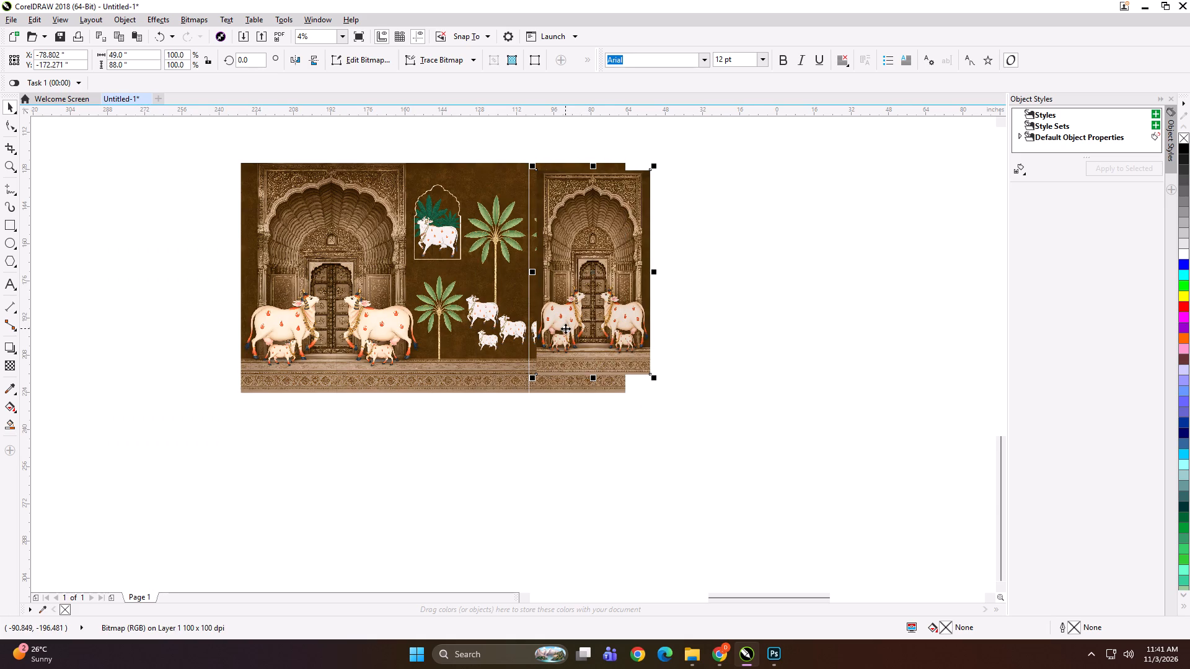
scroll(542, 378, up, 1)
scroll(594, 331, up, 1)
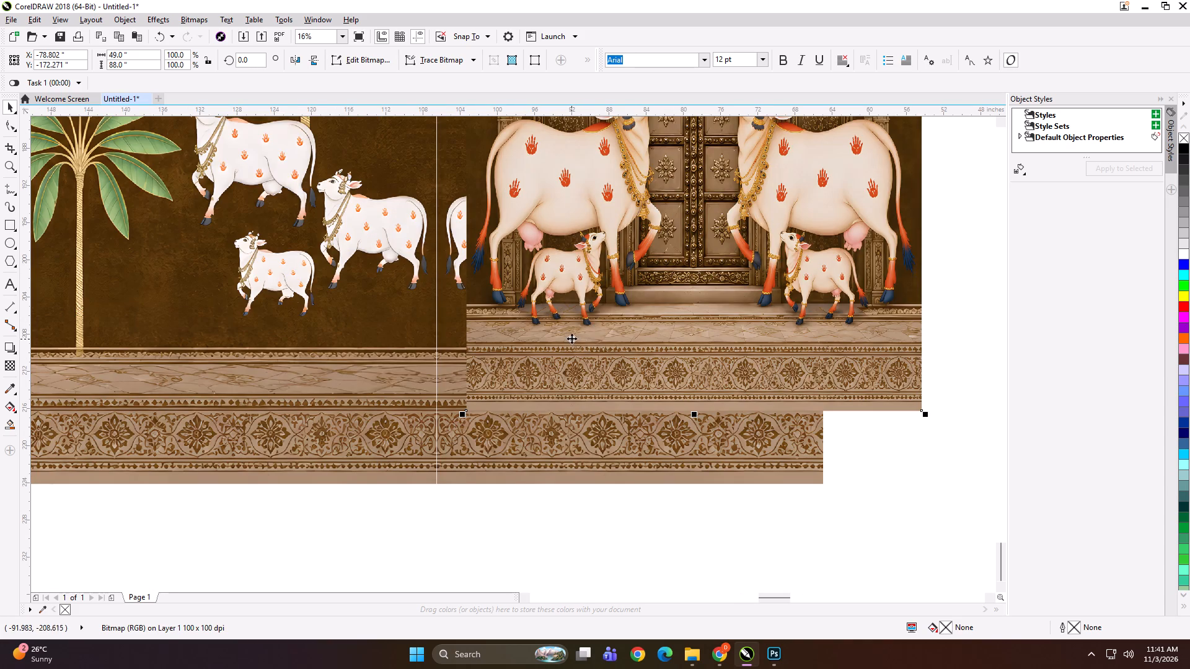
drag(581, 304, 562, 345)
scroll(446, 358, up, 2)
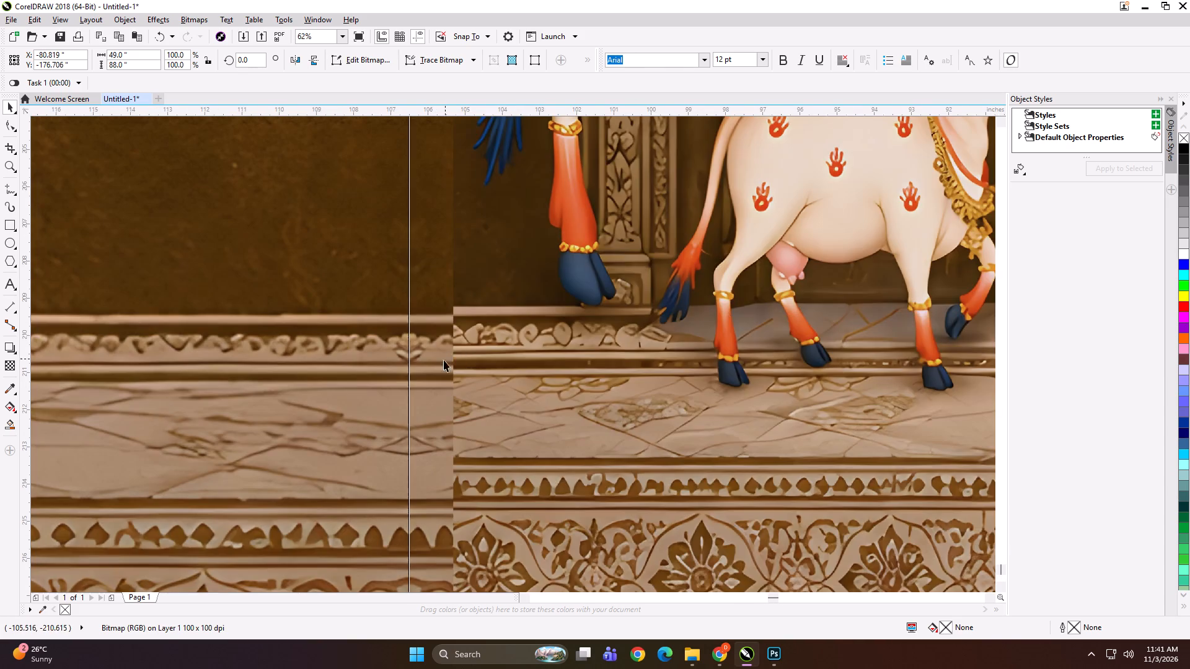
drag(506, 331, 462, 338)
Crop the patterned border off the bottom of the doorway image by raising its bottom nodes, leaving it about 80.3 inches high.
scroll(490, 269, down, 2)
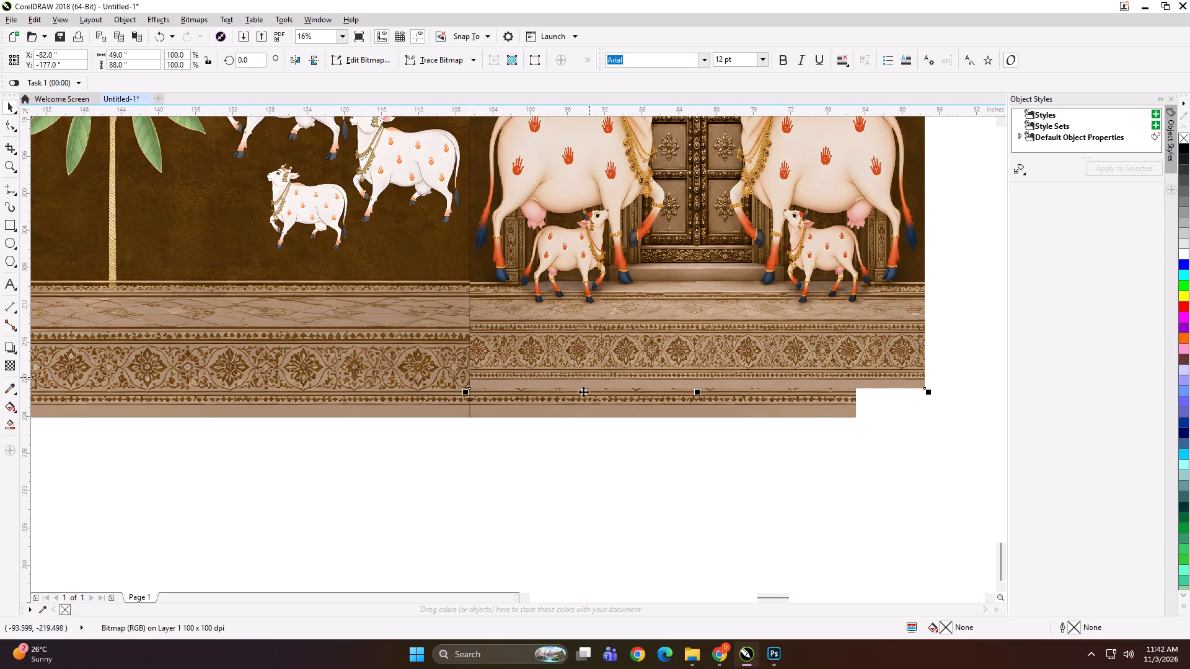
scroll(581, 411, down, 1)
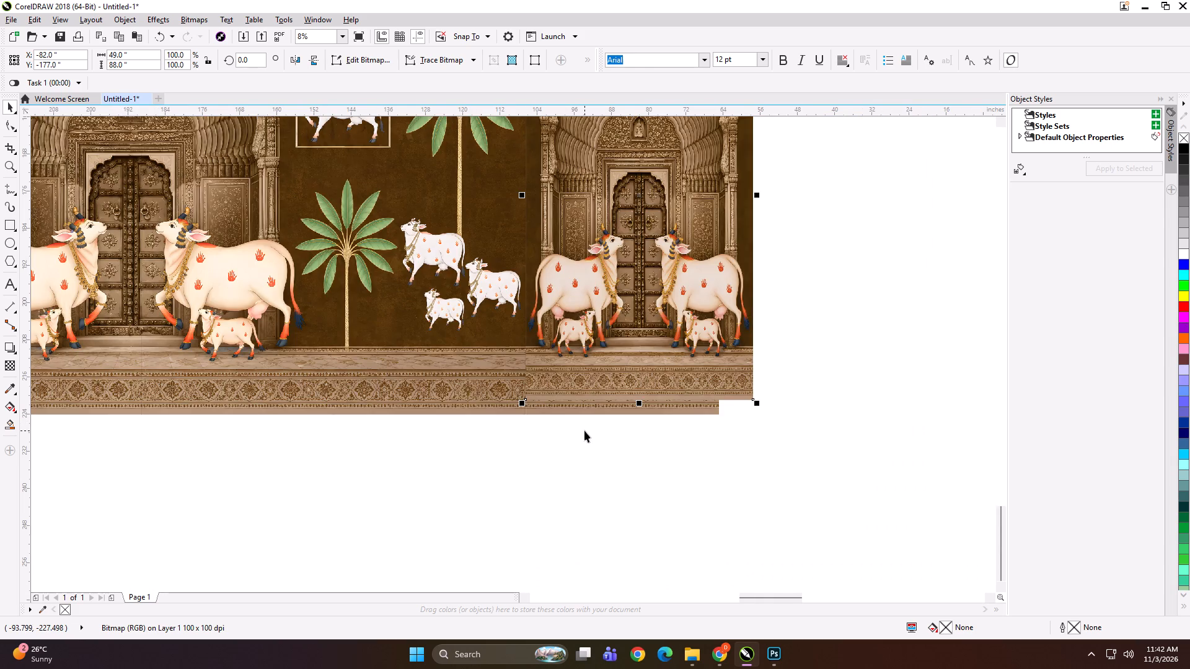
scroll(584, 431, down, 1)
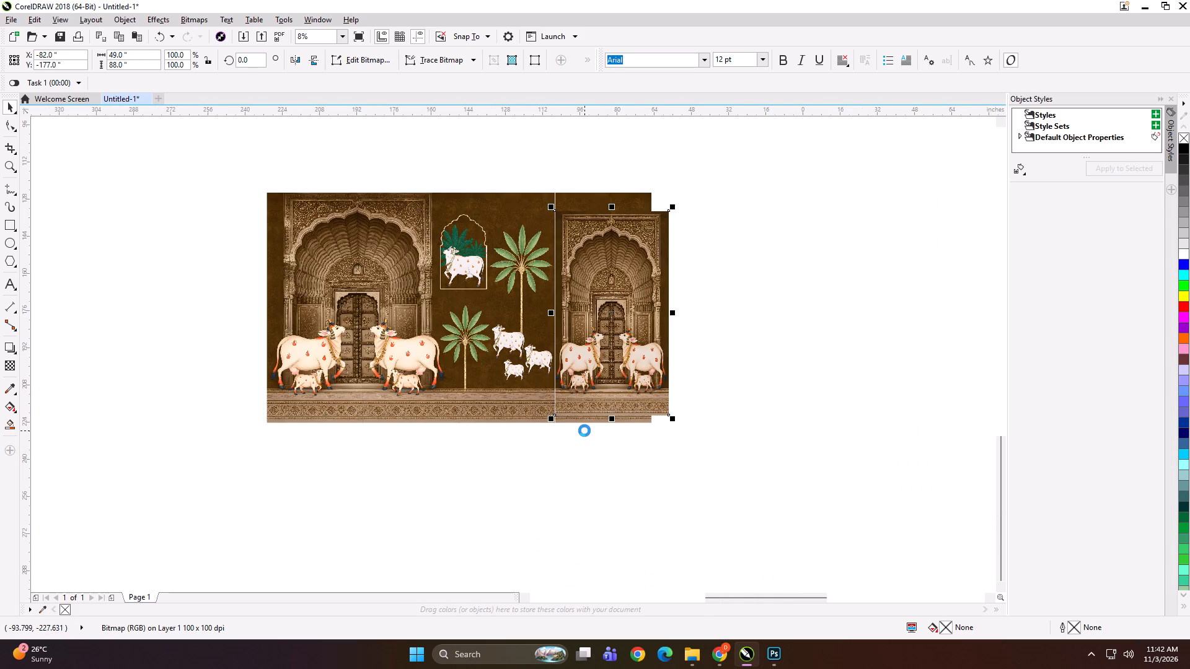
scroll(588, 420, up, 2)
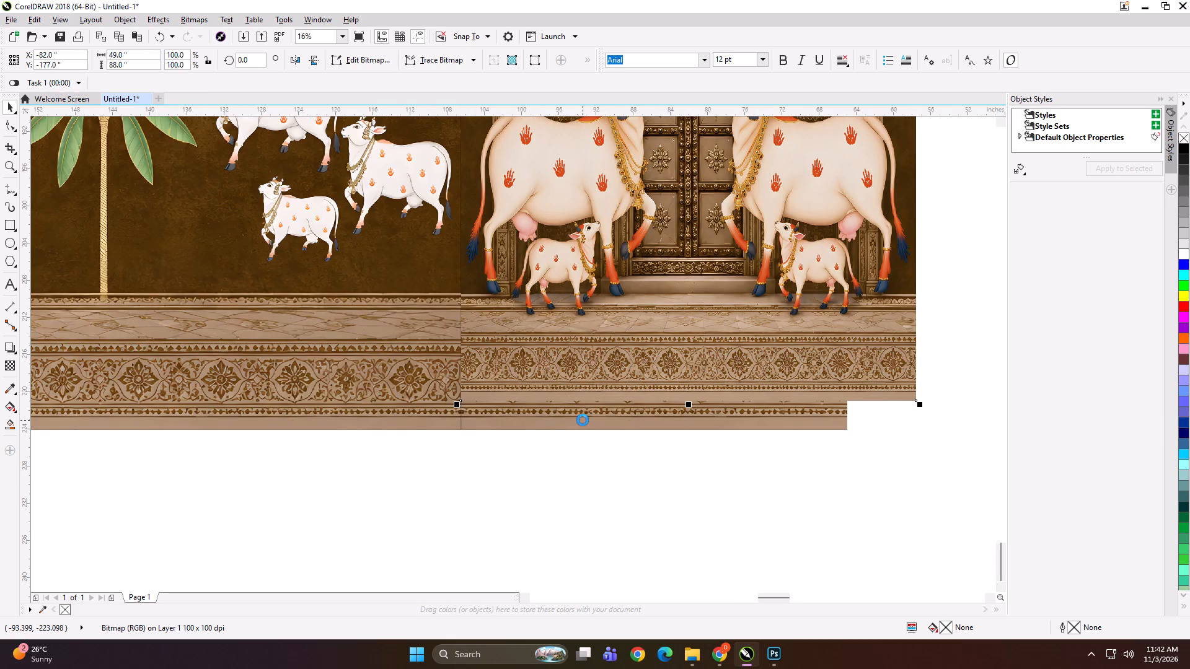
key(F10)
scroll(545, 392, down, 1)
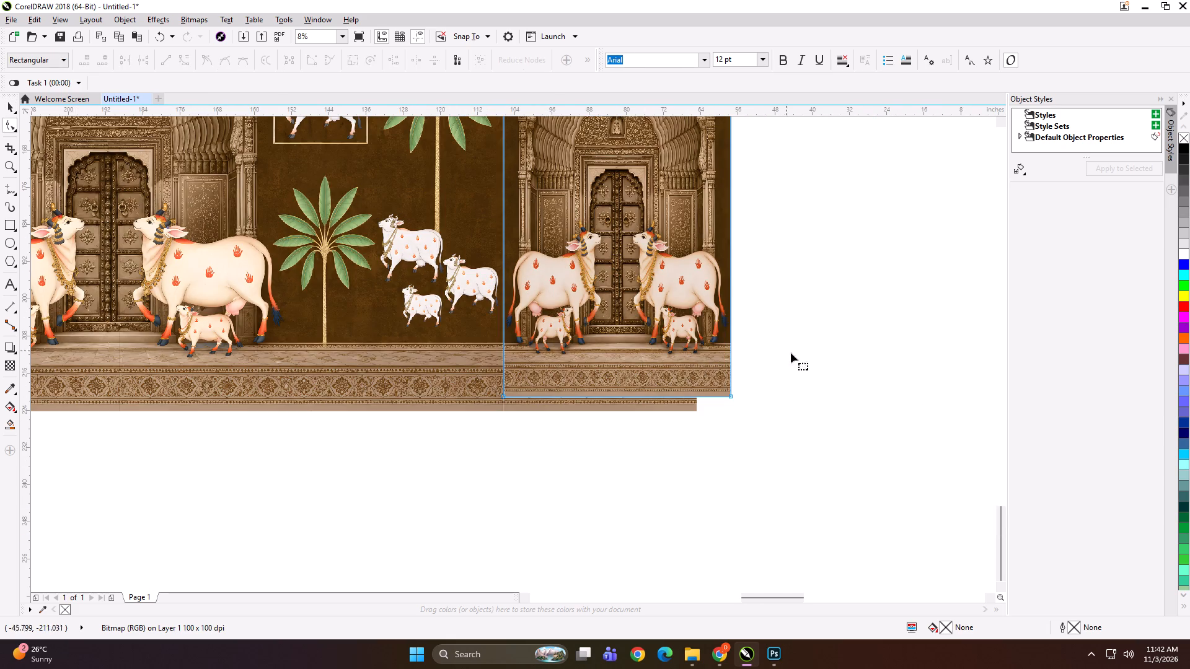
drag(802, 372, 517, 409)
drag(493, 409, 479, 409)
drag(775, 374, 703, 399)
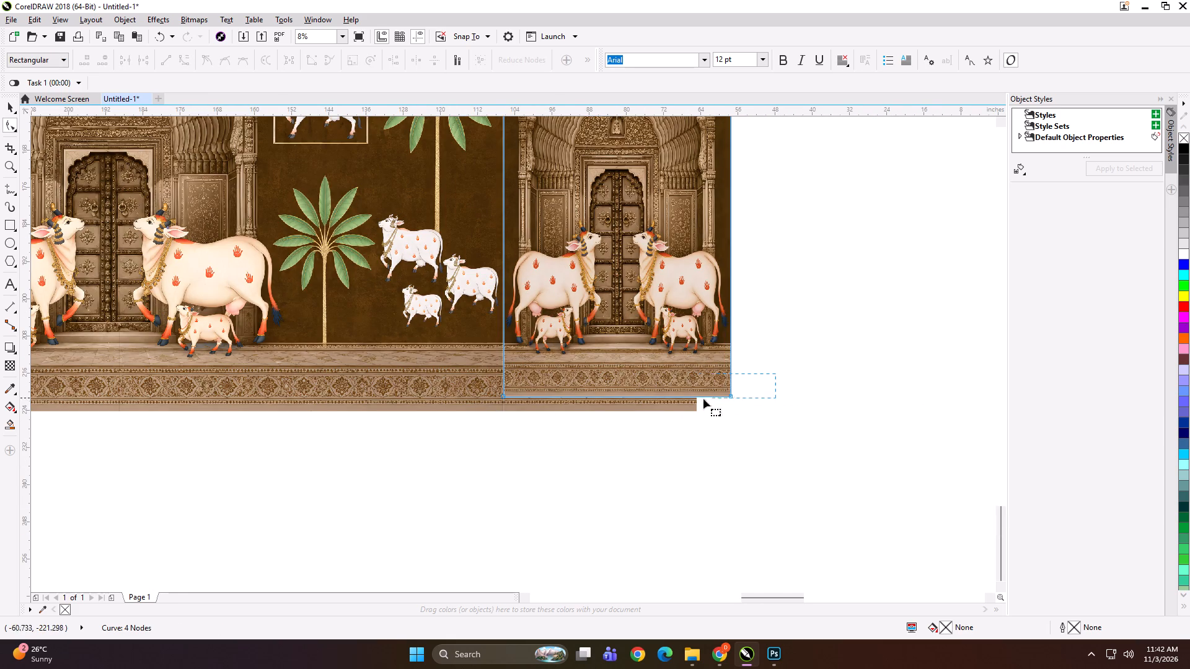
drag(703, 399, 442, 402)
scroll(639, 357, up, 1)
key(Up)
key(Up)
key(Up)
key(Up)
key(Up)
key(Up)
key(Up)
key(Up)
key(Up)
key(Up)
key(Up)
key(Up)
key(Up)
key(Up)
key(Up)
key(Up)
key(Up)
key(Up)
key(Up)
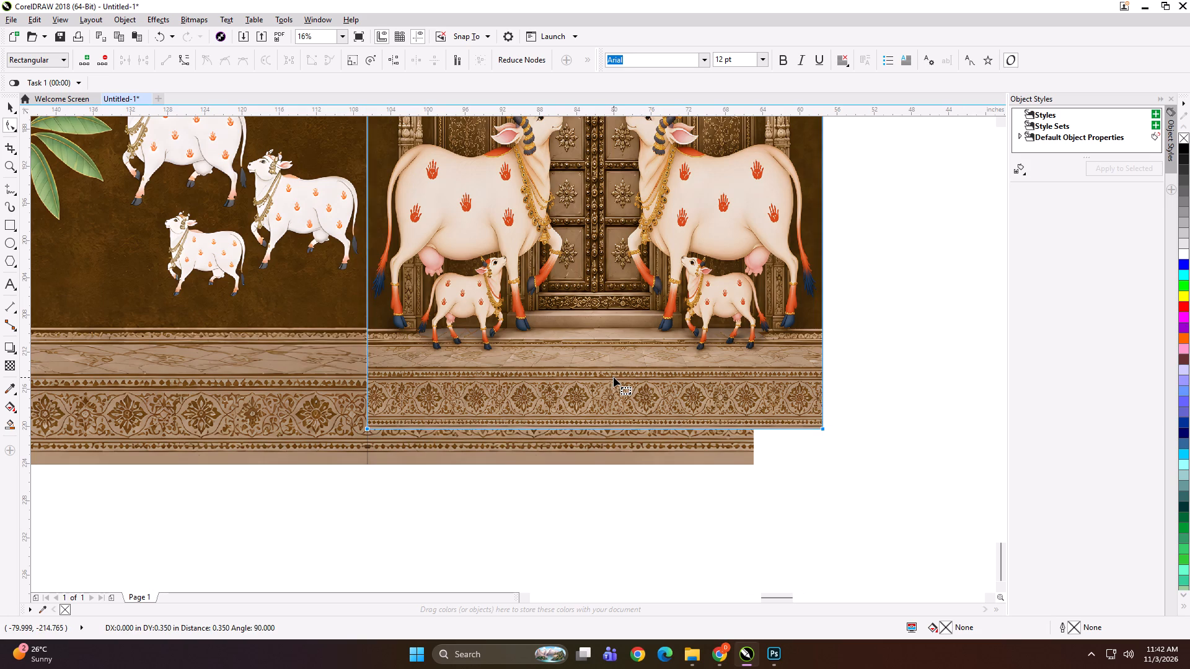
key(Up)
key(Up)
key(Up)
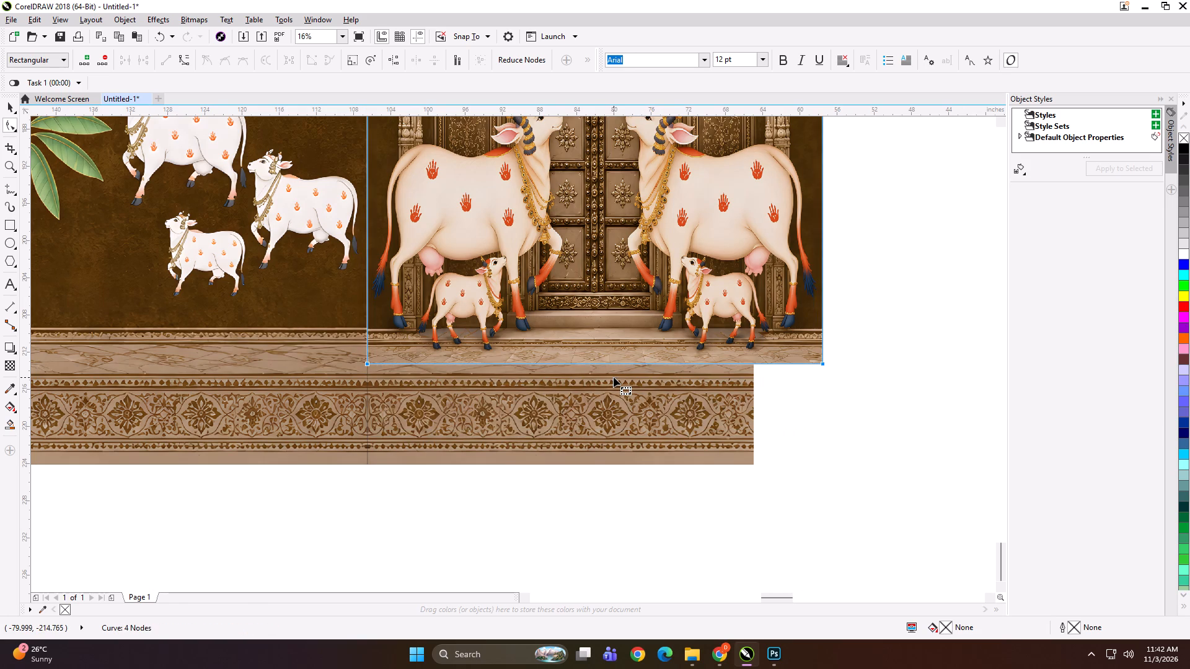
key(space)
Stretch the cropped doorway image downward to a height of 81.25 inches.
scroll(380, 343, up, 1)
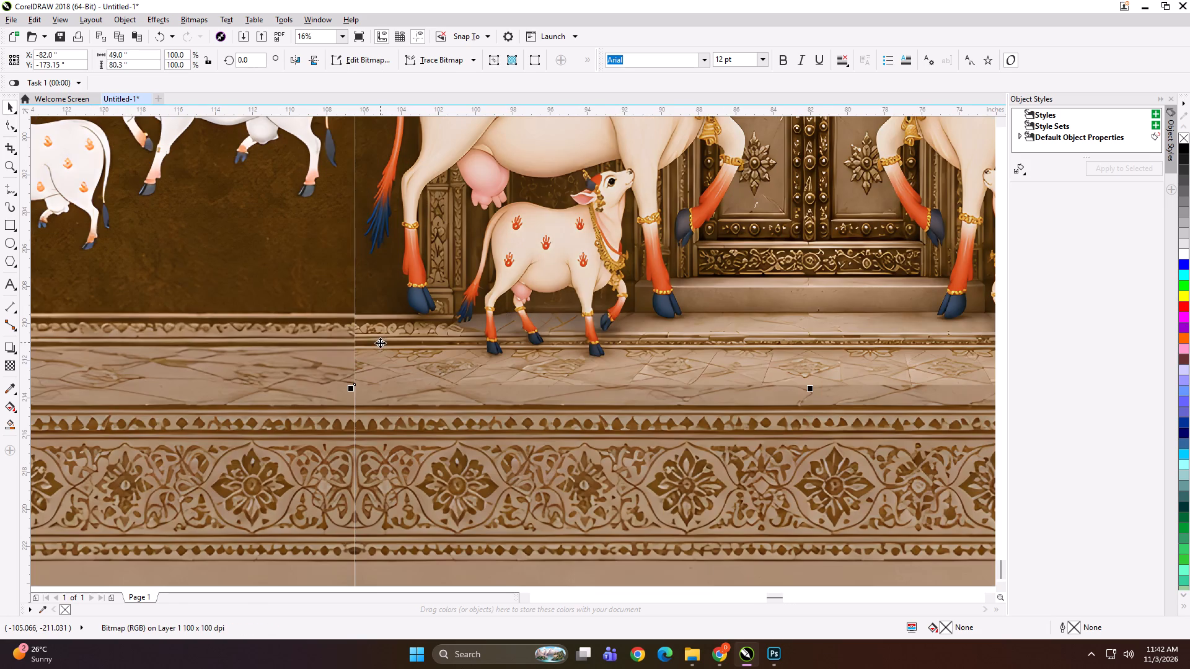
drag(810, 388, 815, 398)
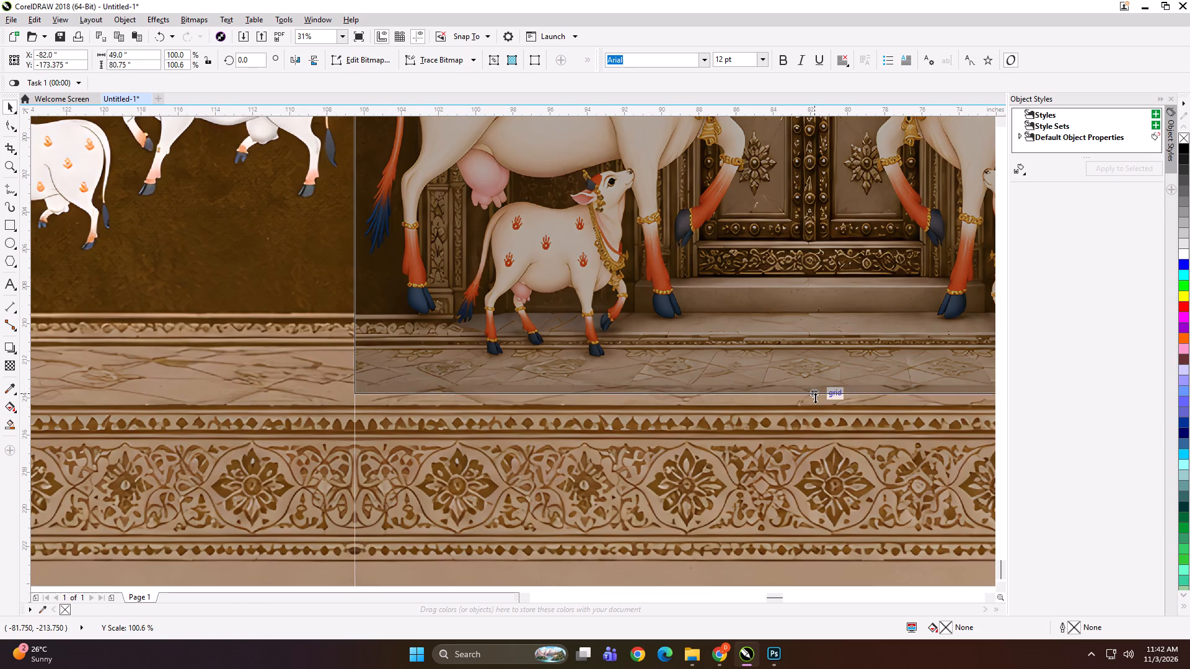
drag(815, 398, 818, 407)
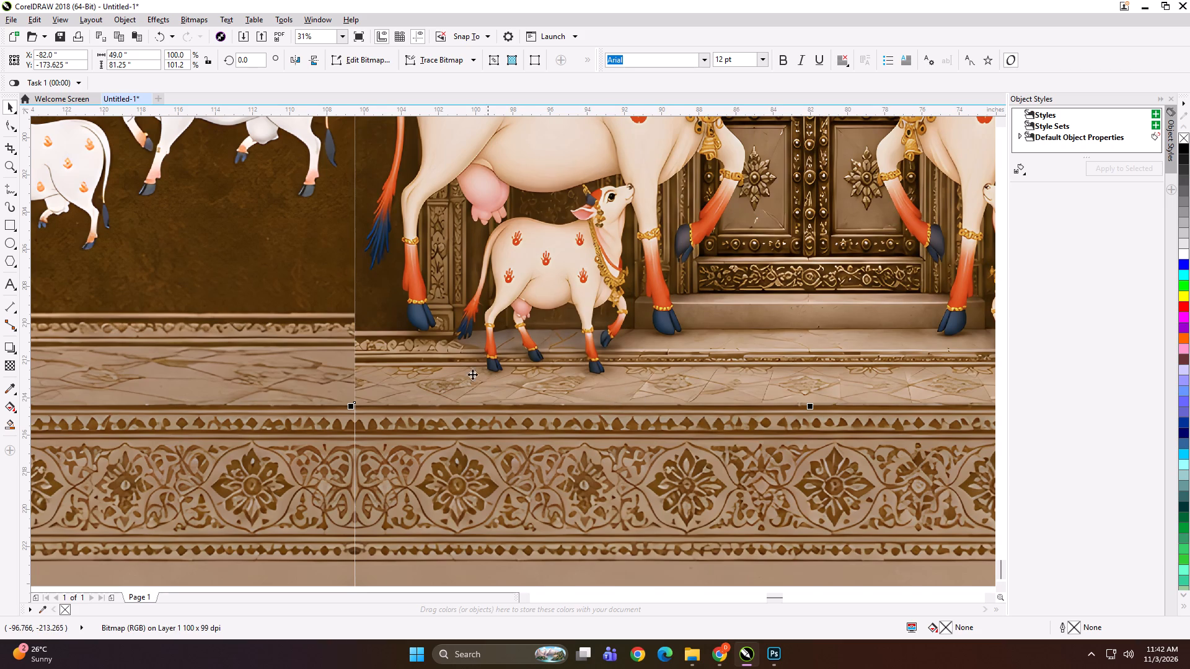
Raise the doorway image slightly so its upper ledge moulding lines up with the palm panel's moulding at the seam.
scroll(391, 345, up, 1)
drag(402, 356, 403, 331)
drag(400, 337, 400, 333)
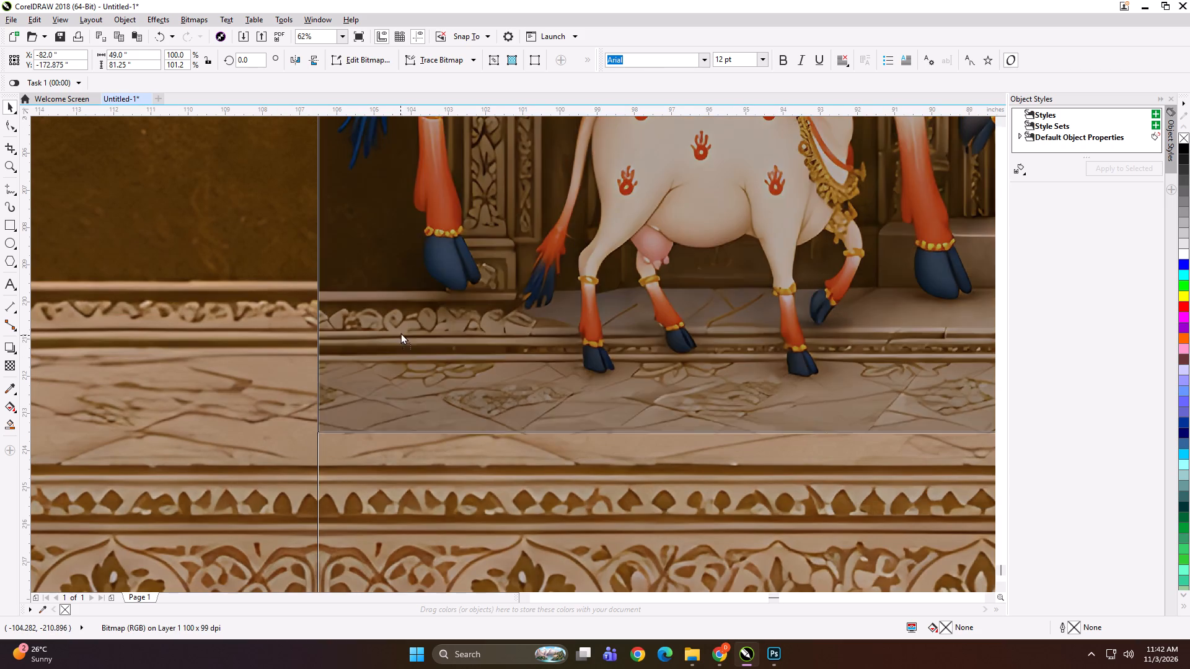
drag(400, 333, 400, 327)
drag(400, 317, 400, 328)
scroll(304, 273, up, 1)
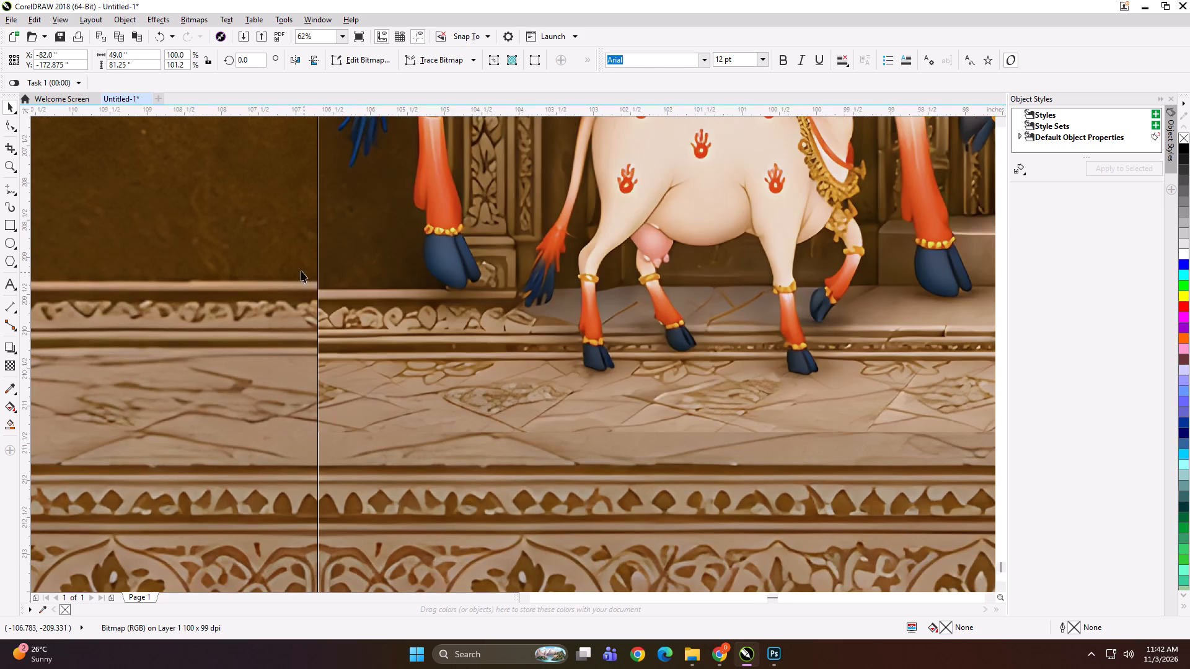
scroll(301, 271, up, 1)
drag(447, 409, 443, 398)
drag(445, 389, 451, 382)
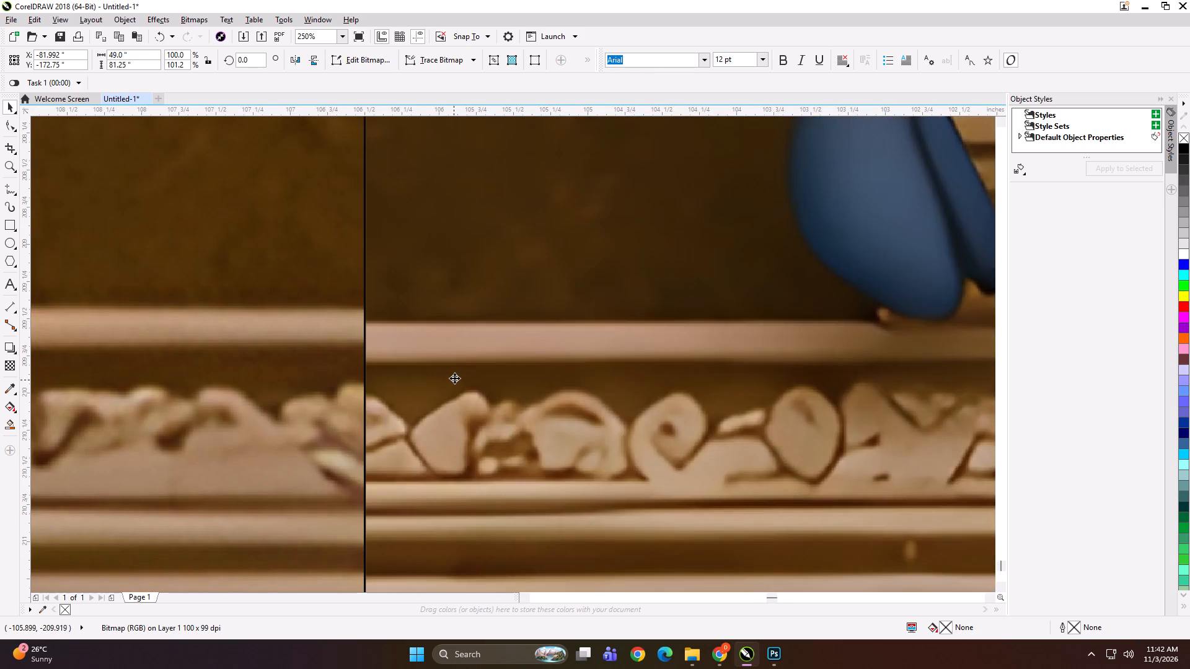
drag(454, 377, 465, 375)
drag(465, 377, 459, 373)
drag(459, 378, 460, 373)
click(460, 373)
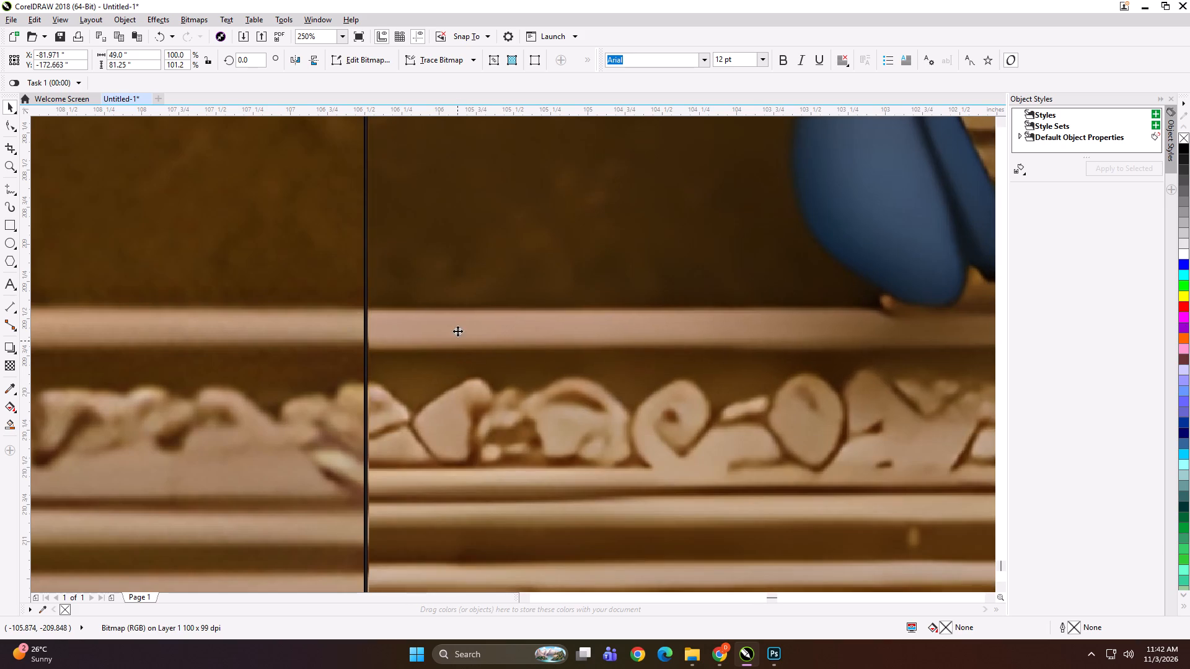
Stretch the doorway image vertically to a height of 82.175 inches, toward the mural's patterned border.
scroll(457, 325, down, 1)
scroll(359, 309, down, 2)
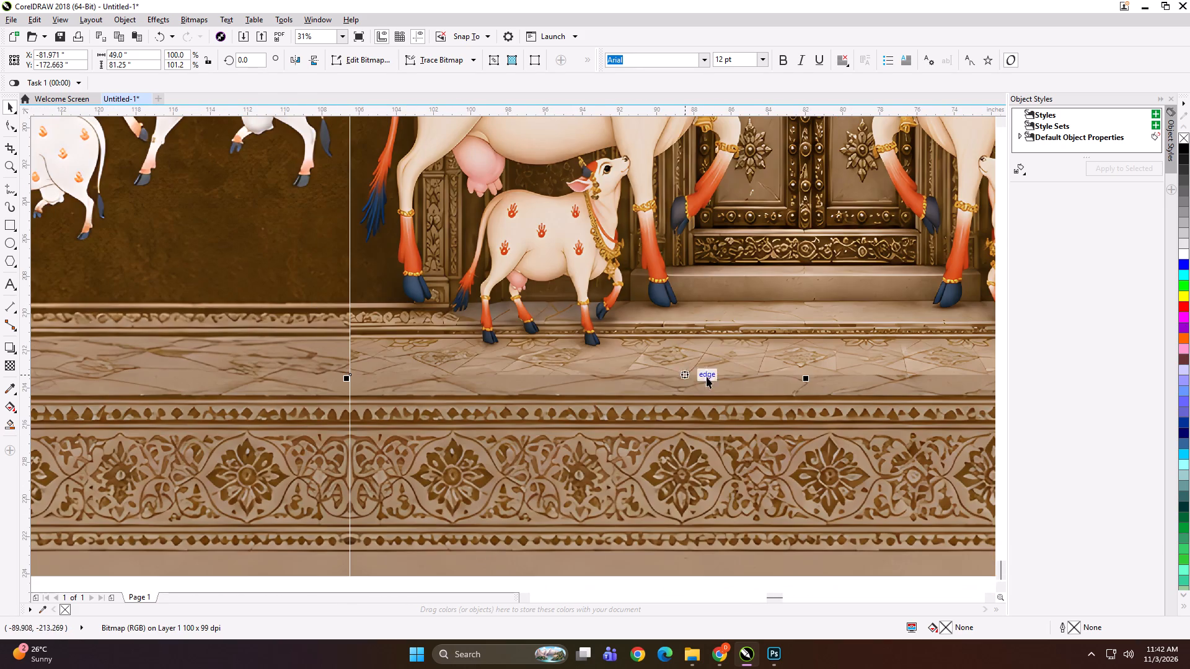
drag(808, 378, 808, 390)
key(ctrl+z)
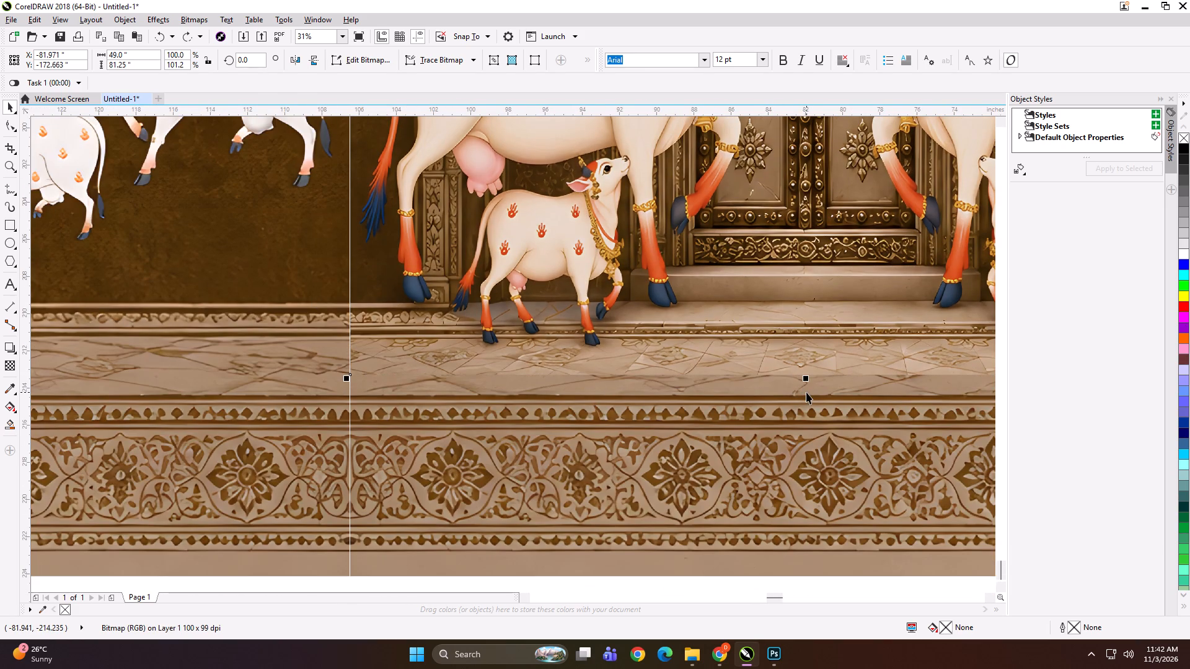
shift+drag(808, 378, 812, 388)
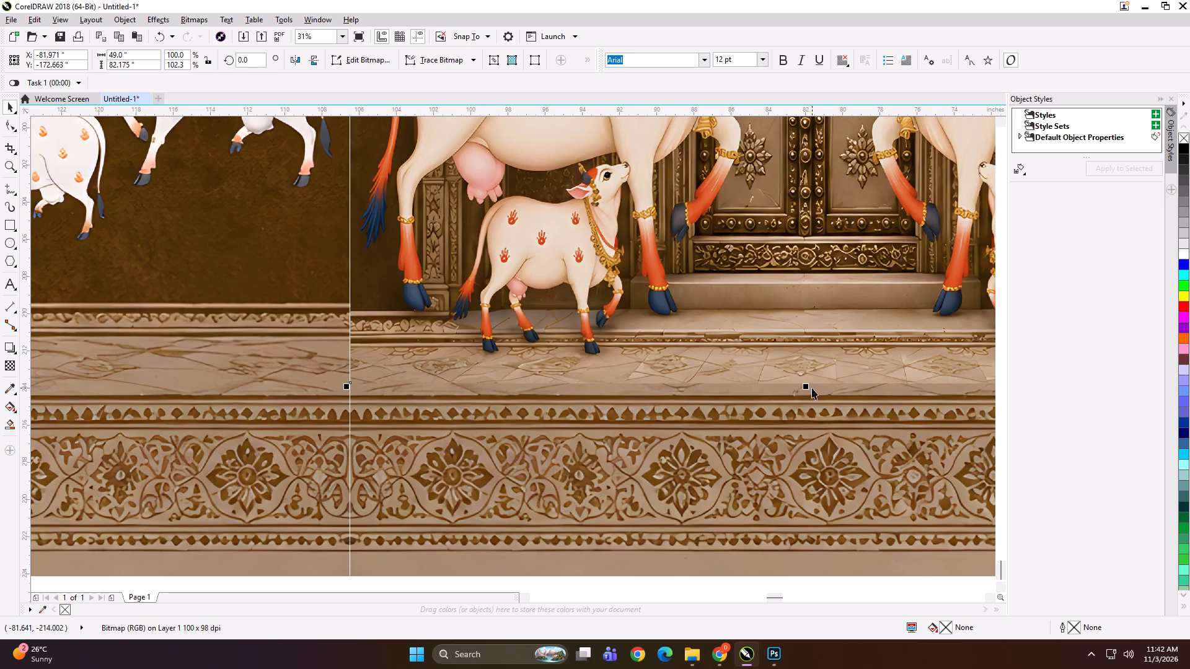
Reposition the doorway image against the palm panel's edge, matching its ledge lines to the neighbouring moulding.
scroll(359, 306, up, 2)
drag(406, 356, 408, 340)
drag(408, 369, 408, 363)
click(411, 339)
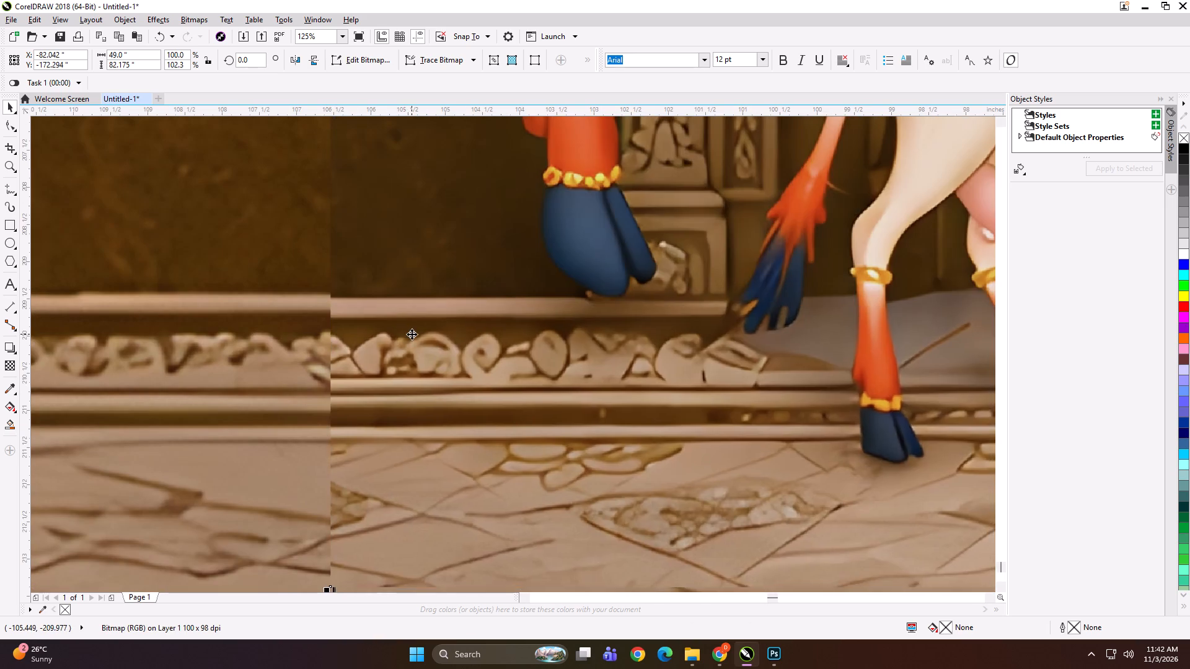
drag(412, 334, 421, 333)
drag(423, 332, 413, 330)
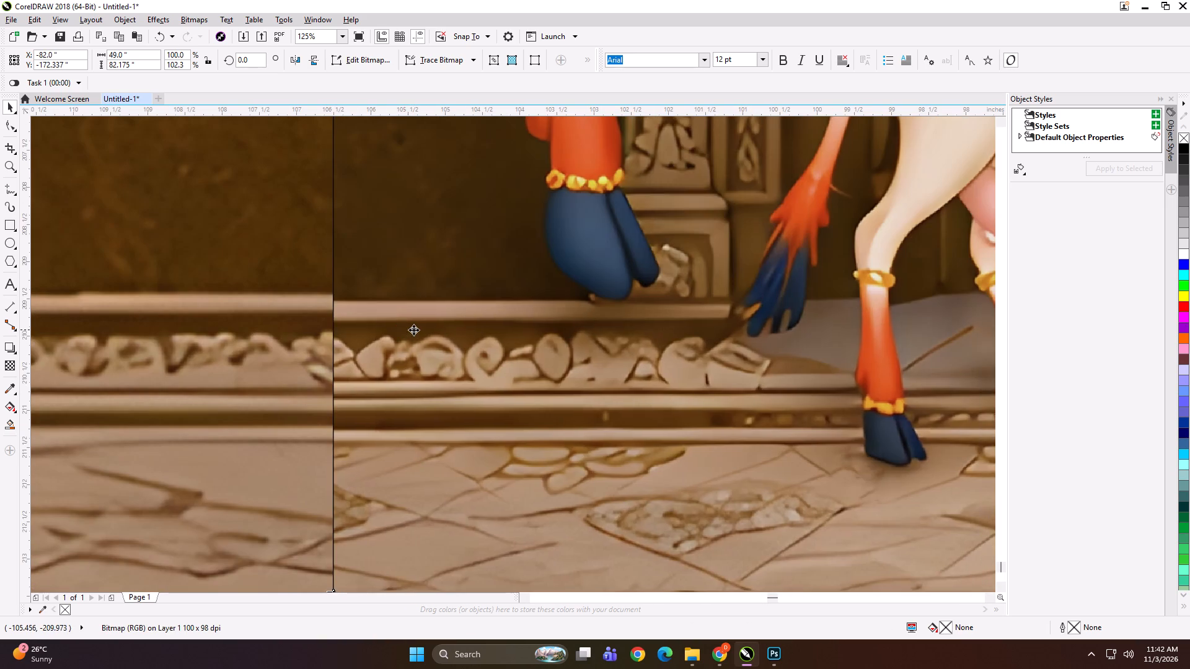
Examine the seam between the palm panel and doorway image up close, and check the whole mural.
scroll(415, 328, down, 2)
scroll(417, 331, up, 2)
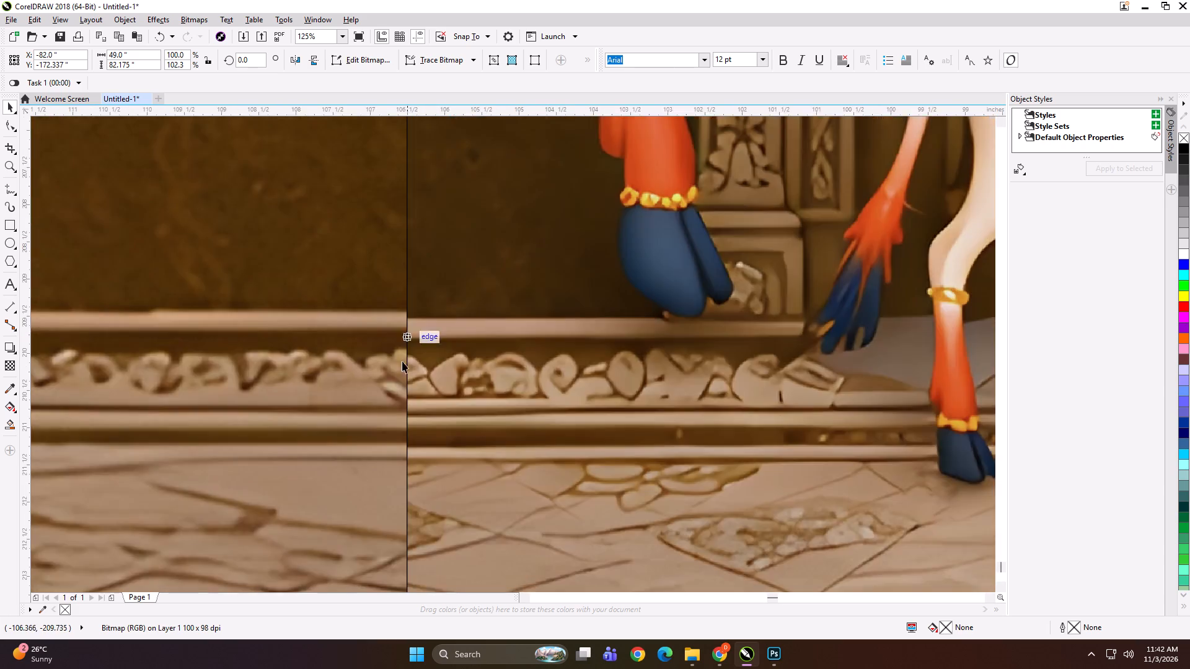
scroll(402, 361, up, 2)
scroll(464, 475, down, 2)
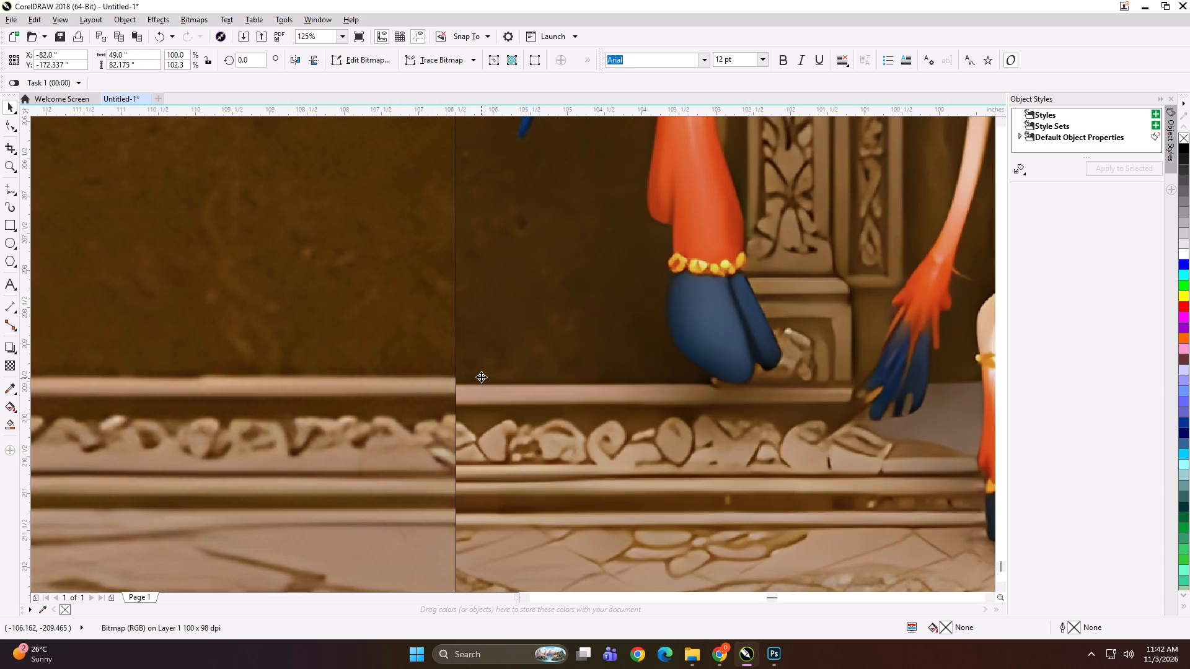
scroll(456, 536, up, 1)
scroll(454, 359, down, 3)
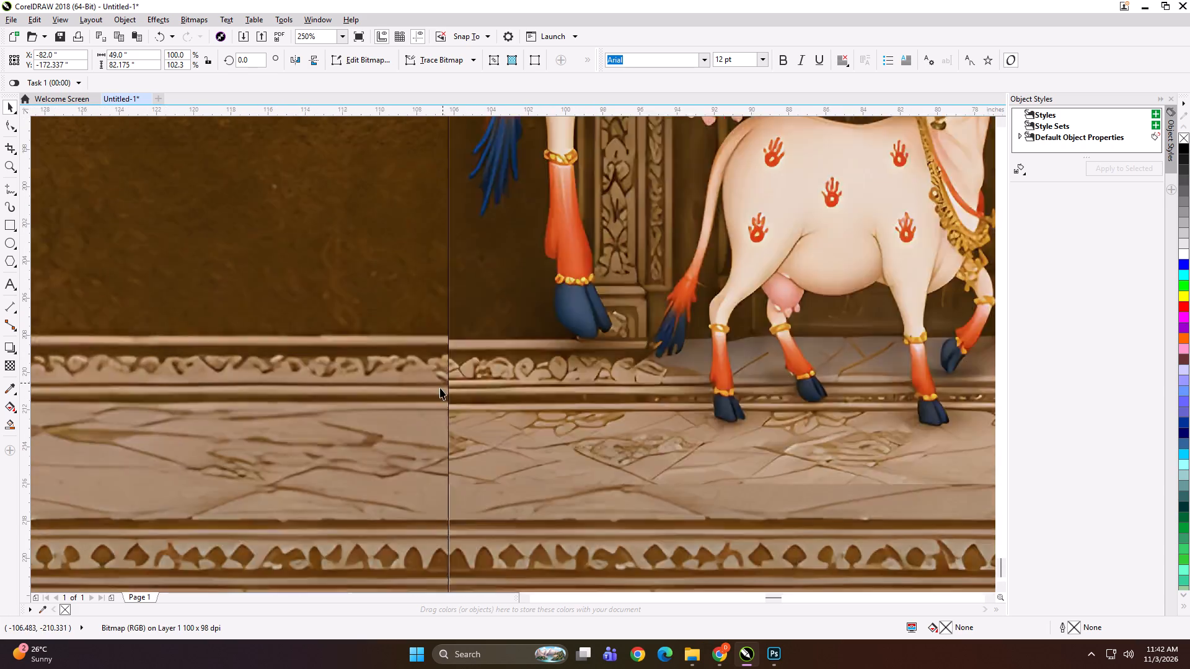
scroll(480, 375, down, 1)
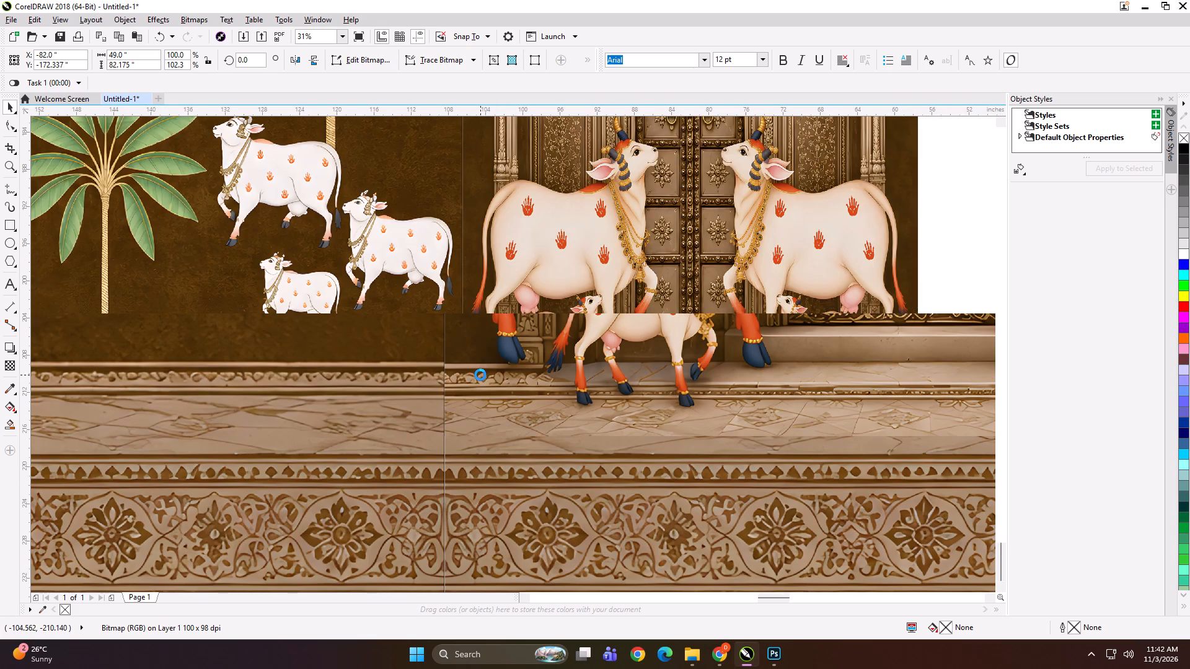
scroll(534, 404, down, 1)
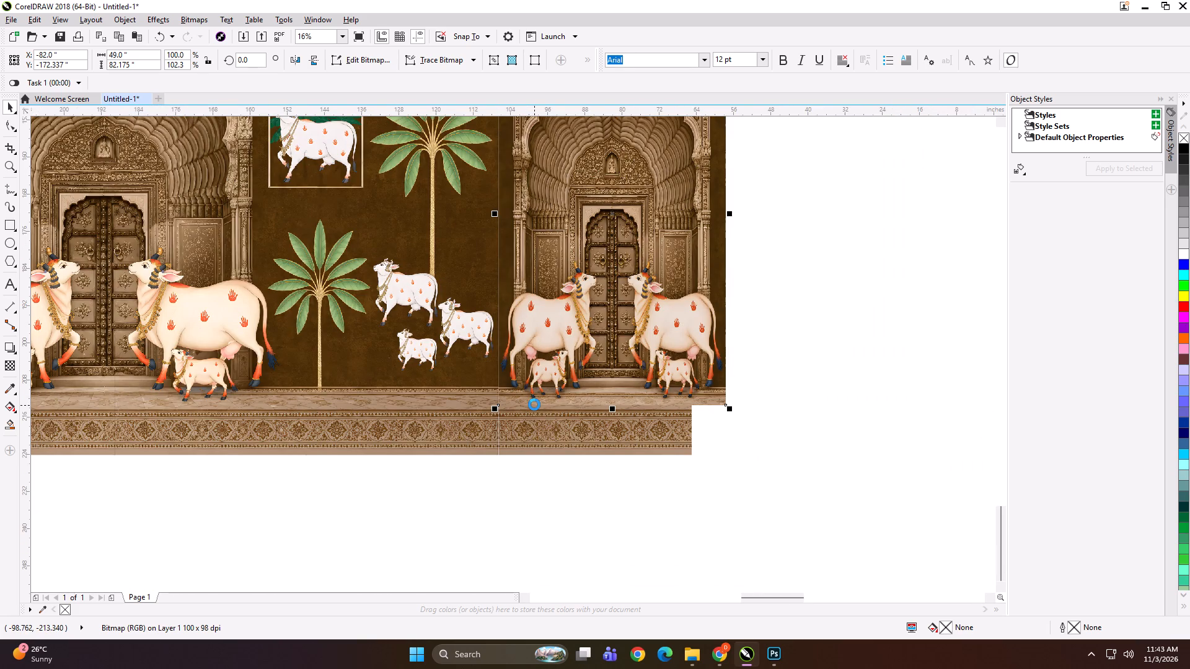
scroll(534, 404, down, 1)
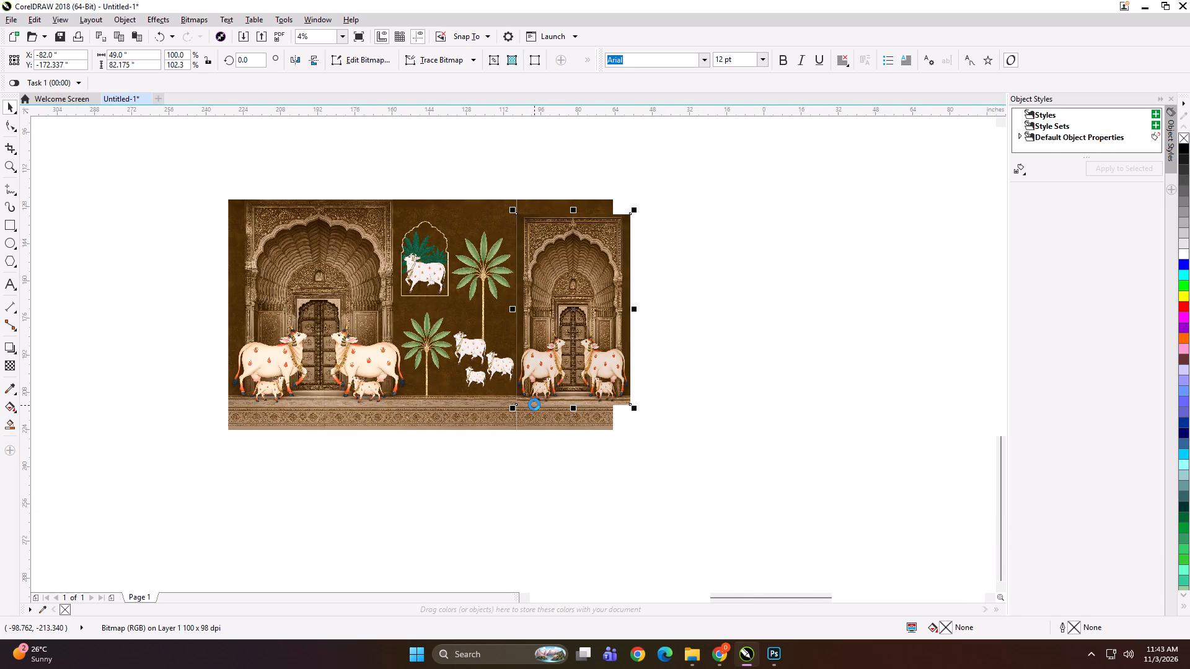
click(735, 414)
Open the 41.5x99 C palm panel from the shared 124x99 folder in Photoshop.
click(774, 665)
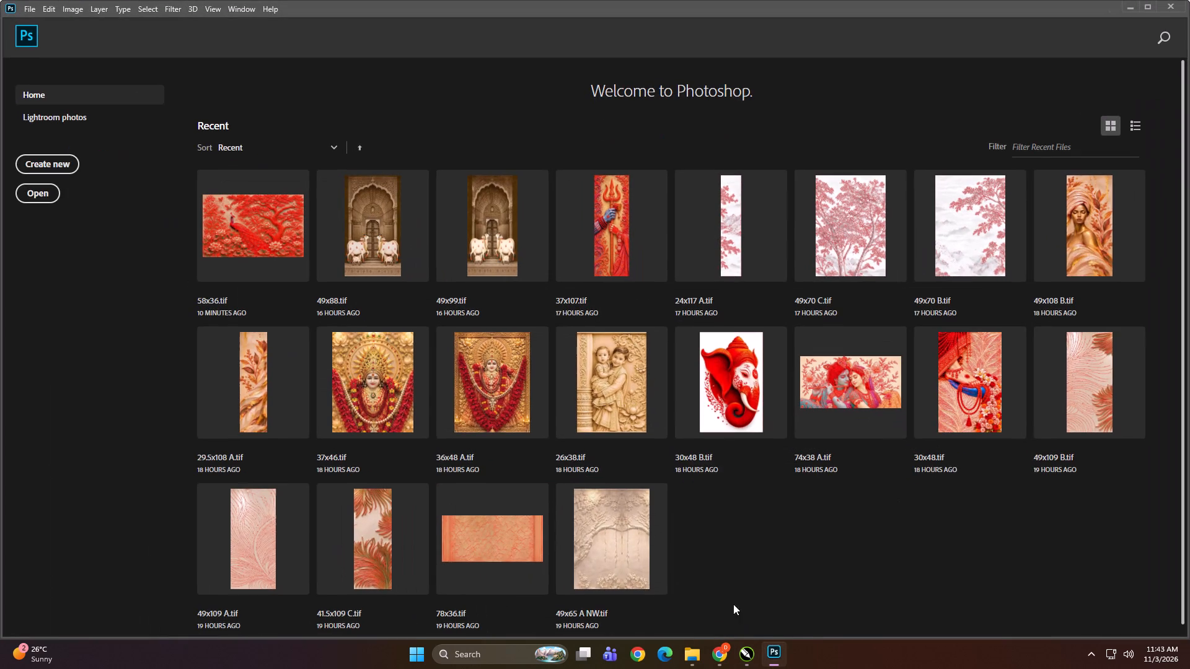
click(788, 563)
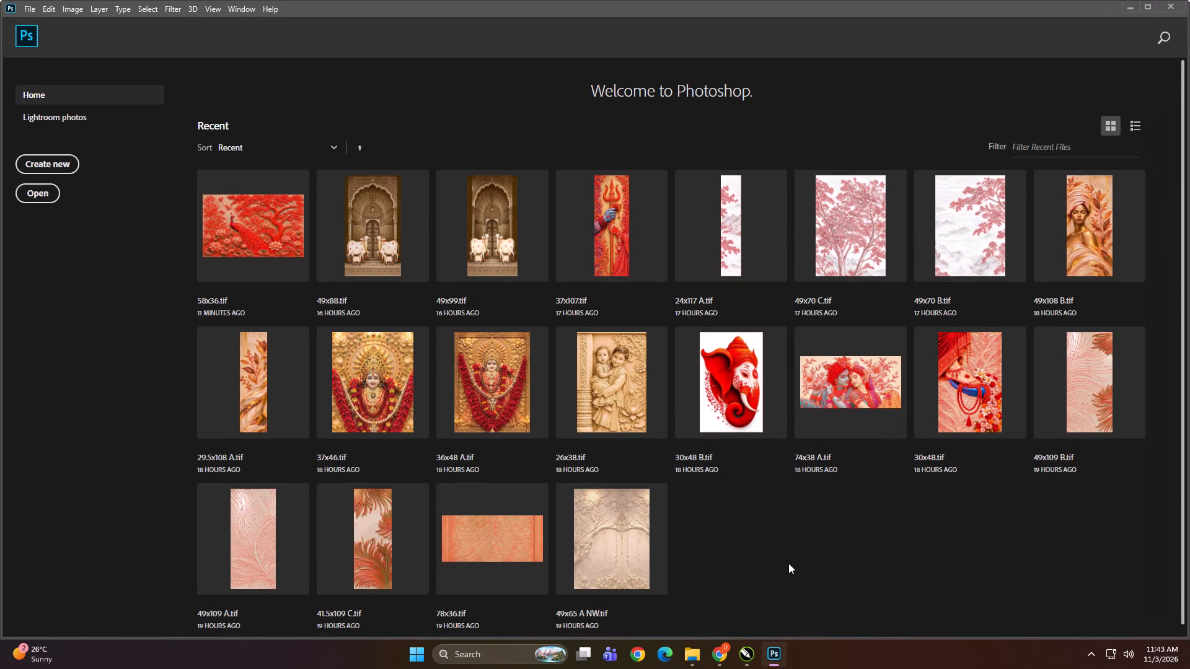
click(683, 660)
click(762, 594)
click(583, 387)
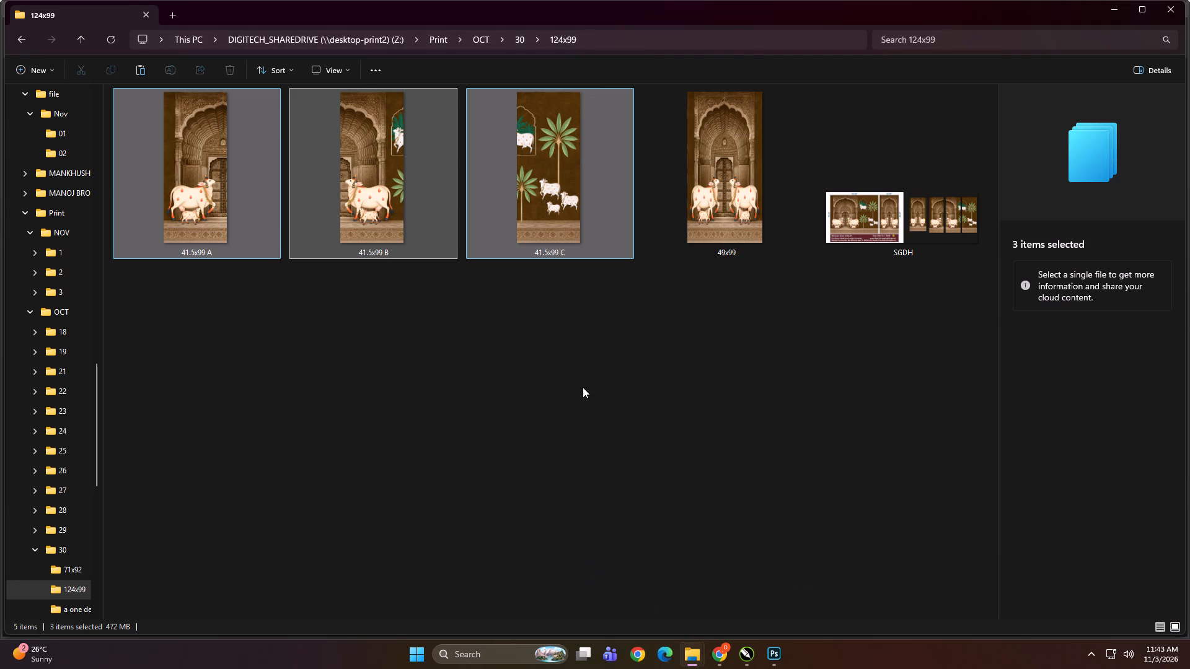
click(555, 232)
drag(549, 156, 785, 659)
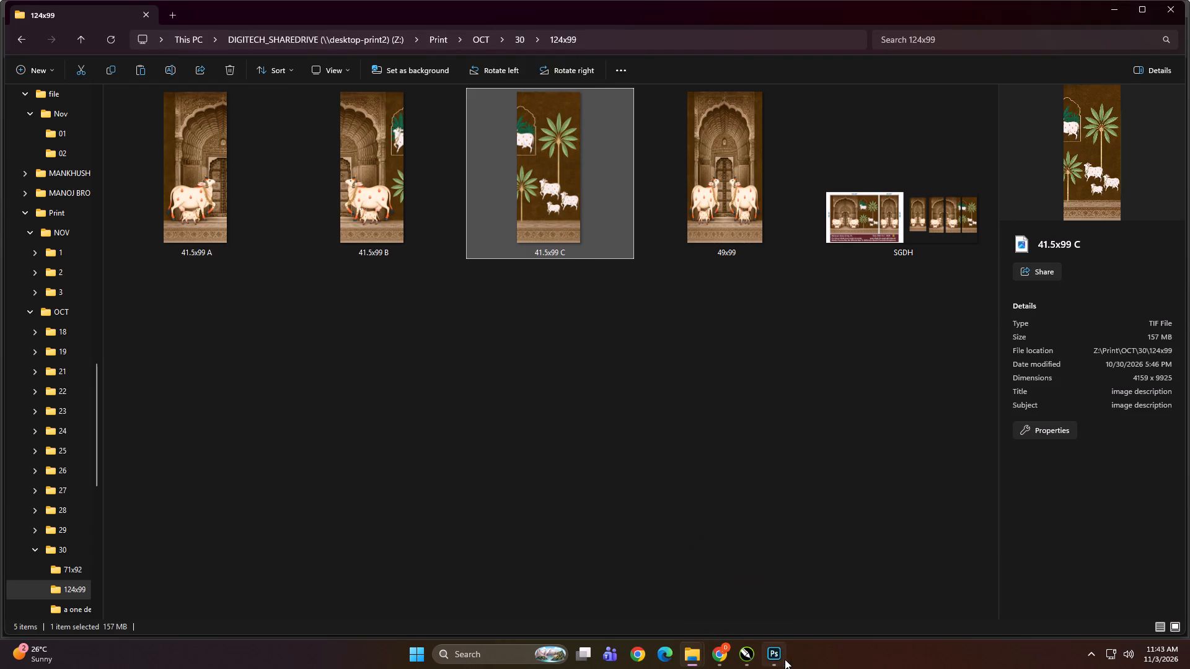
drag(785, 659, 754, 538)
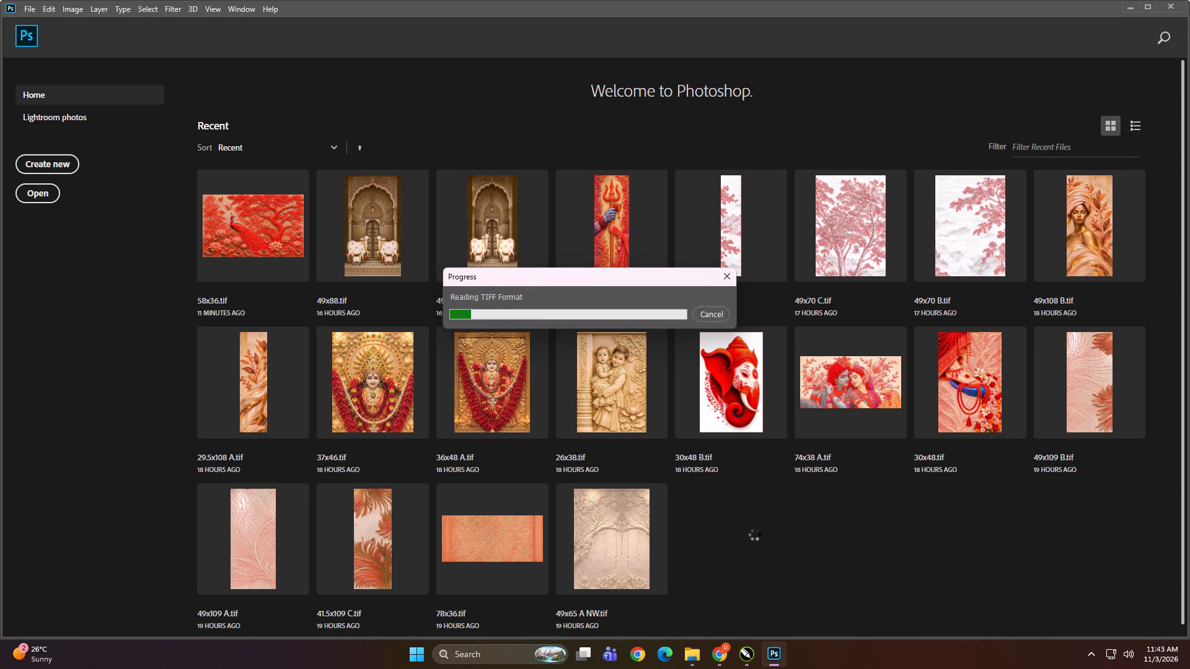
Open the recent 49x88 doorway image in Photoshop alongside the palm panel.
double_click(376, 230)
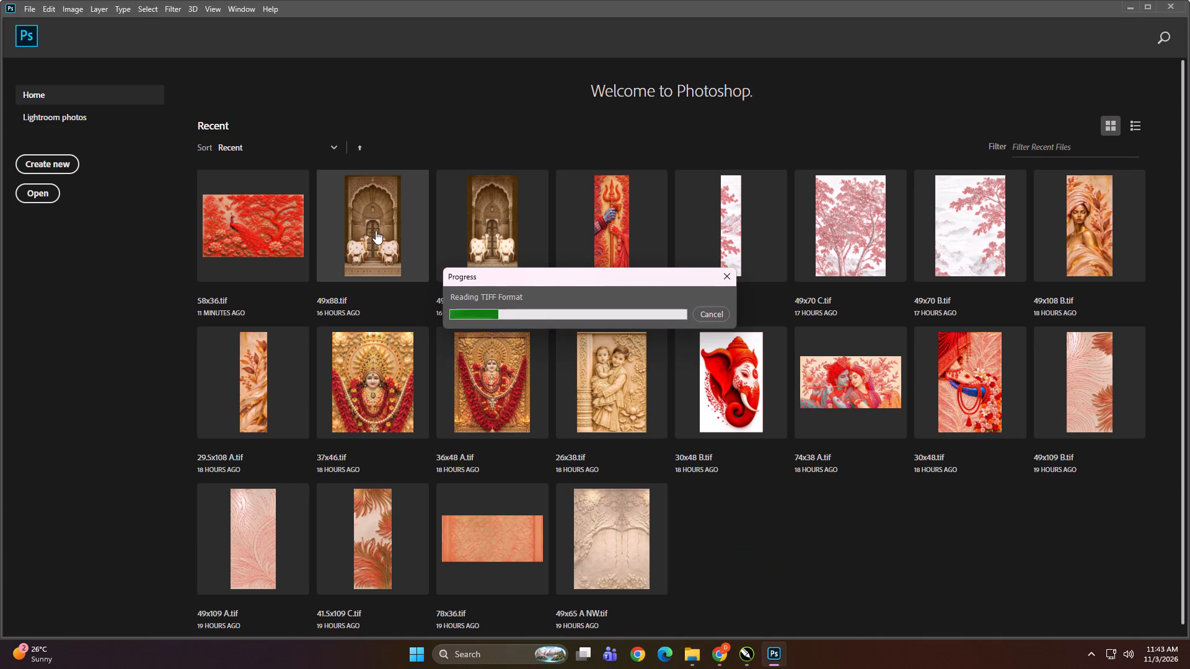
double_click(376, 230)
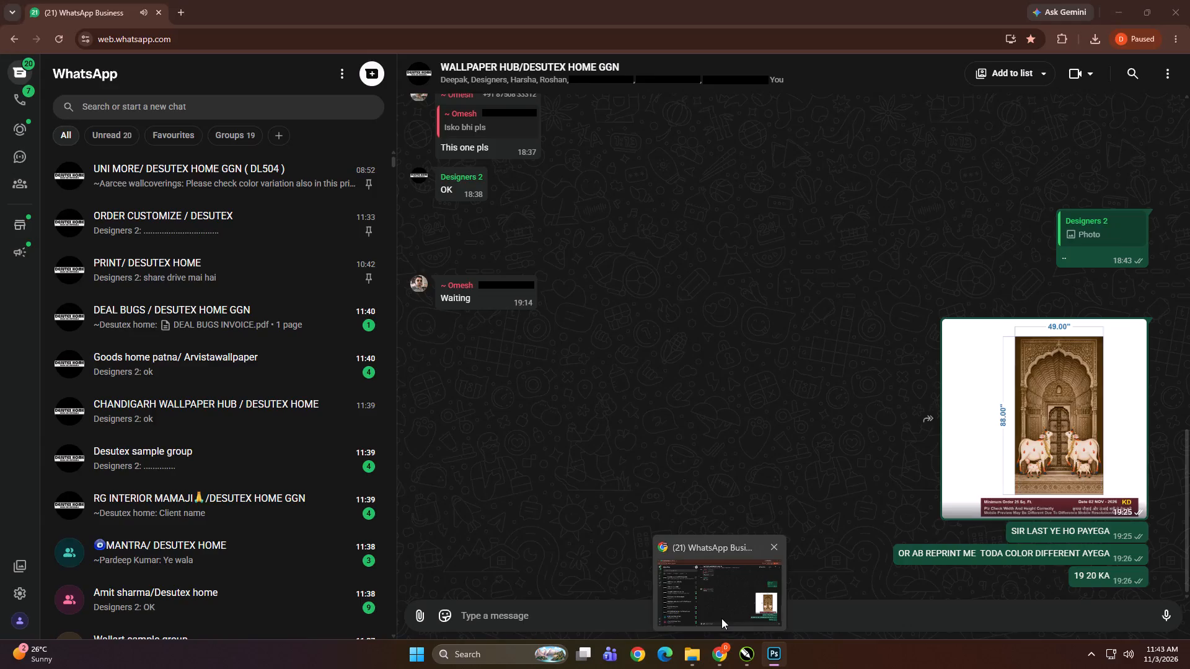
Extend the 41.5x99 C palm panel's canvas sideways with Crop to about 10417 px wide, leaving empty space beside the artwork.
click(17, 69)
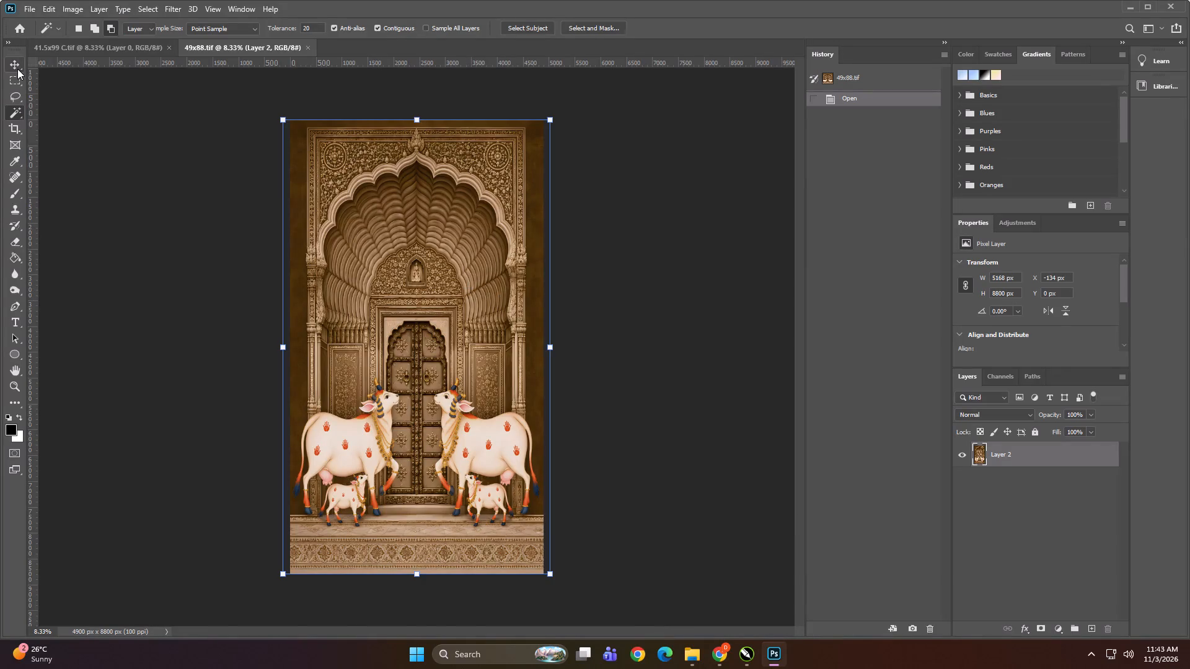
click(105, 50)
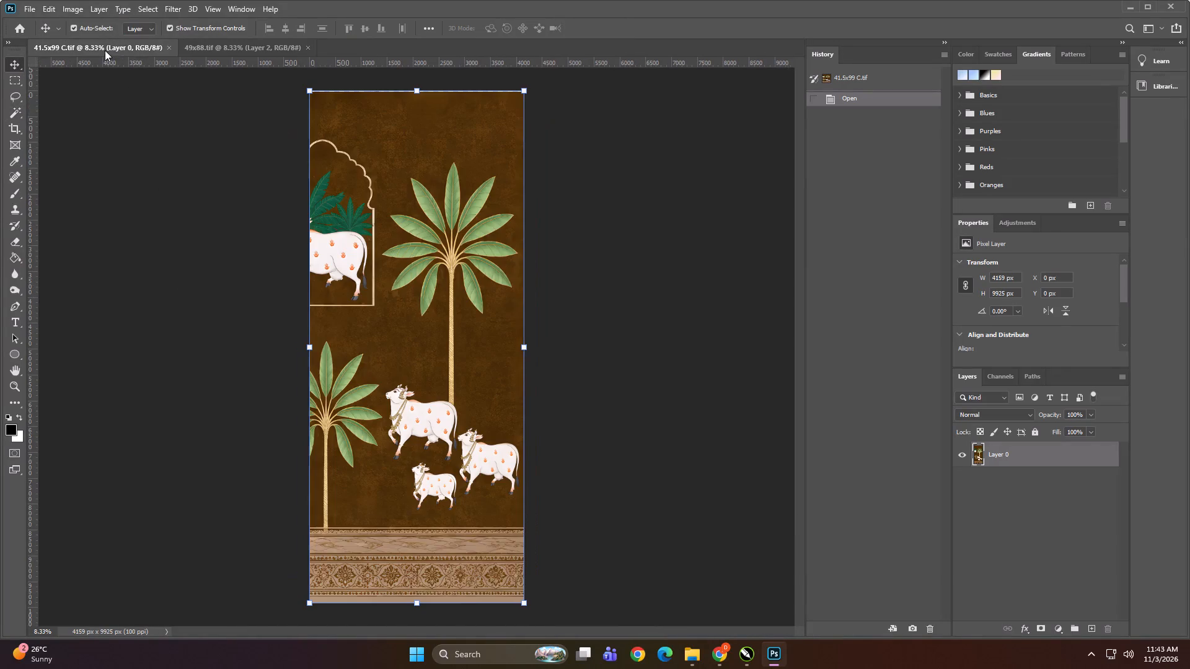
key(c)
drag(526, 352, 545, 351)
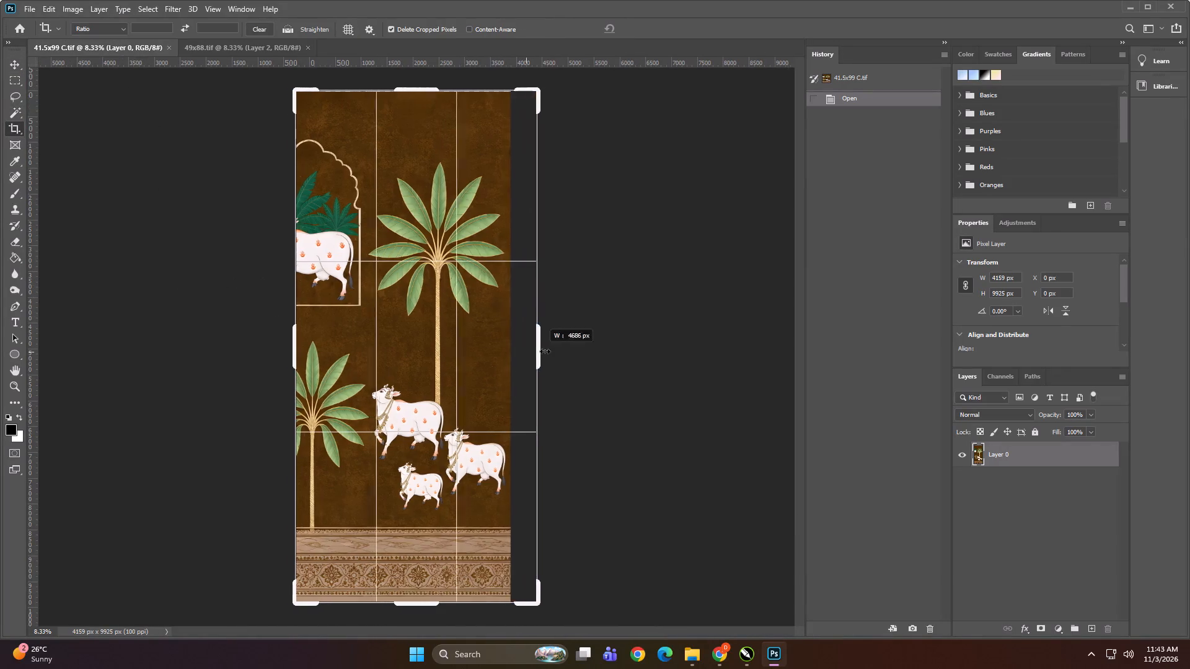
drag(545, 351, 688, 363)
alt+scroll(560, 301, down, 3)
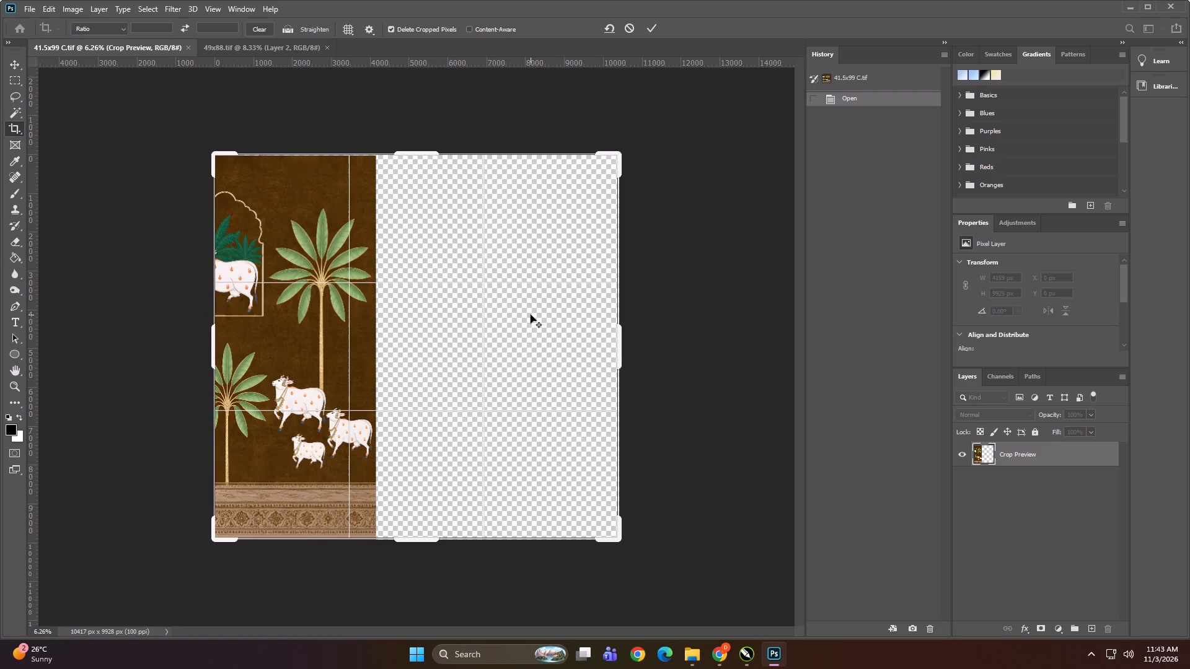
click(11, 61)
click(116, 271)
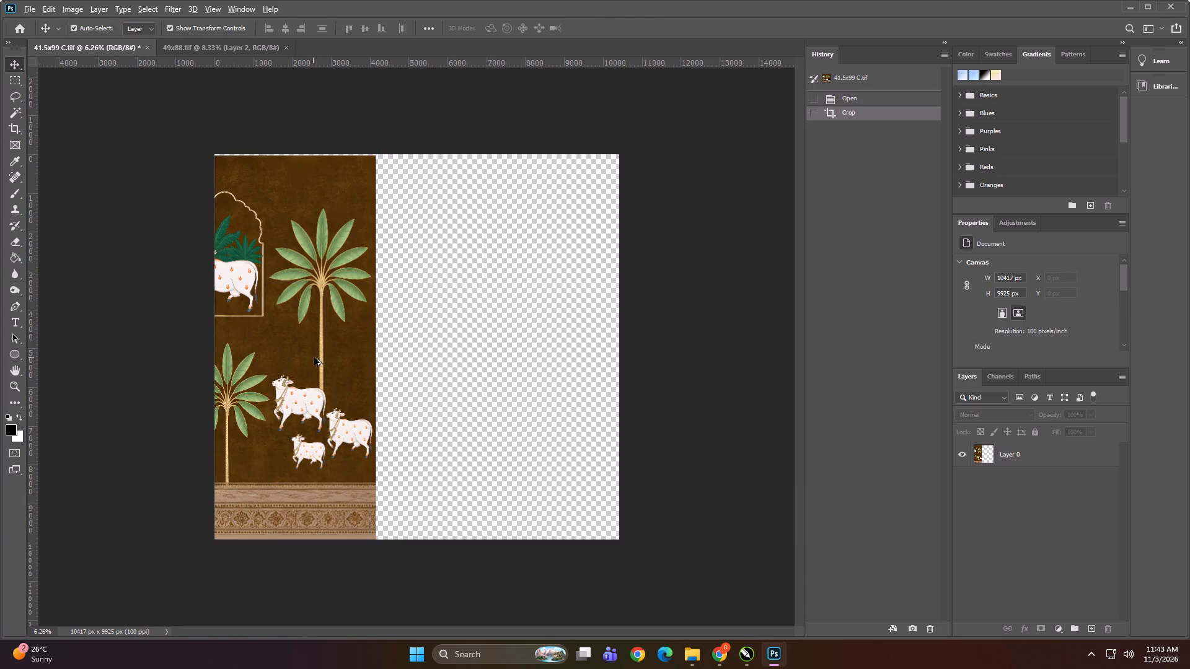
Duplicate the palm panel edge to edge beside the original and flip the copy horizontally.
alt+drag(314, 336, 475, 333)
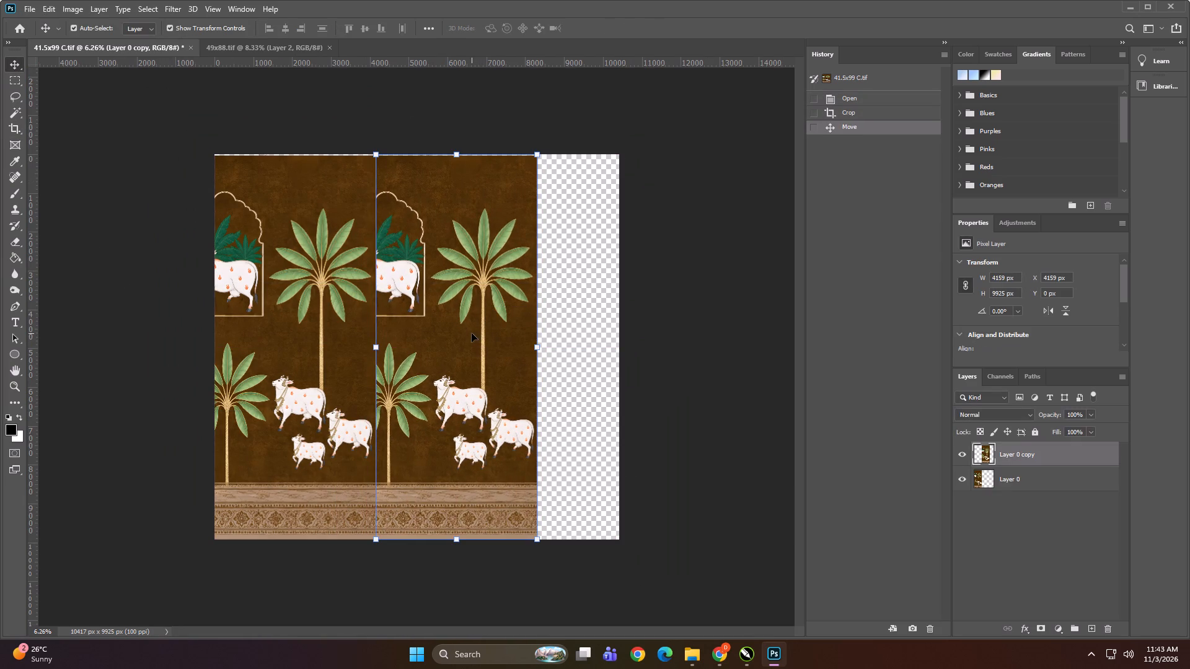
key(ctrl+t)
right_click(451, 307)
click(506, 520)
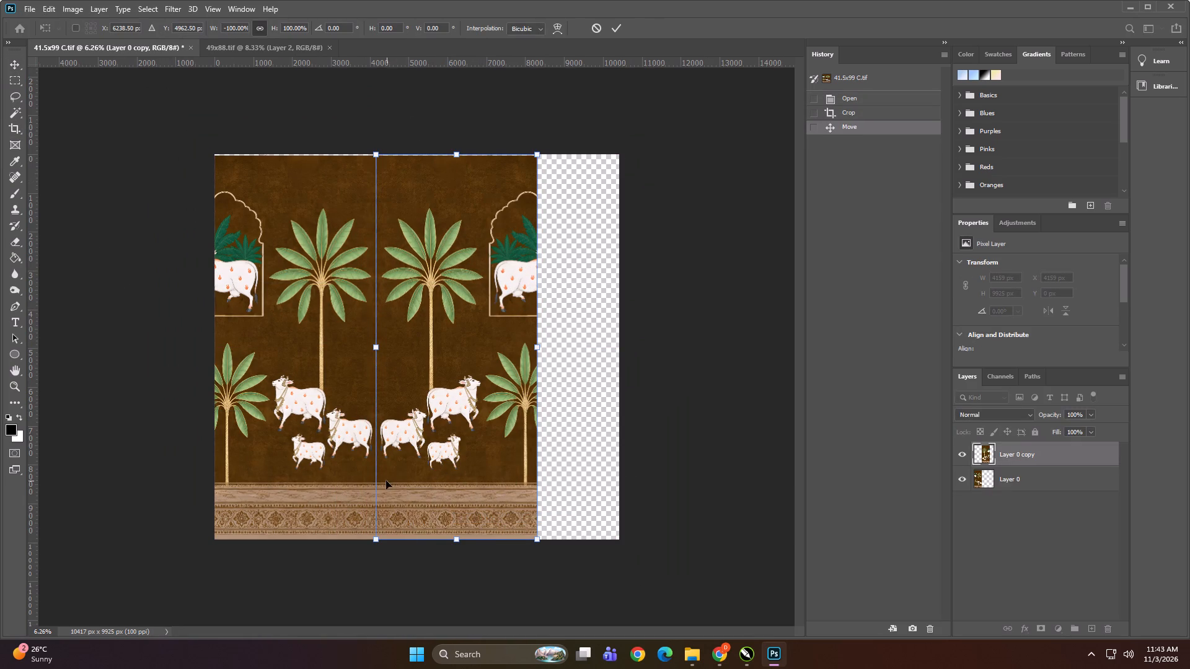
key(Return)
click(123, 472)
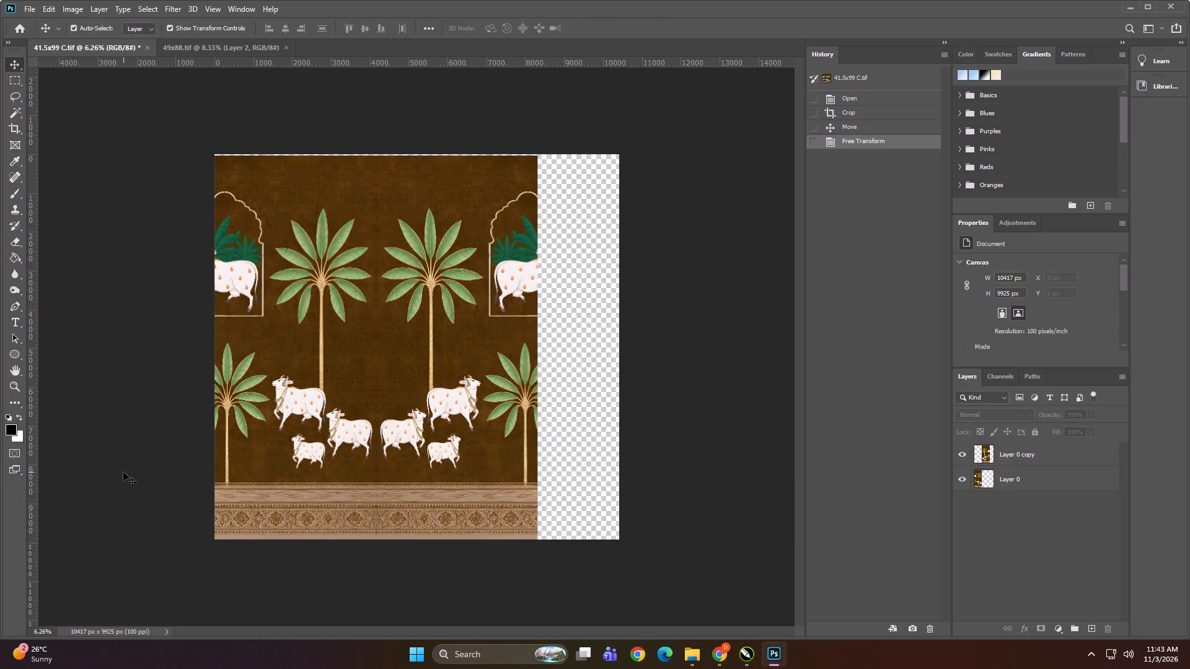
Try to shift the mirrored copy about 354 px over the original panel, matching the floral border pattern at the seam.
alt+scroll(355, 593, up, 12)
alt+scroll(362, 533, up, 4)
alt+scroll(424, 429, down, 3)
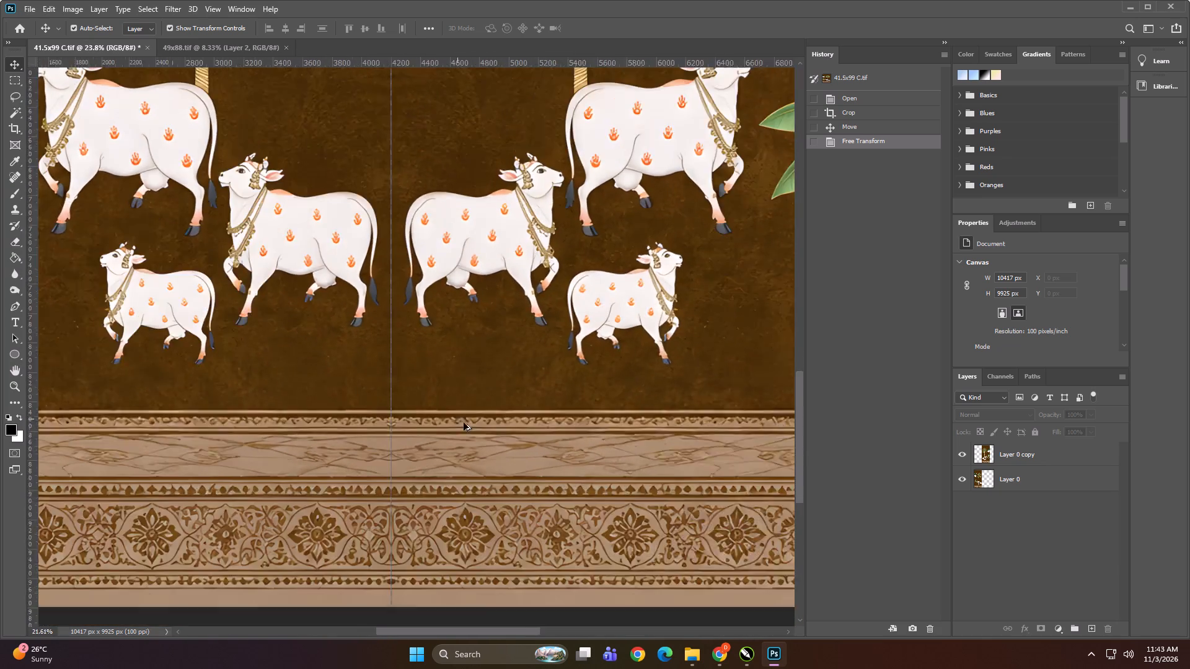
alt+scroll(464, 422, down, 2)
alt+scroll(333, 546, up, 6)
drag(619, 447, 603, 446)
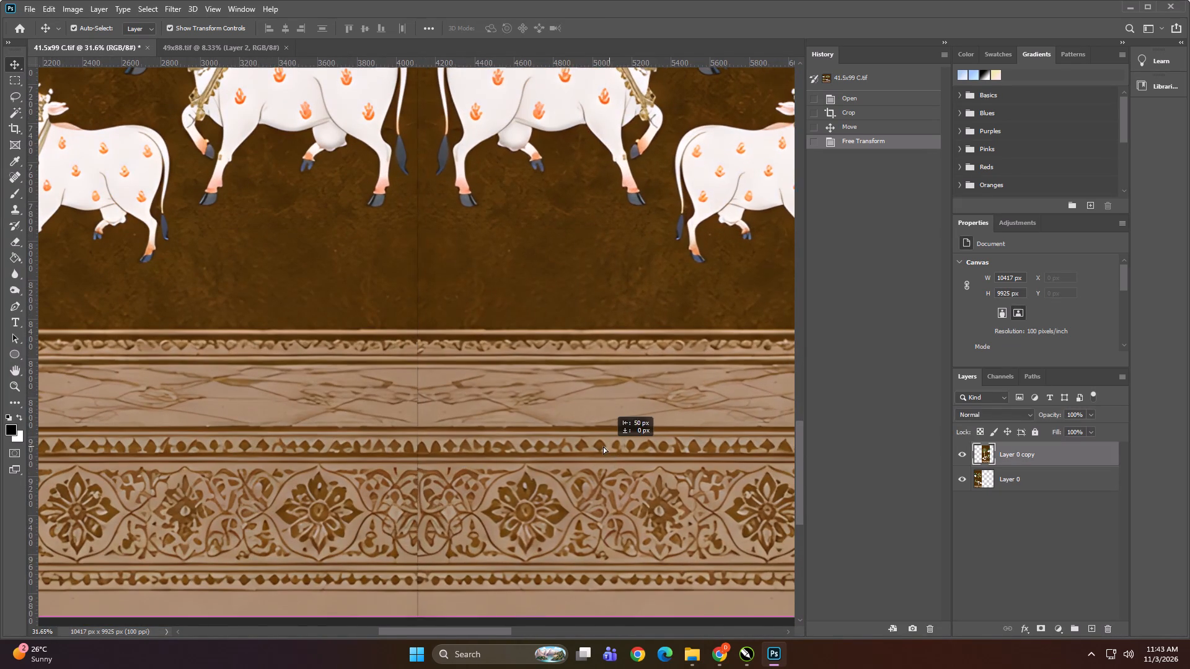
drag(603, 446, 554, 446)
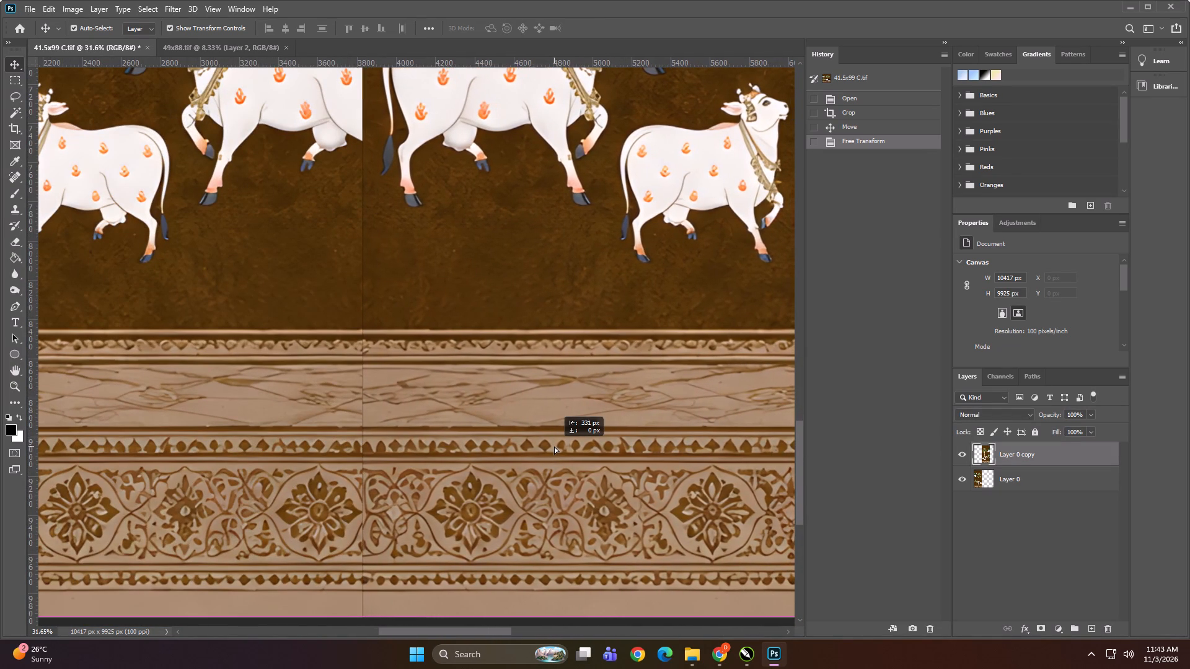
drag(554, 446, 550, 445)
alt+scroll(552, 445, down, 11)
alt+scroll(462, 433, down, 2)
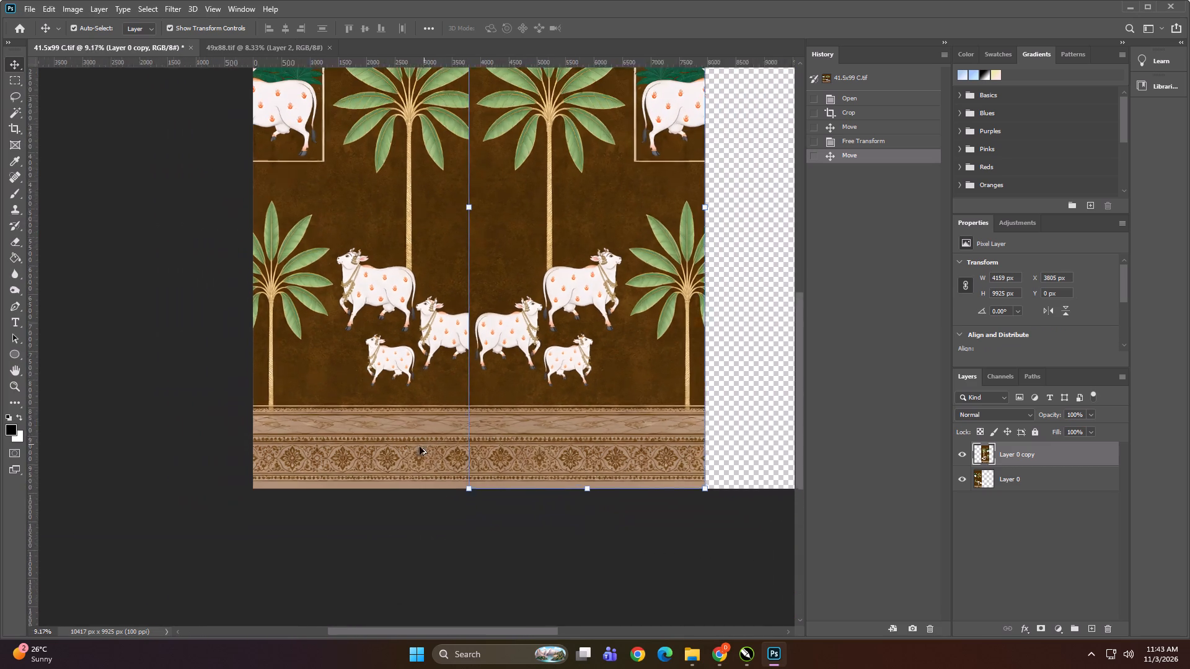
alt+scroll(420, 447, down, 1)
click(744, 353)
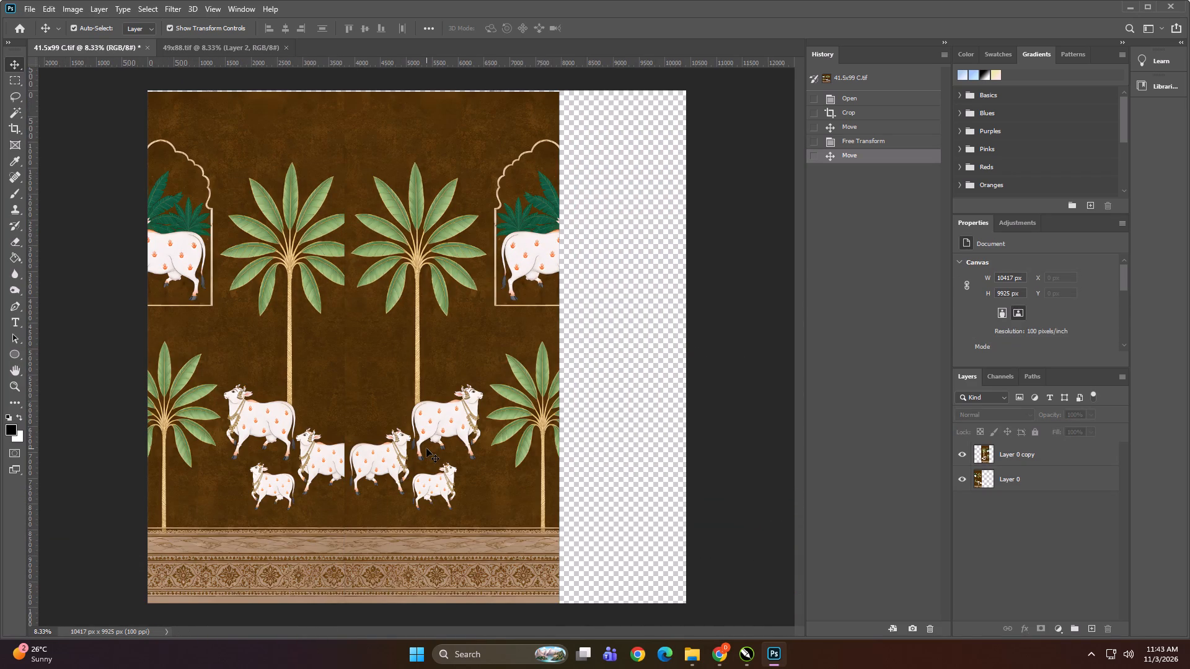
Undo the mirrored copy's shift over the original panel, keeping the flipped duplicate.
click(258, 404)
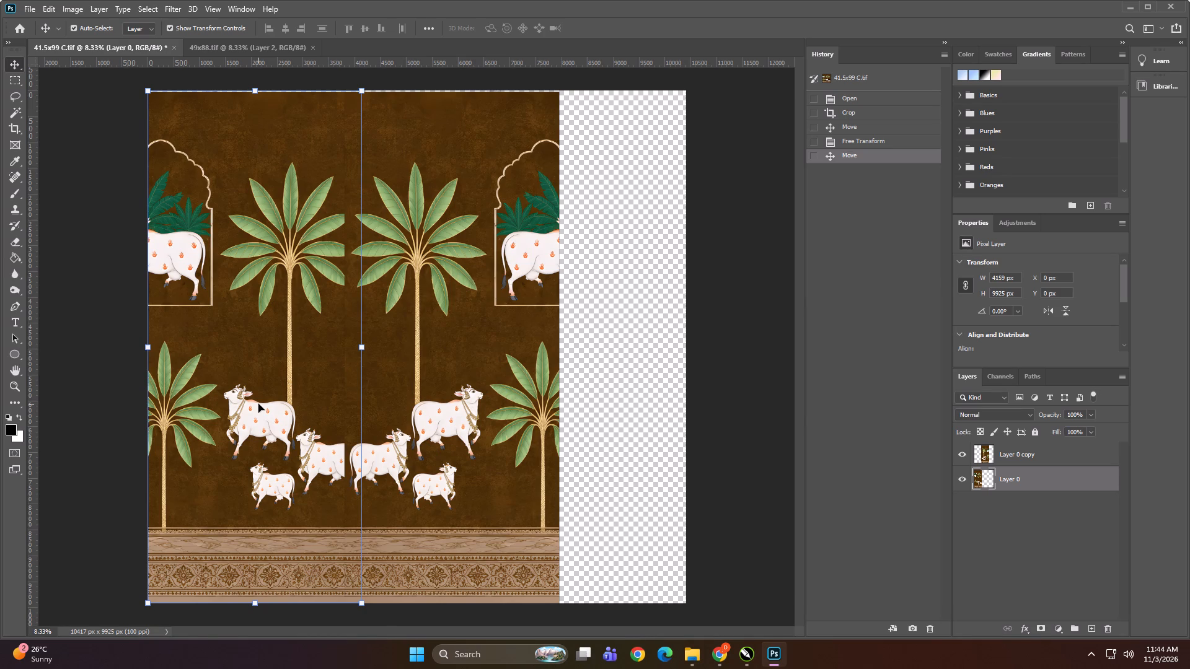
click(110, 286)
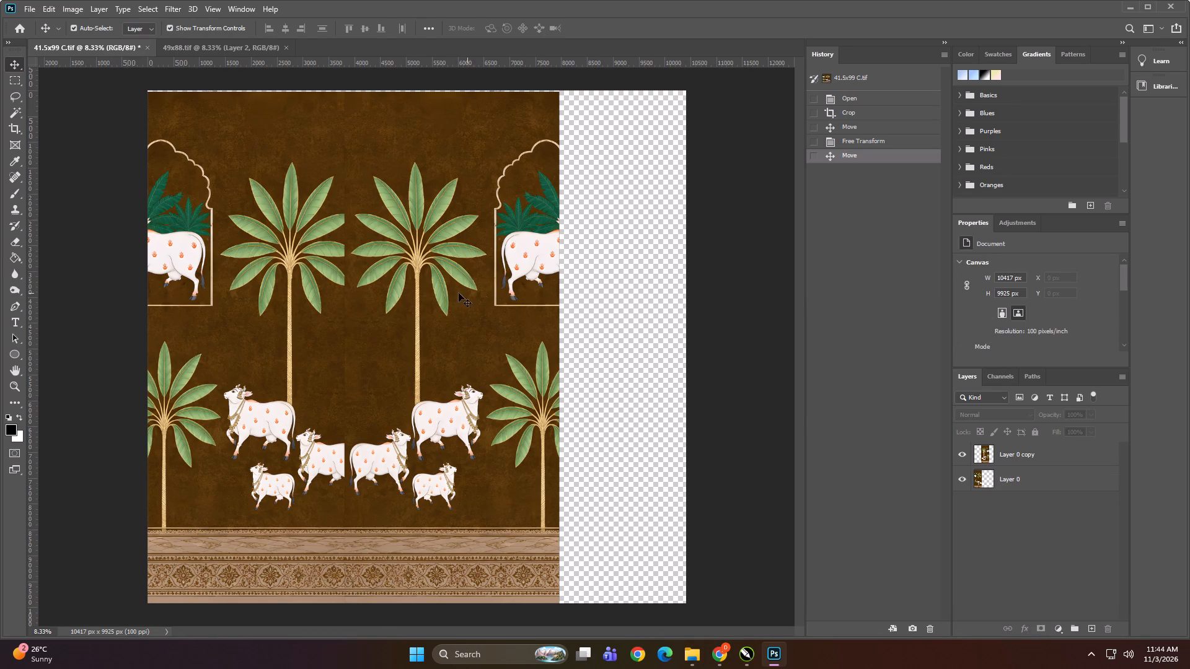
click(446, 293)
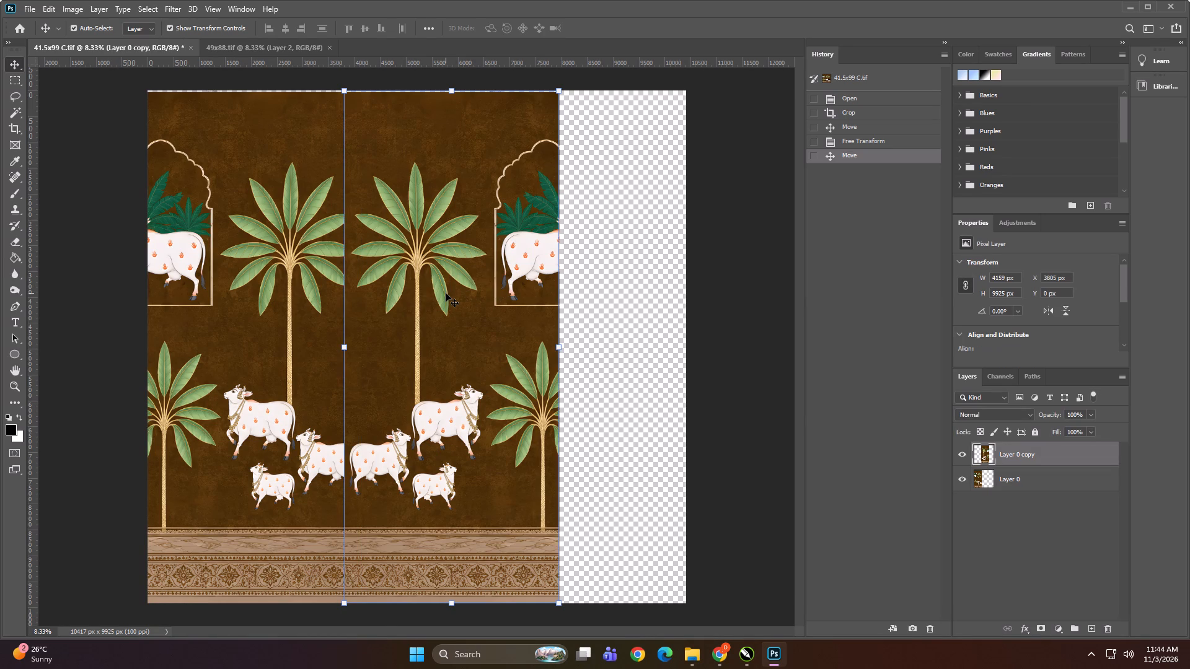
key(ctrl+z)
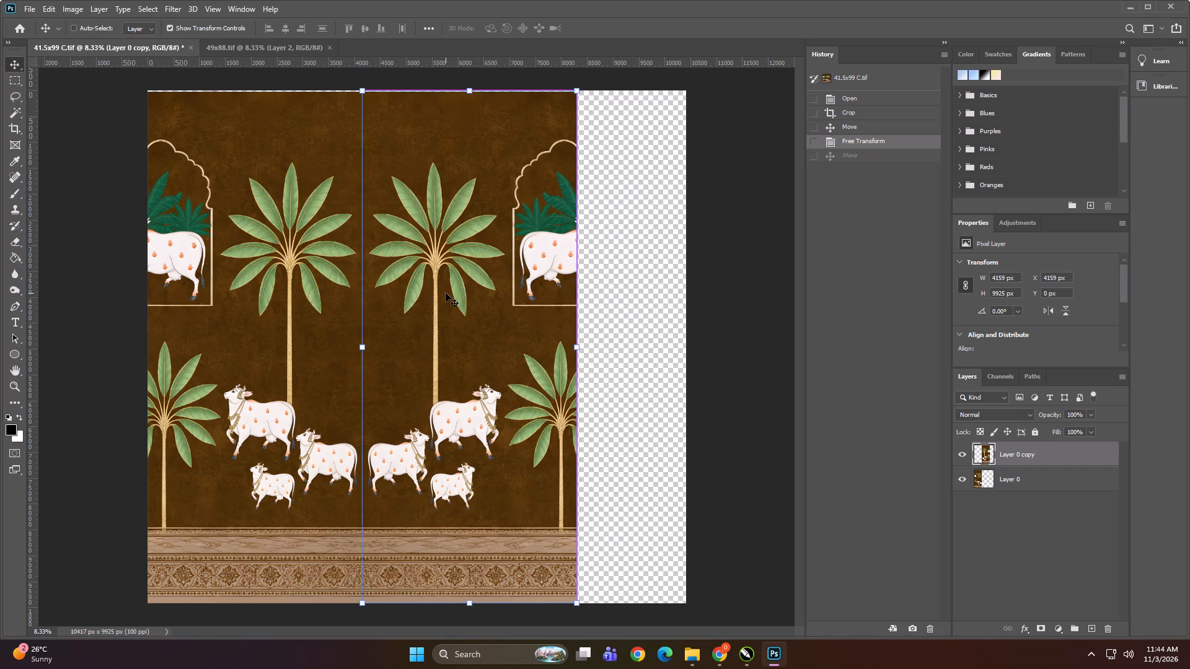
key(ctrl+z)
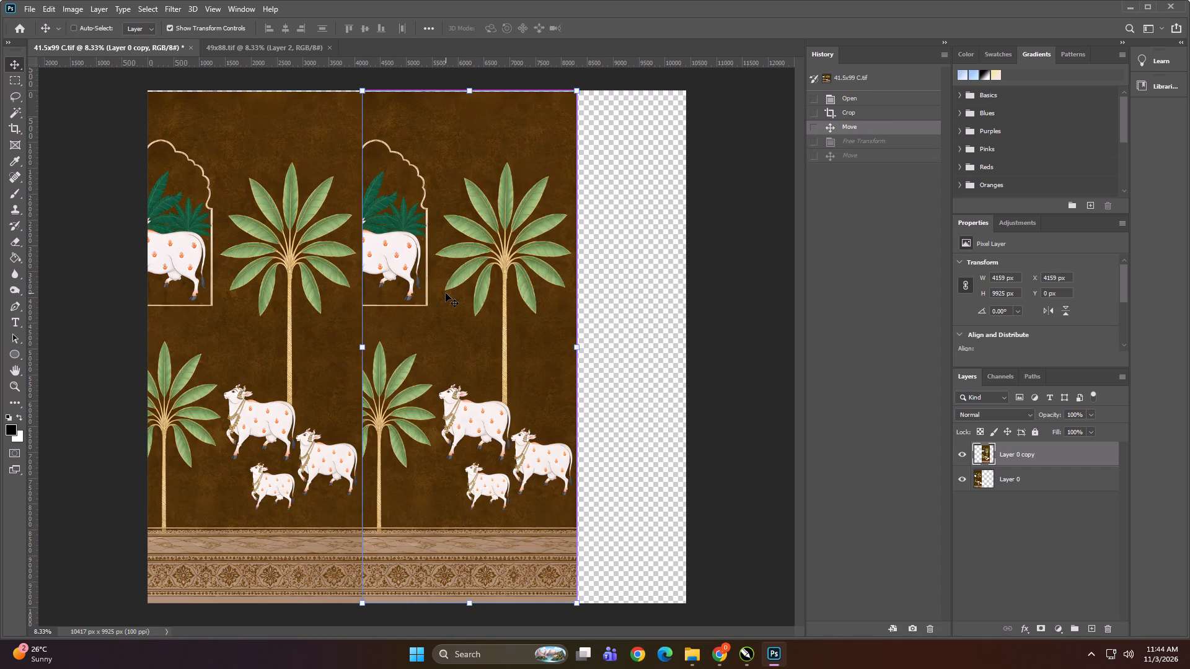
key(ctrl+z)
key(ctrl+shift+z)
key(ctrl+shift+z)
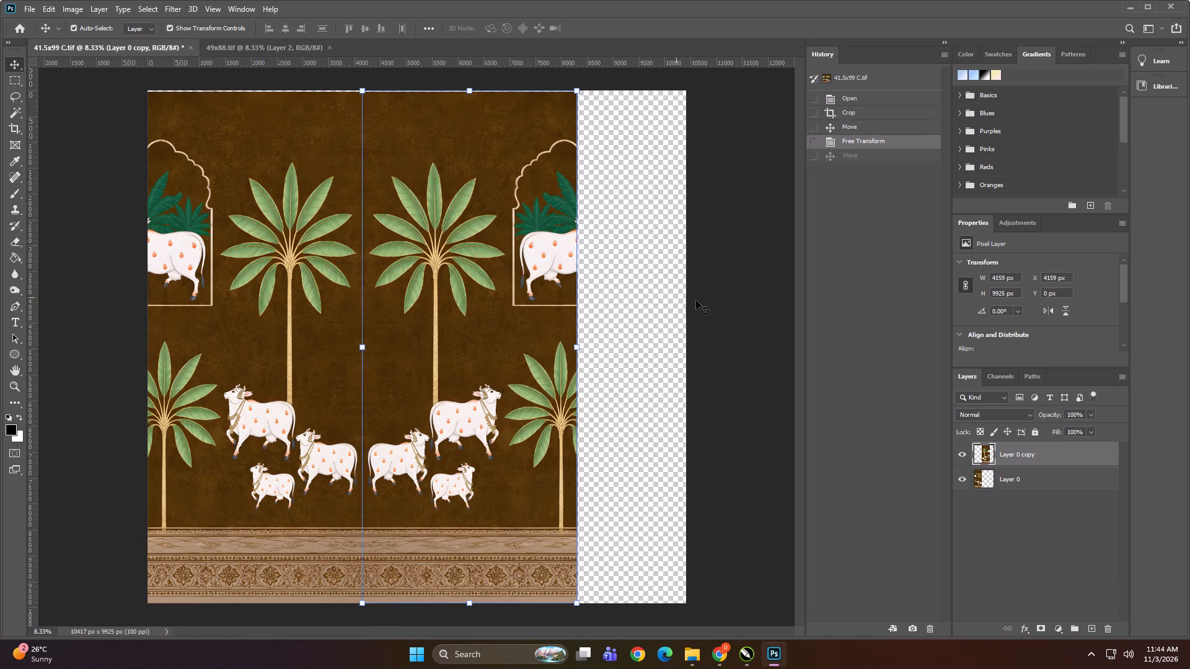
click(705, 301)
Bring the doorway image from 49x88 into the 41.5x99 C document and place it against the original palm panel's edge.
click(241, 48)
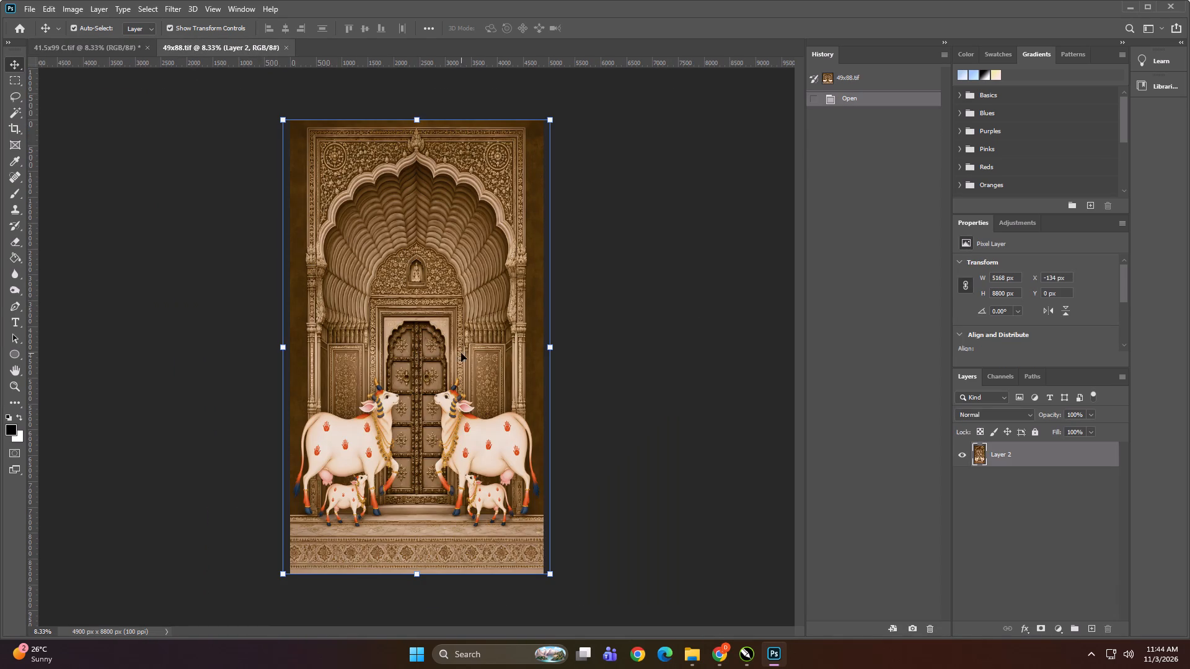
drag(478, 360, 109, 46)
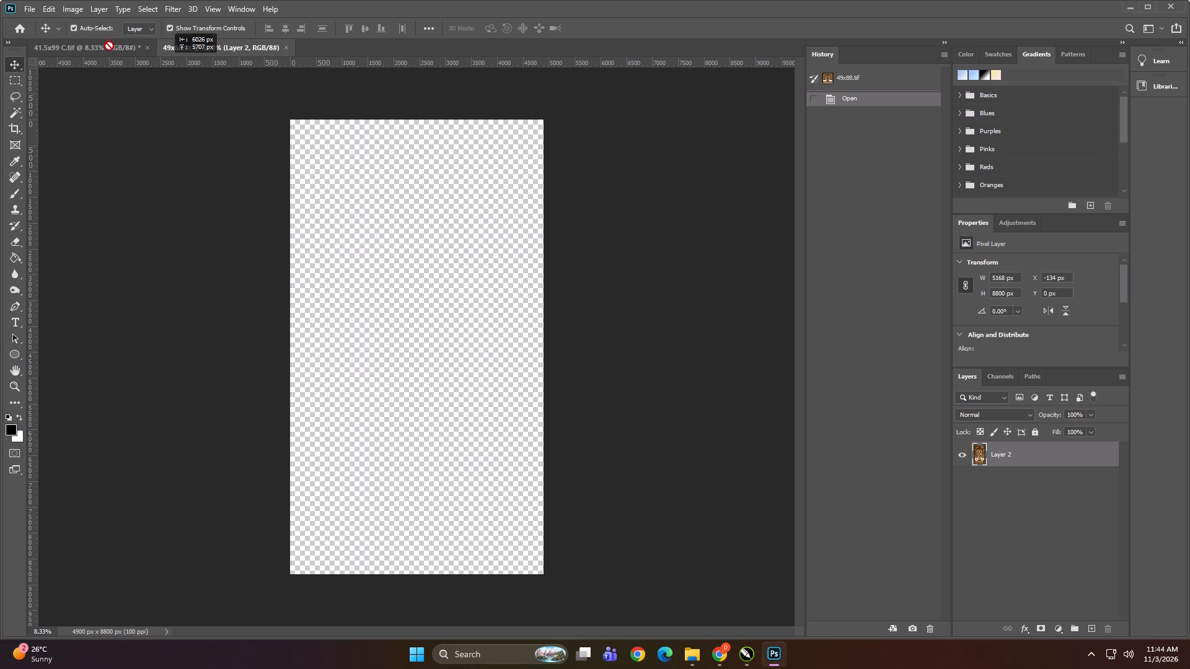
drag(109, 46, 516, 307)
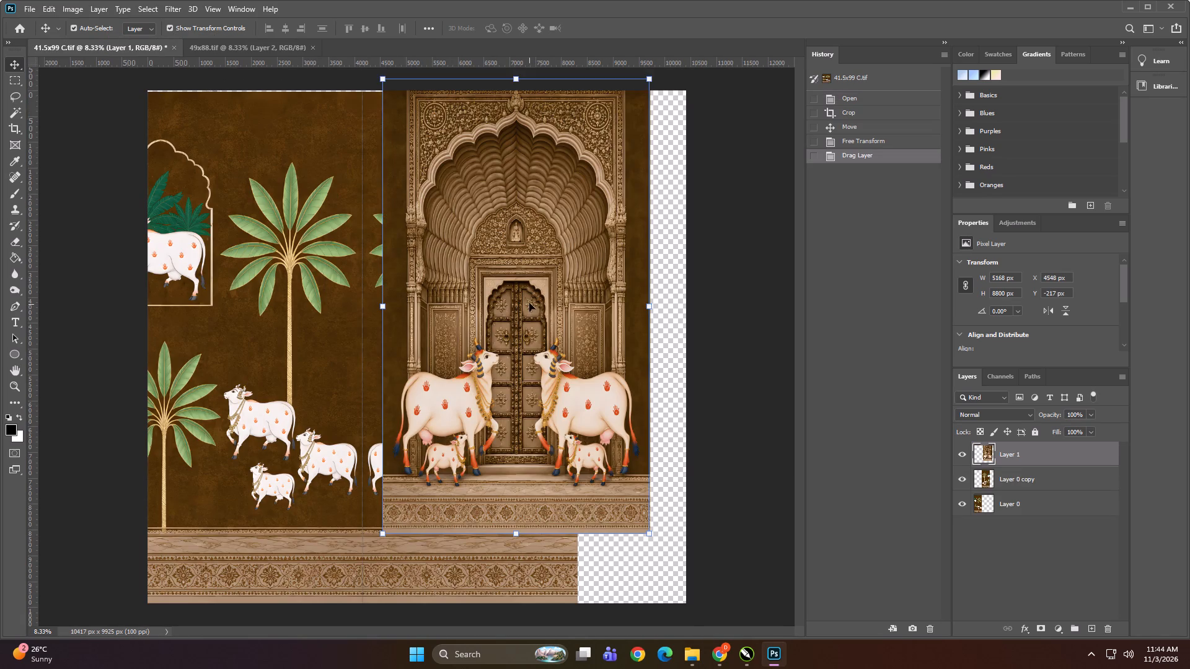
drag(529, 303, 512, 355)
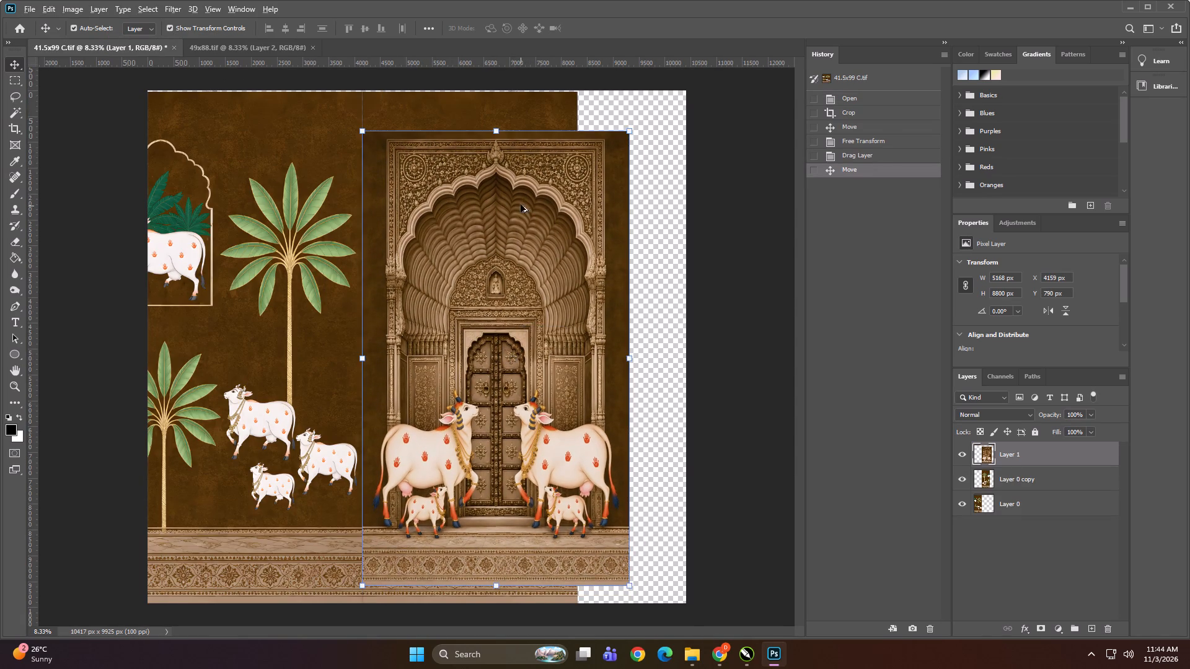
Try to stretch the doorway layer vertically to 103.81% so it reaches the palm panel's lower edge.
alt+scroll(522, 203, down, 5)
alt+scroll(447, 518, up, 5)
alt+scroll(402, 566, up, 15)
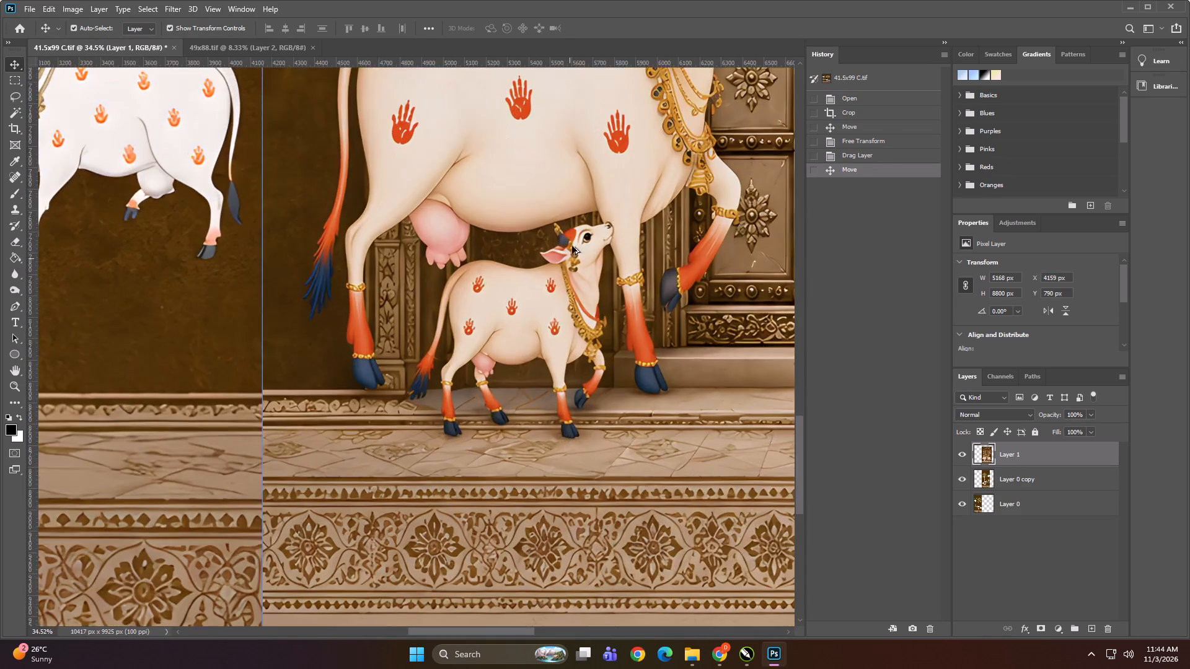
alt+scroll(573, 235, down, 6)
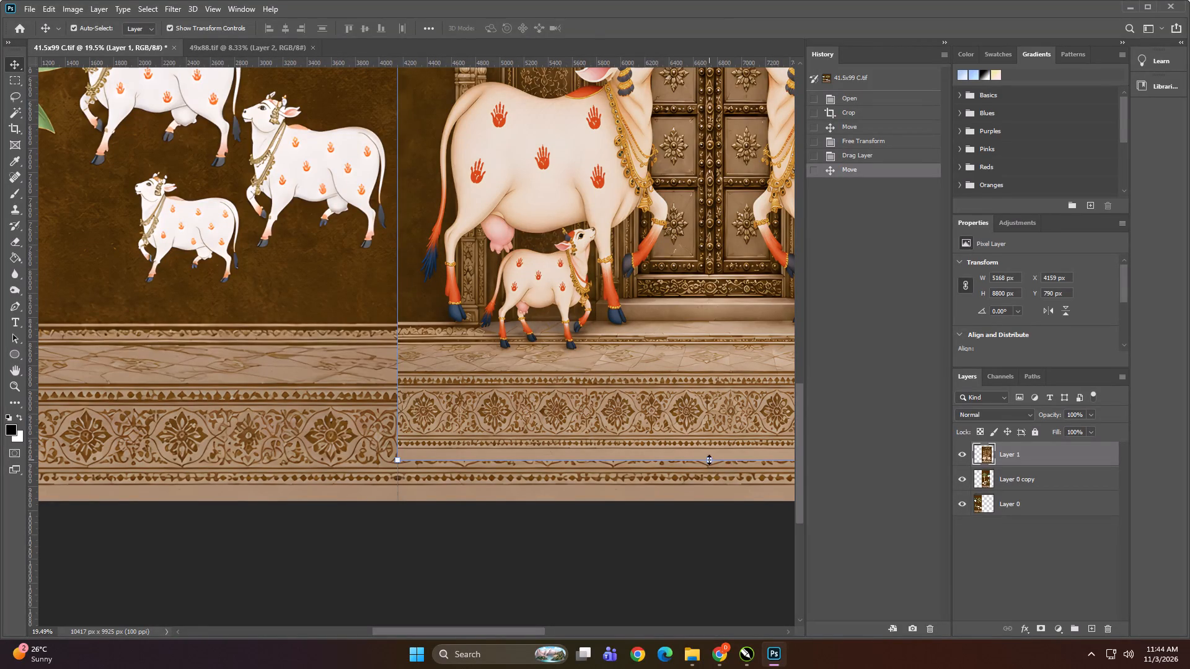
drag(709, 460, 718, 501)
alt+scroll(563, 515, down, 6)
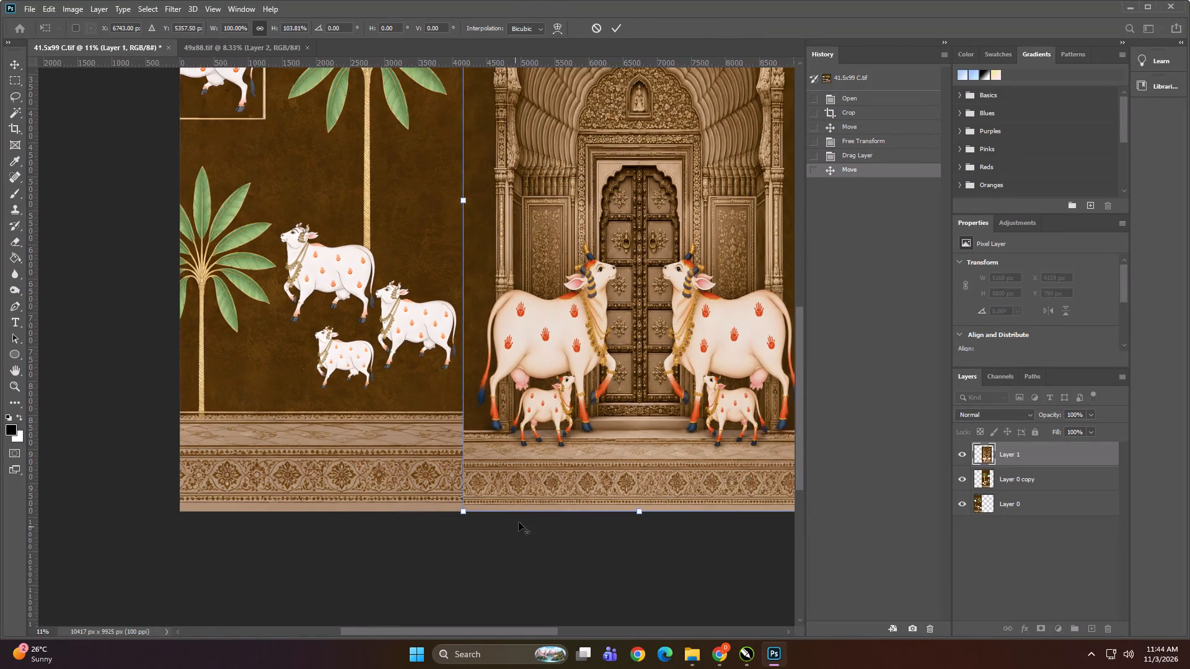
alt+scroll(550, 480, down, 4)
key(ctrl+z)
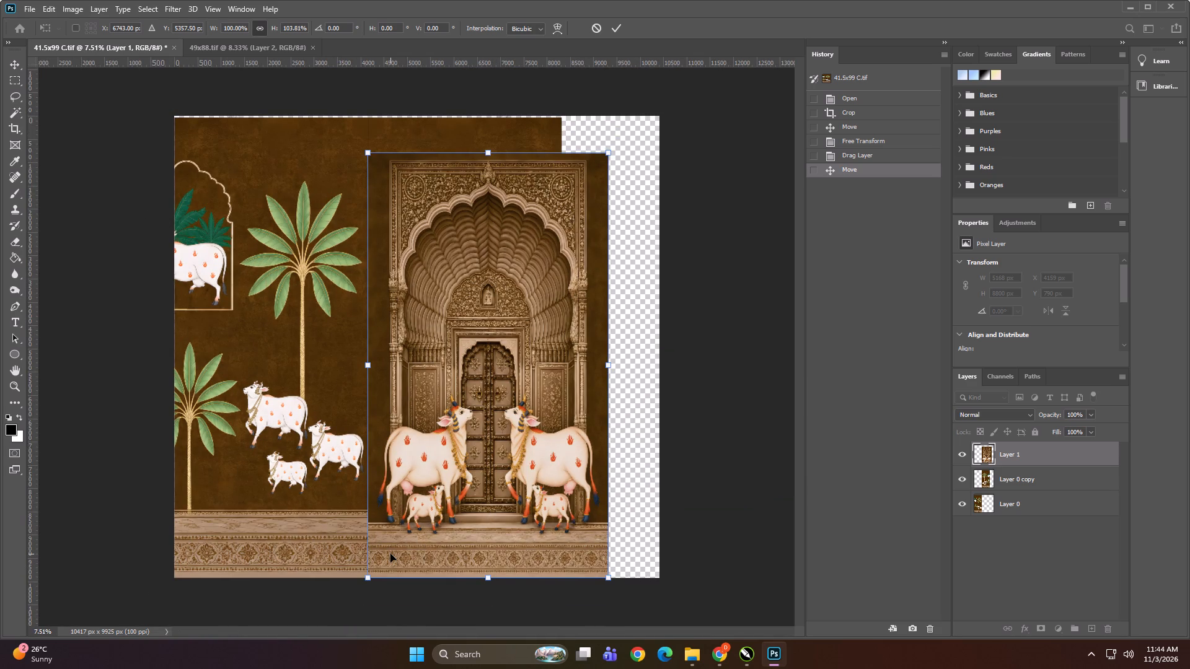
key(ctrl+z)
Move the doorway layer vertically so its floor ledge lines up with the original palm panel's ledge.
alt+scroll(382, 561, up, 7)
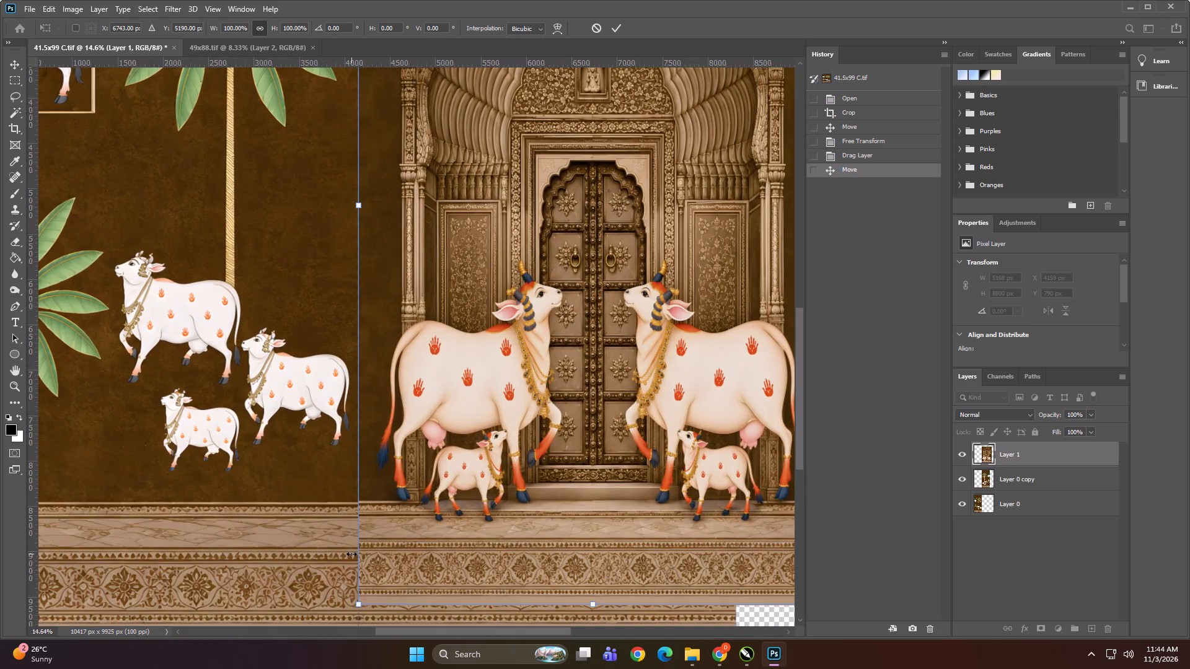
alt+scroll(471, 435, down, 1)
click(514, 496)
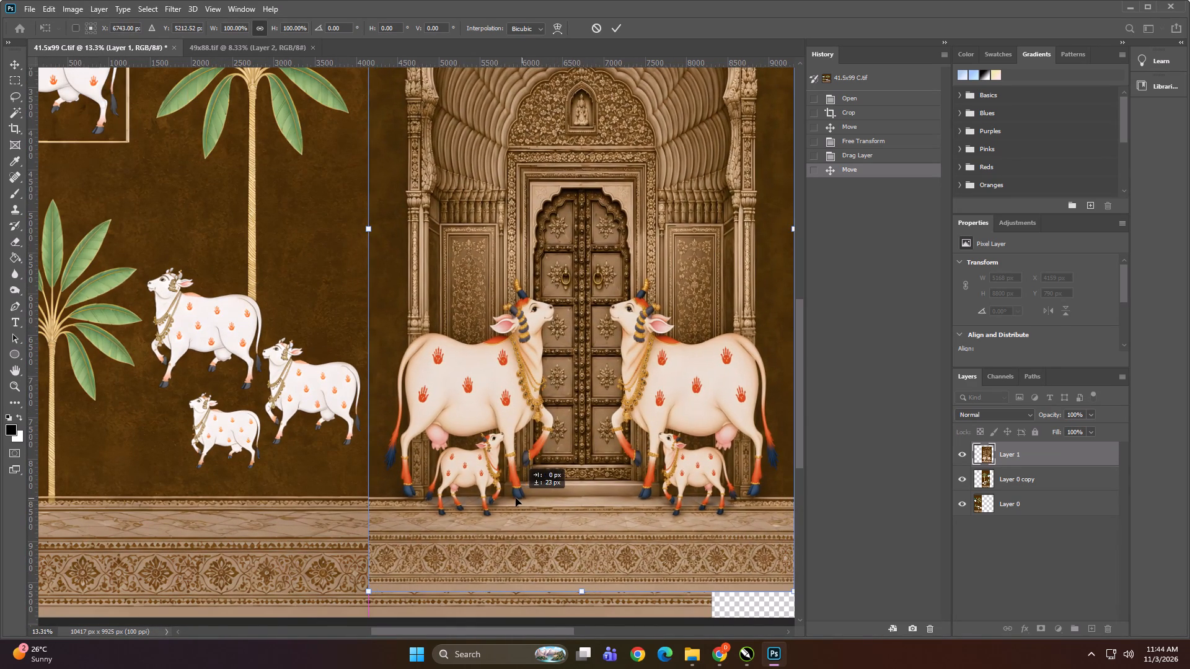
alt+scroll(346, 515, up, 10)
click(438, 489)
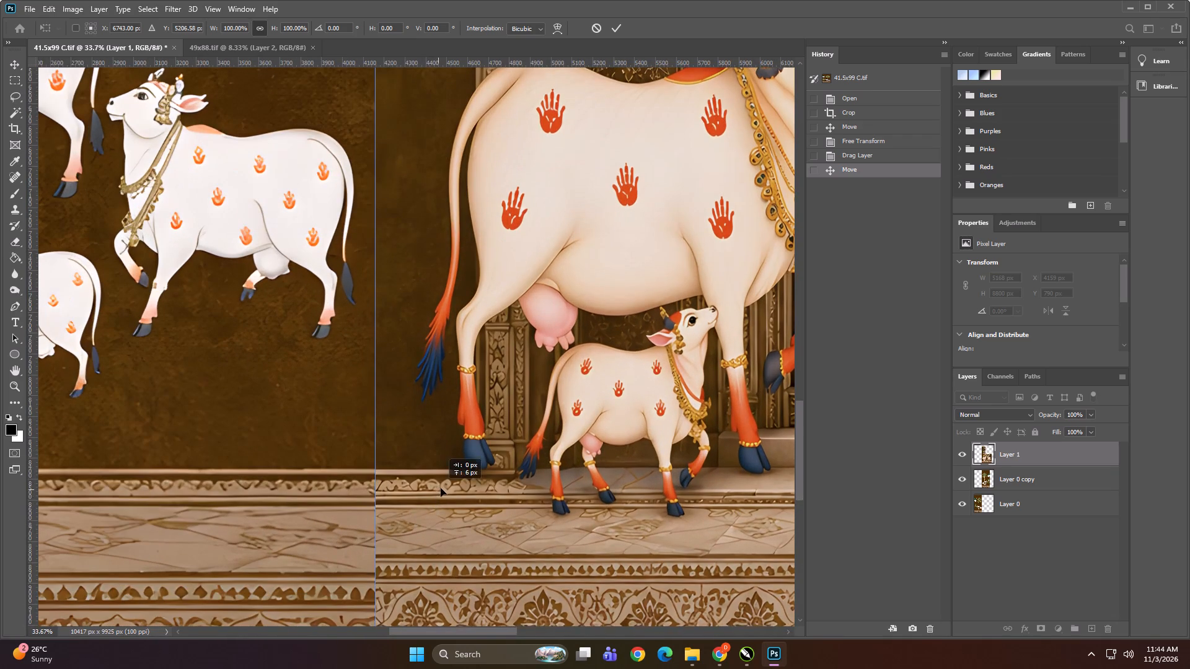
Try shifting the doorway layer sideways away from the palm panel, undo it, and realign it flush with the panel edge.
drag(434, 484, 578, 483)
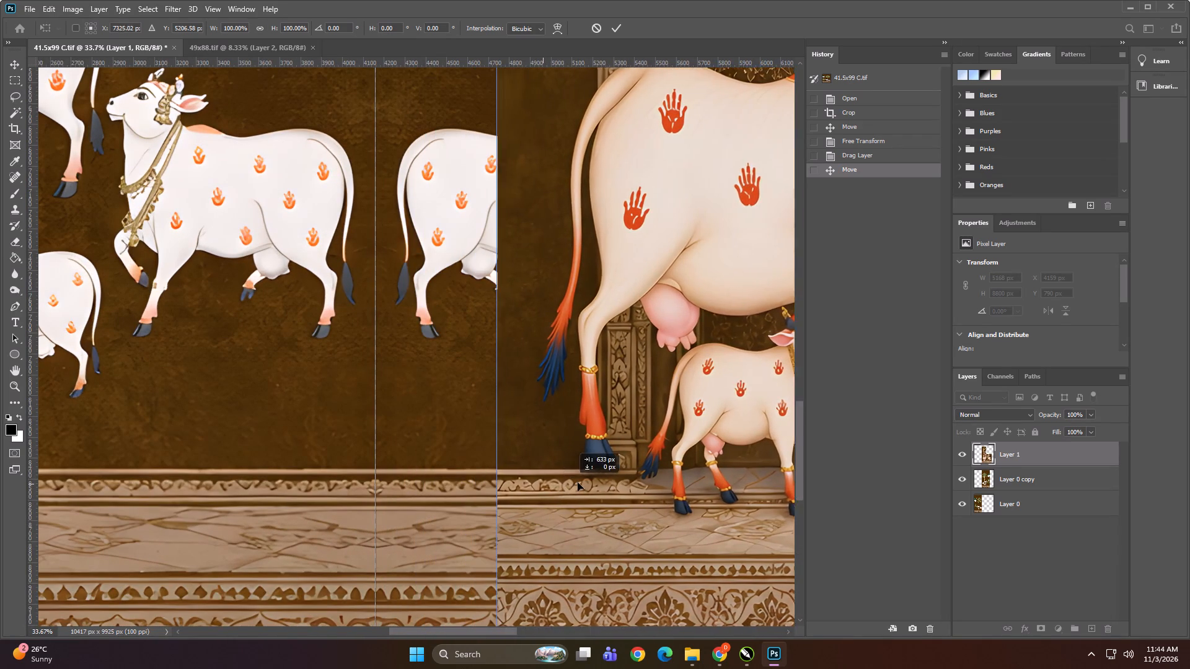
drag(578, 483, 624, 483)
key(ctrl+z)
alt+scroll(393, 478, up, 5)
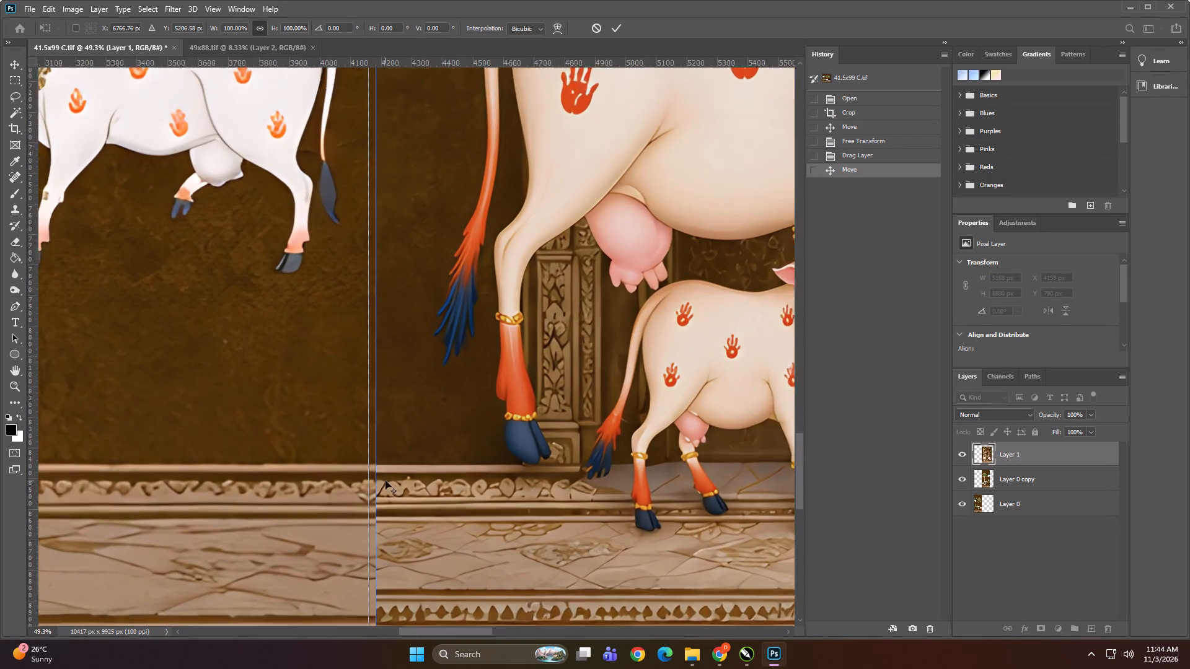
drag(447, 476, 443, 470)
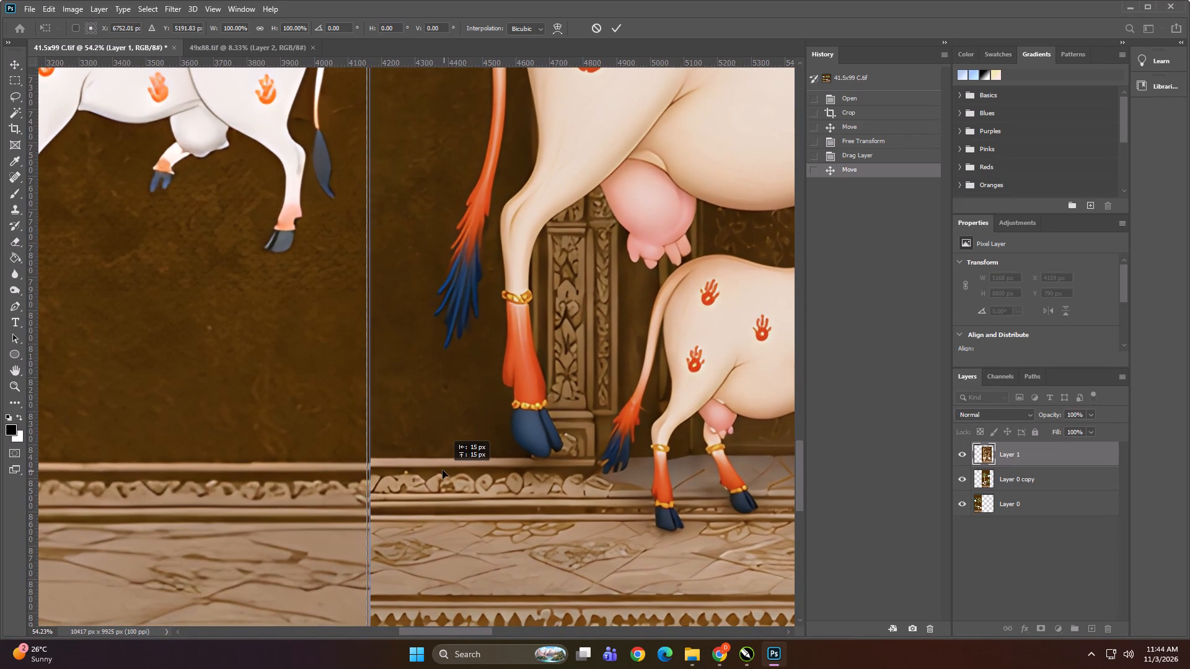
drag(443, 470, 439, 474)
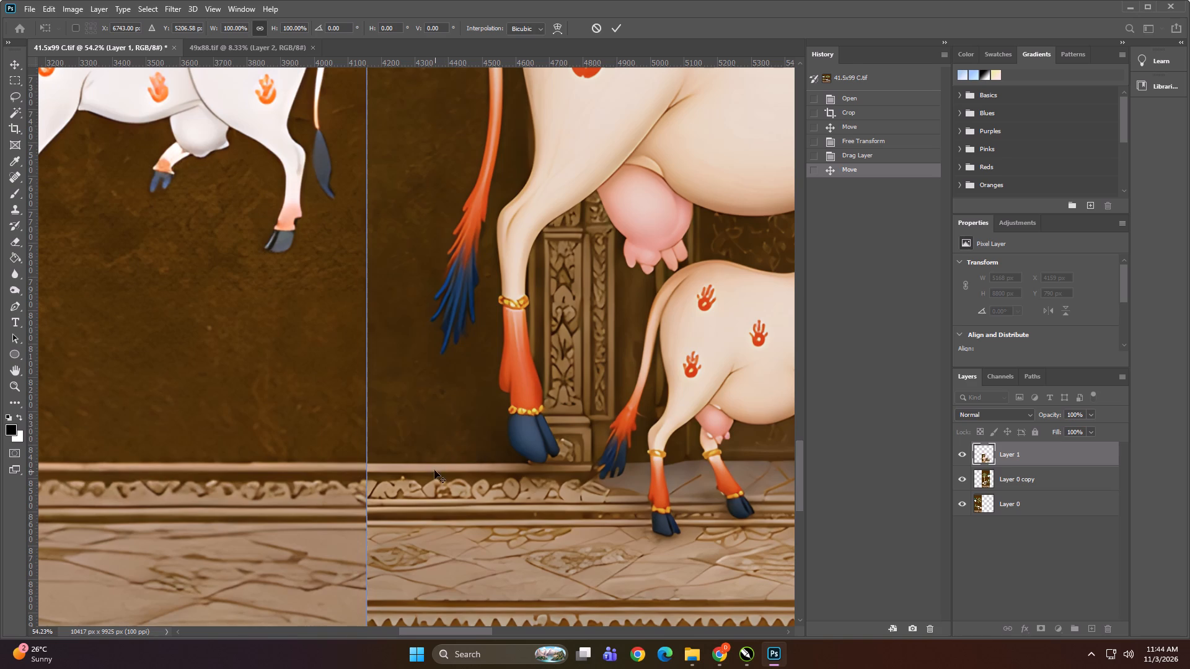
Apply the doorway layer's placement beside the palm panel after checking the ledge and border alignment.
alt+scroll(420, 408, down, 15)
alt+scroll(368, 385, down, 2)
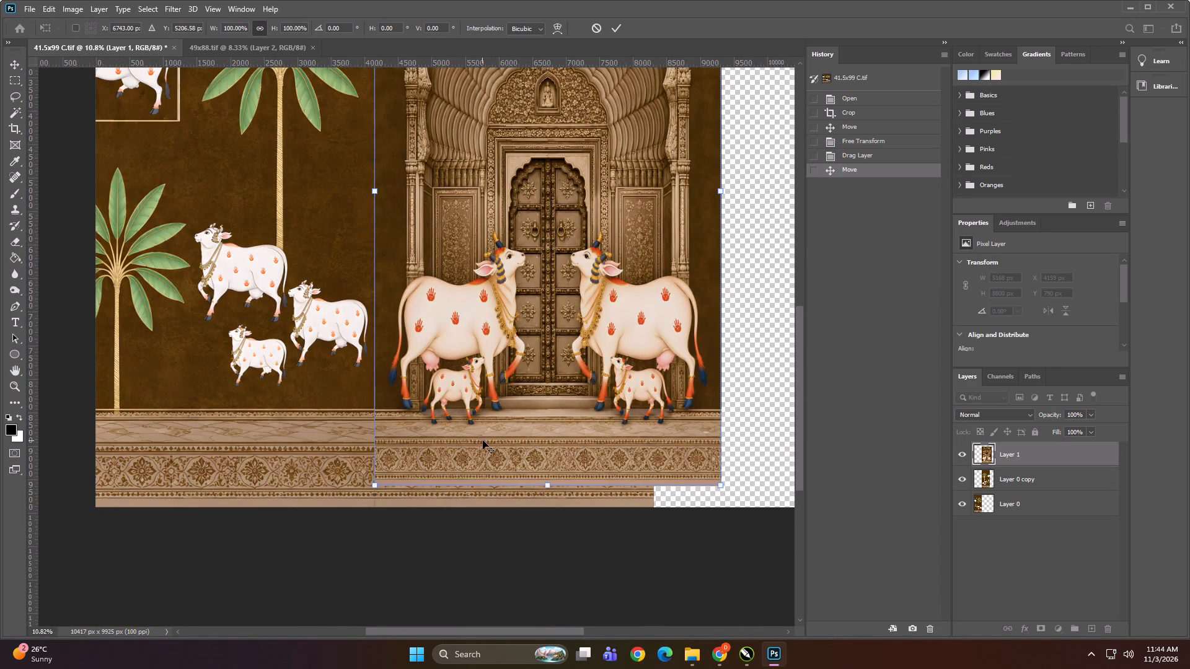
alt+scroll(525, 452, down, 2)
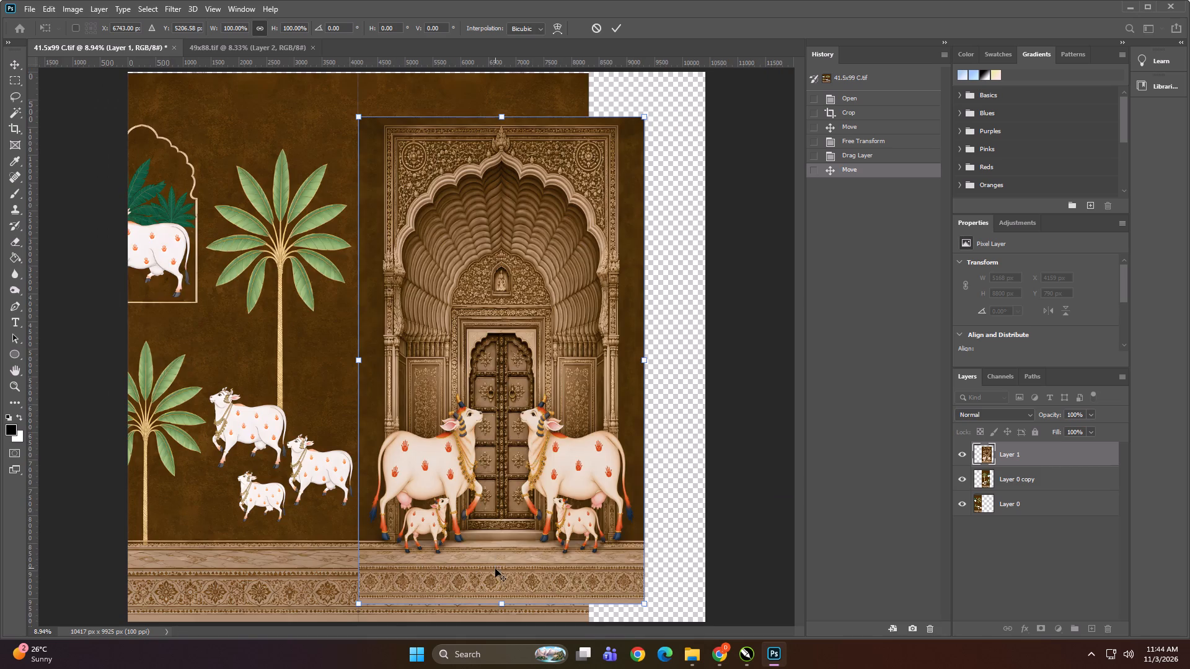
alt+scroll(495, 569, up, 4)
alt+scroll(552, 238, down, 3)
alt+scroll(488, 497, up, 9)
alt+scroll(452, 347, down, 3)
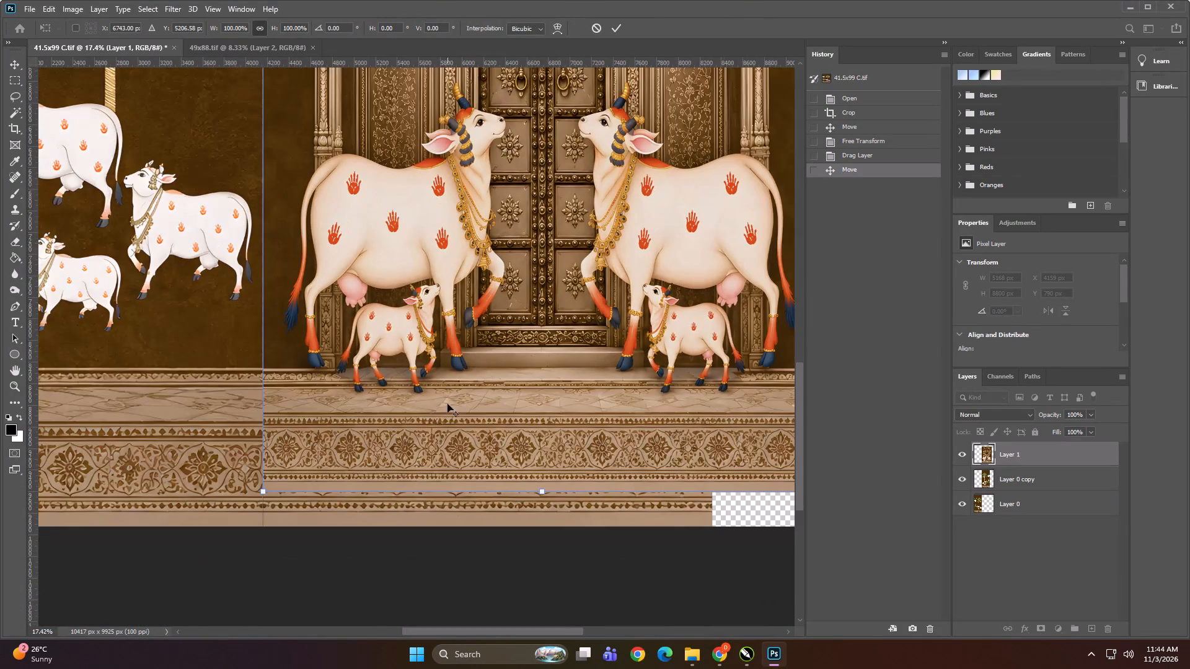
key(e)
click(433, 429)
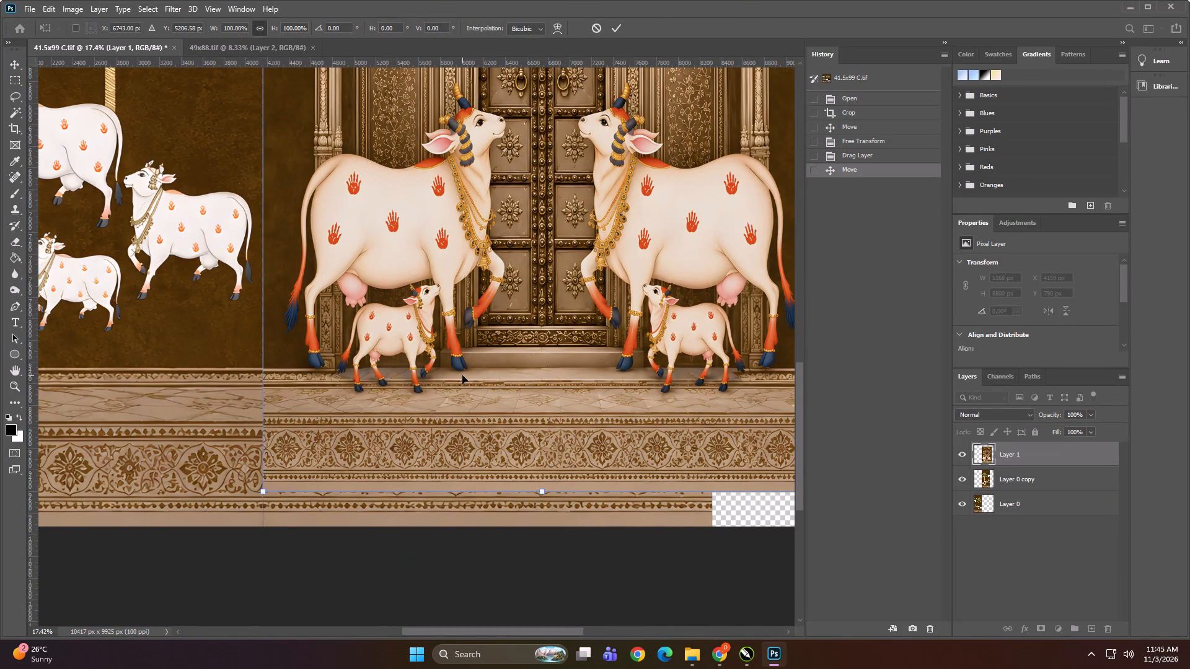
key(Return)
Erase the doorway layer's lower floral border with a soft 700 px eraser to expose the palm panel copy's border beneath.
key(e)
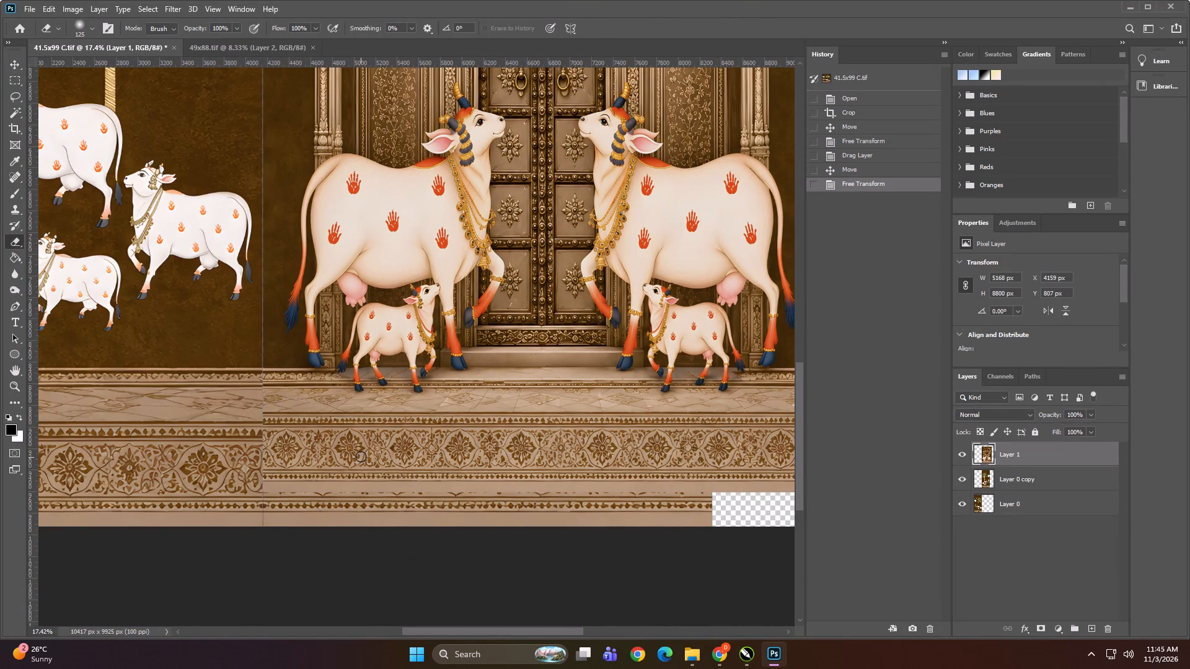
key(bracketright)
key(bracketright)
key(bracketright)
key(bracketright)
key(bracketright)
key(bracketright)
key(bracketright)
key(bracketright)
key(bracketright)
key(bracketright)
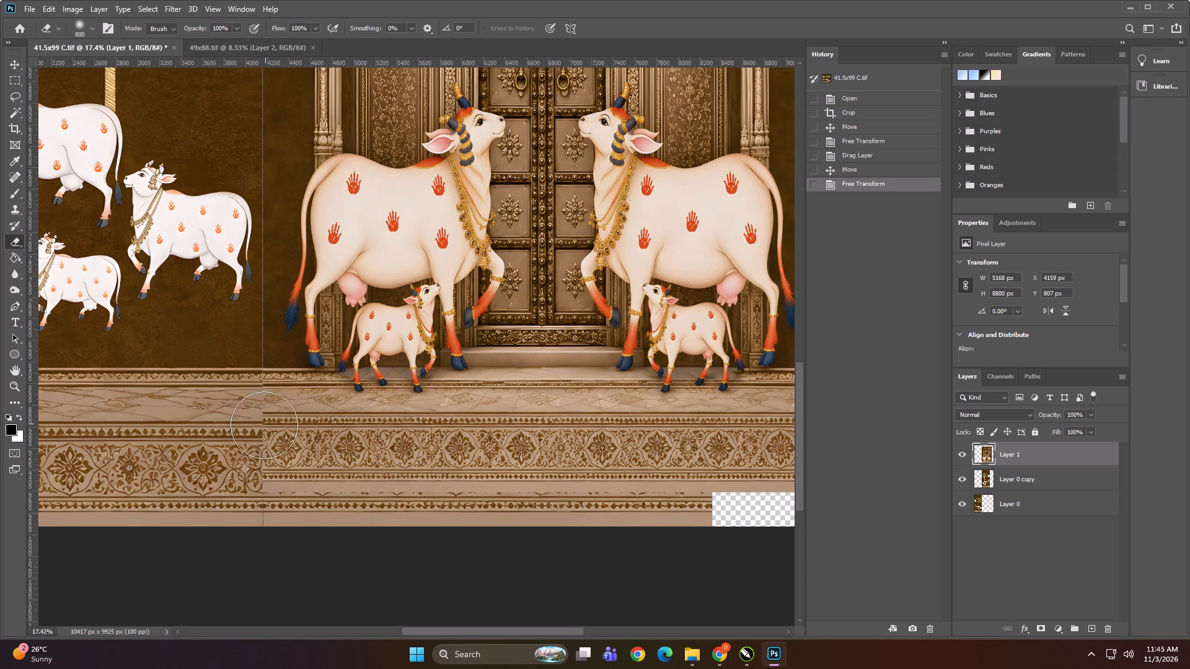
key(bracketleft)
click(263, 427)
drag(263, 427, 203, 504)
click(213, 492)
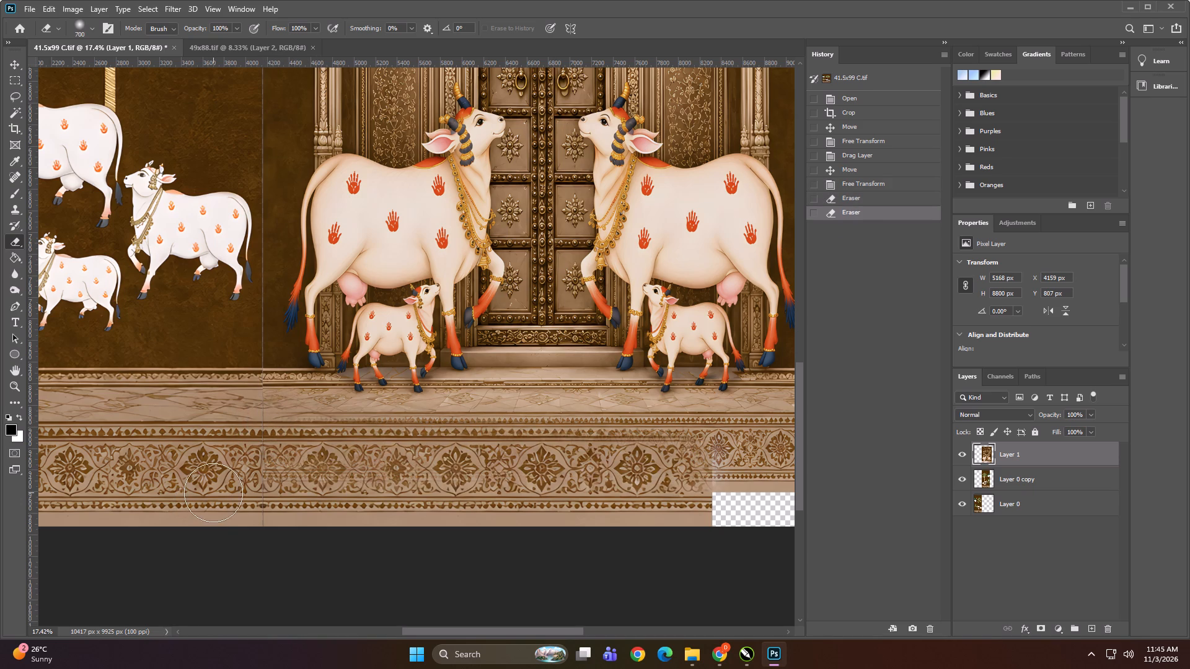
click(230, 486)
drag(230, 486, 357, 478)
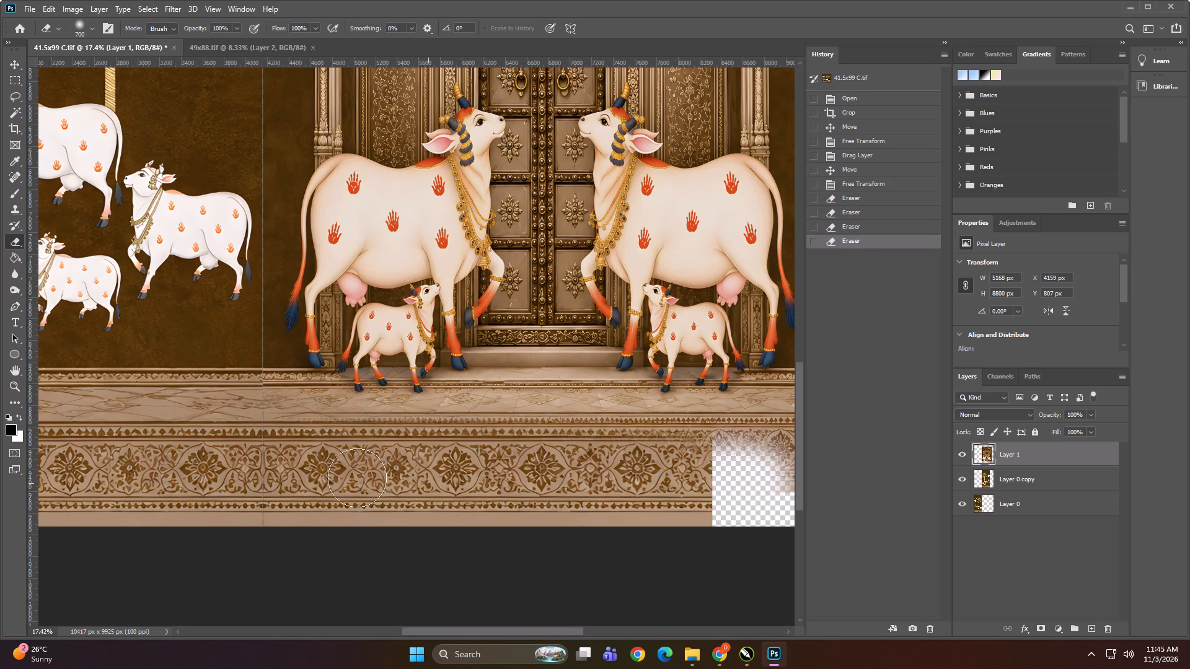
Erase the rest of the doorway layer's trim between the marble floor and the floral border, along its width.
drag(357, 478, 286, 416)
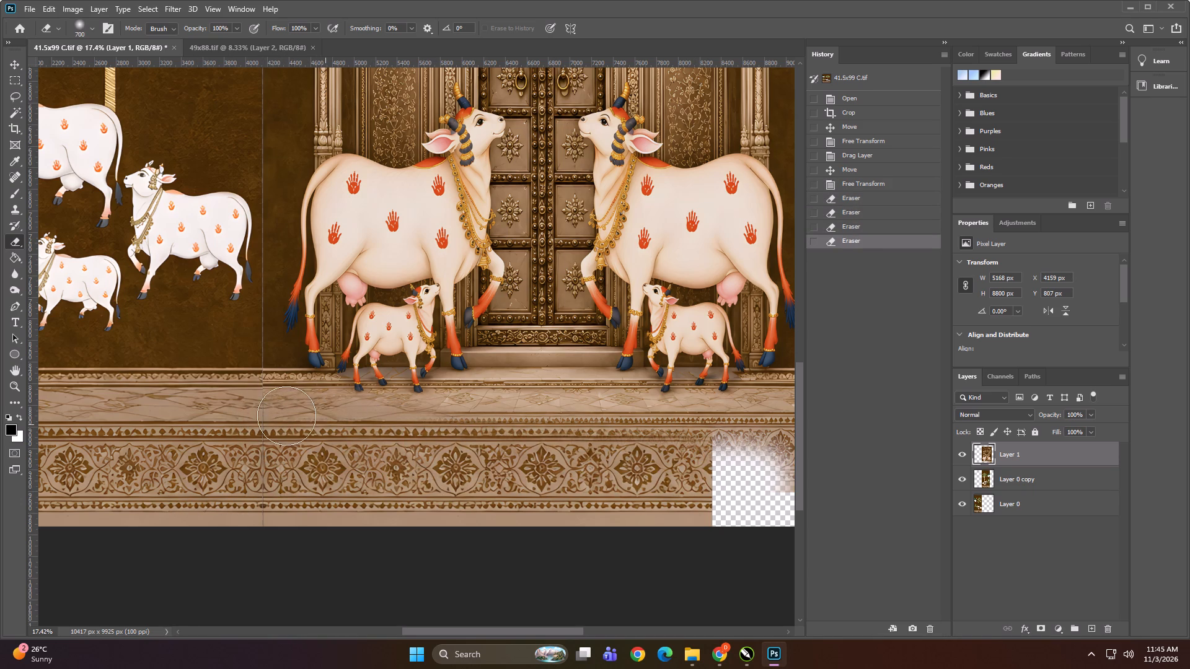
drag(286, 416, 483, 429)
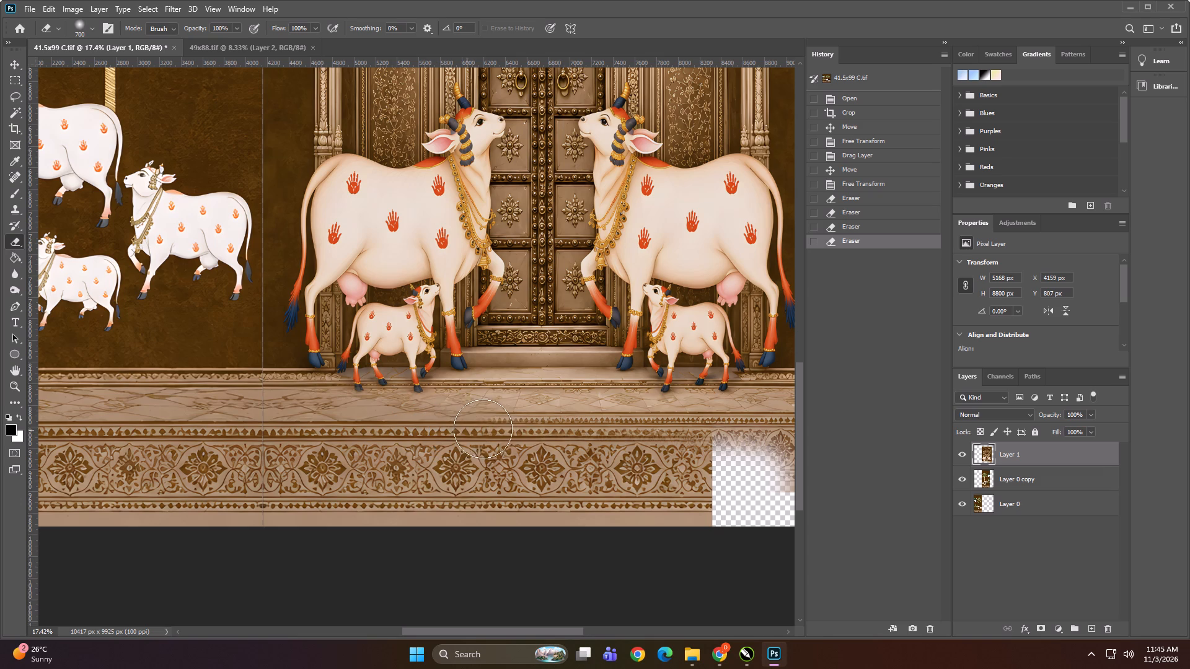
drag(483, 429, 712, 437)
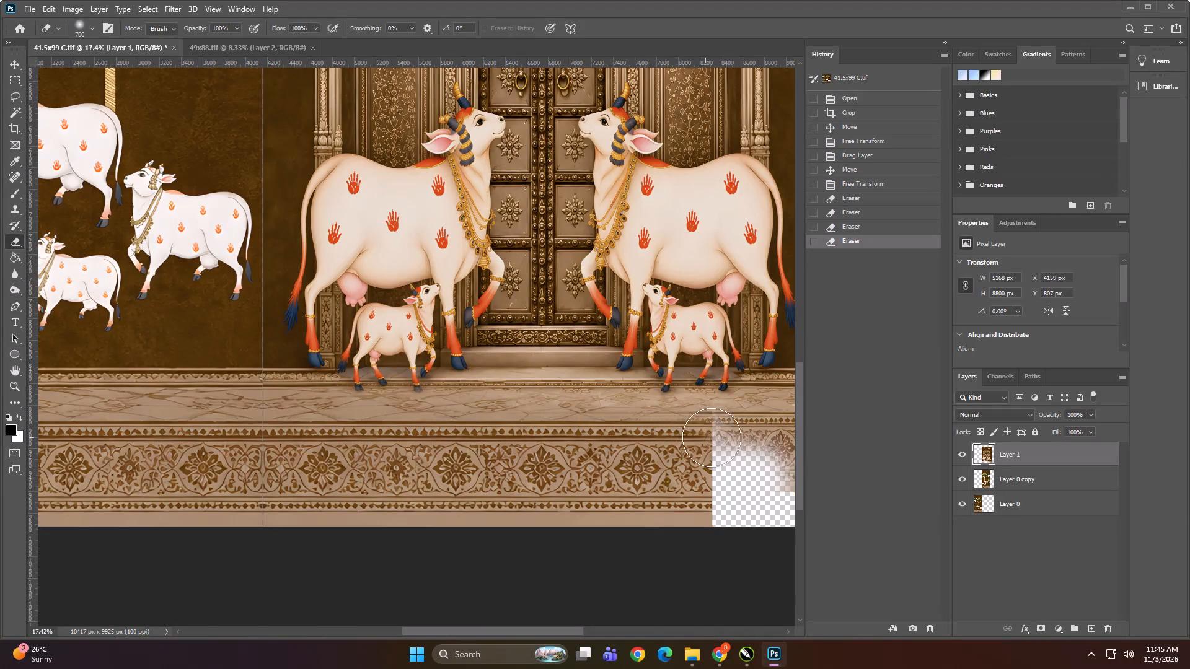
drag(712, 437, 618, 438)
alt+scroll(544, 361, down, 7)
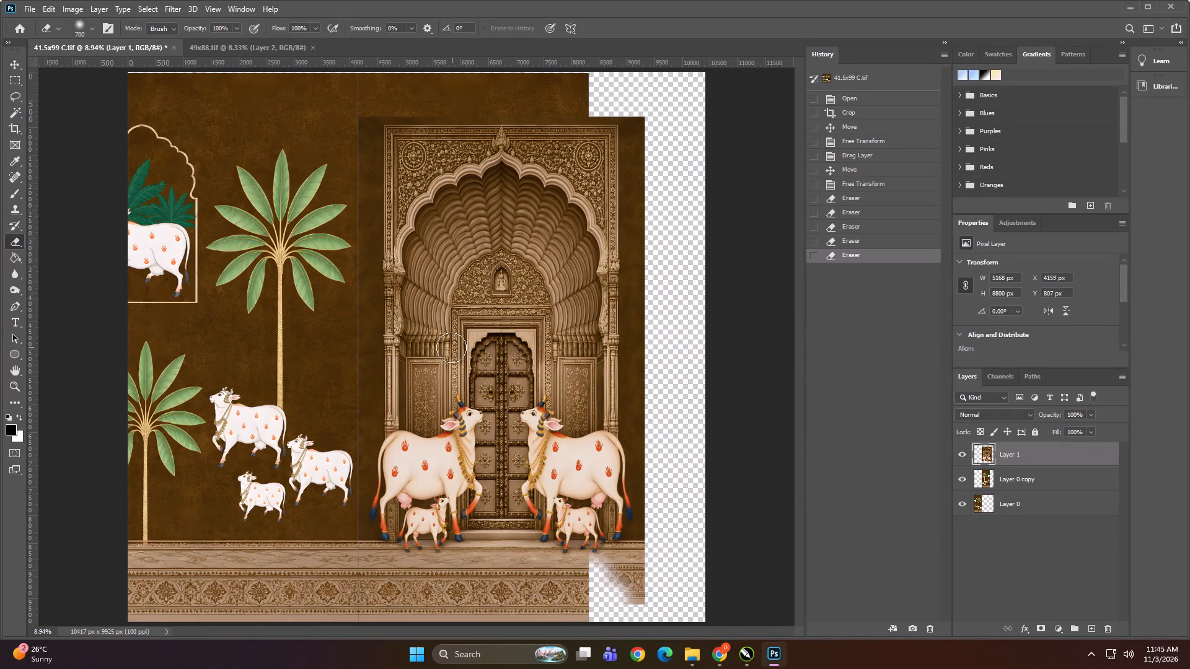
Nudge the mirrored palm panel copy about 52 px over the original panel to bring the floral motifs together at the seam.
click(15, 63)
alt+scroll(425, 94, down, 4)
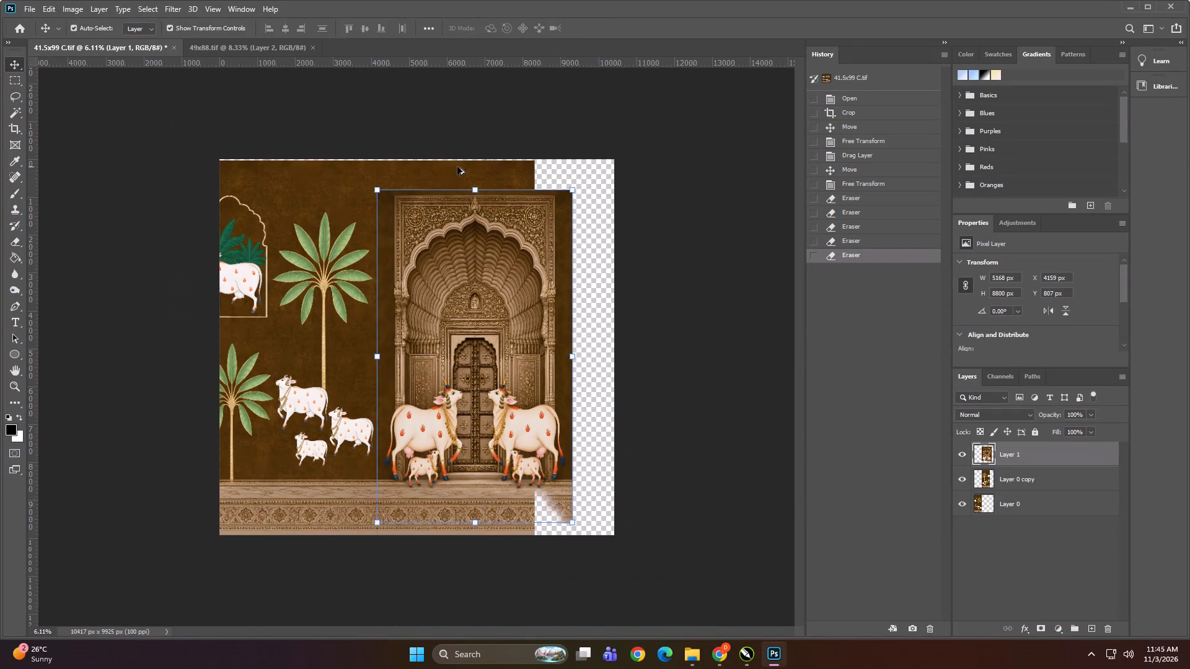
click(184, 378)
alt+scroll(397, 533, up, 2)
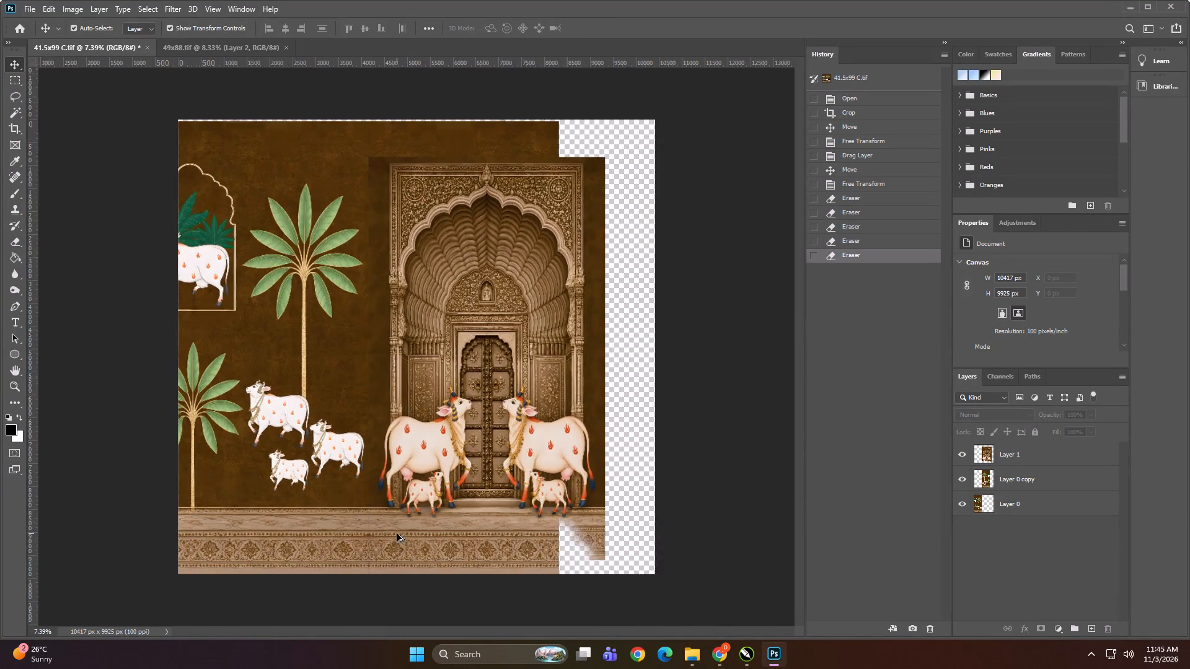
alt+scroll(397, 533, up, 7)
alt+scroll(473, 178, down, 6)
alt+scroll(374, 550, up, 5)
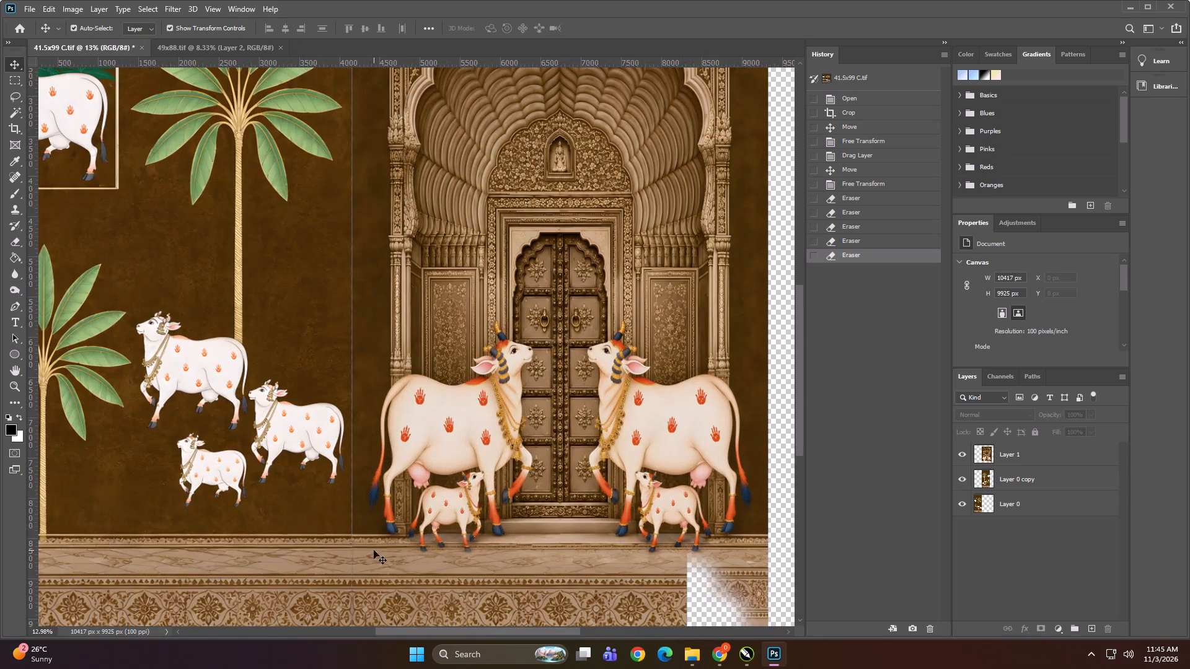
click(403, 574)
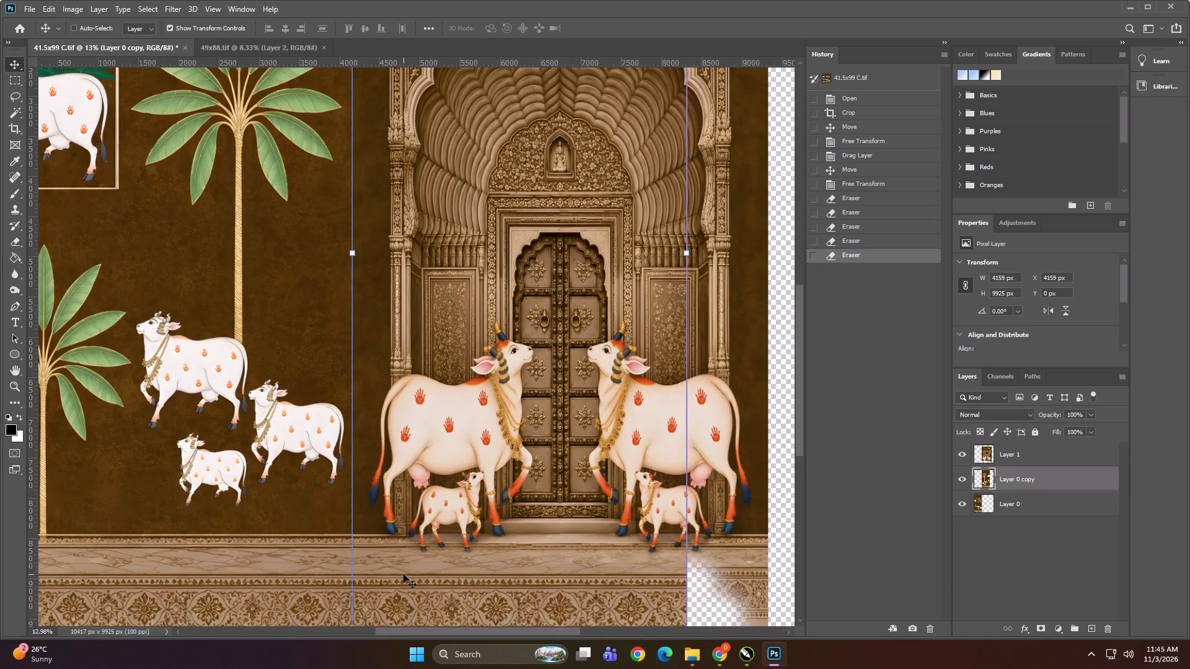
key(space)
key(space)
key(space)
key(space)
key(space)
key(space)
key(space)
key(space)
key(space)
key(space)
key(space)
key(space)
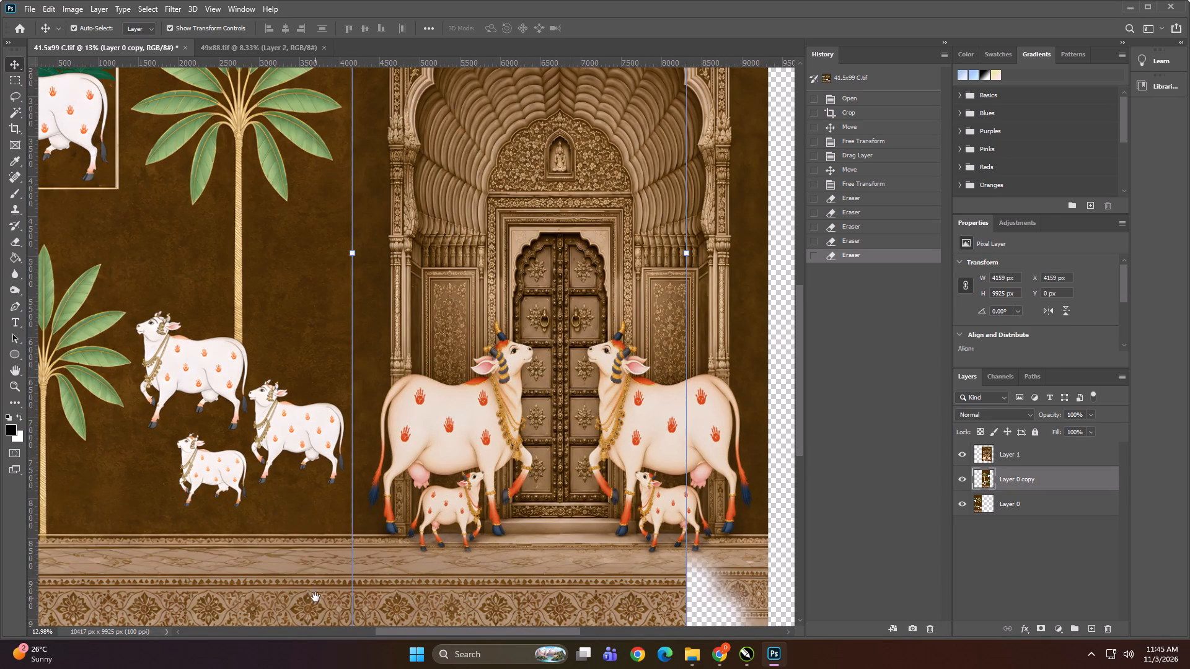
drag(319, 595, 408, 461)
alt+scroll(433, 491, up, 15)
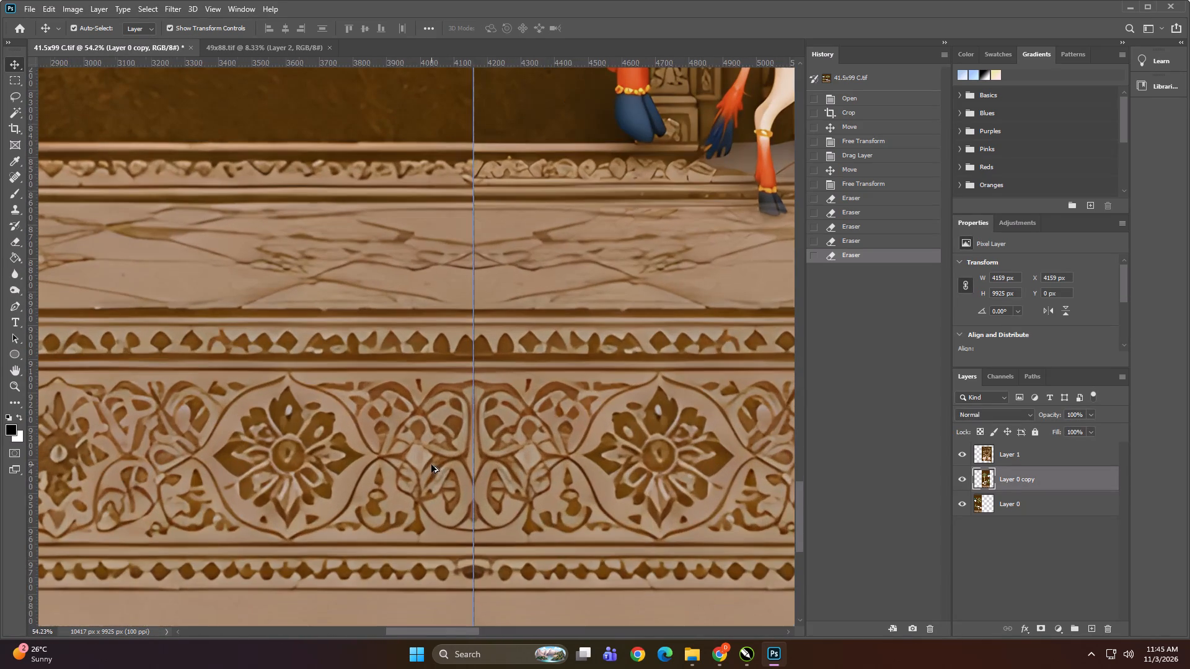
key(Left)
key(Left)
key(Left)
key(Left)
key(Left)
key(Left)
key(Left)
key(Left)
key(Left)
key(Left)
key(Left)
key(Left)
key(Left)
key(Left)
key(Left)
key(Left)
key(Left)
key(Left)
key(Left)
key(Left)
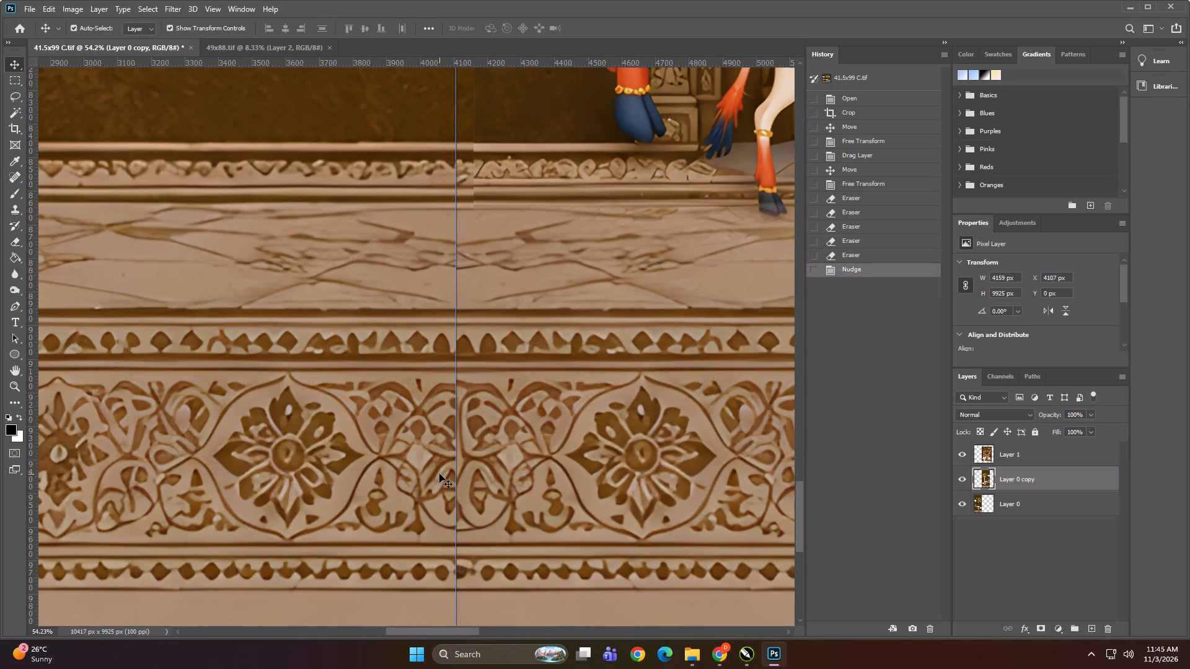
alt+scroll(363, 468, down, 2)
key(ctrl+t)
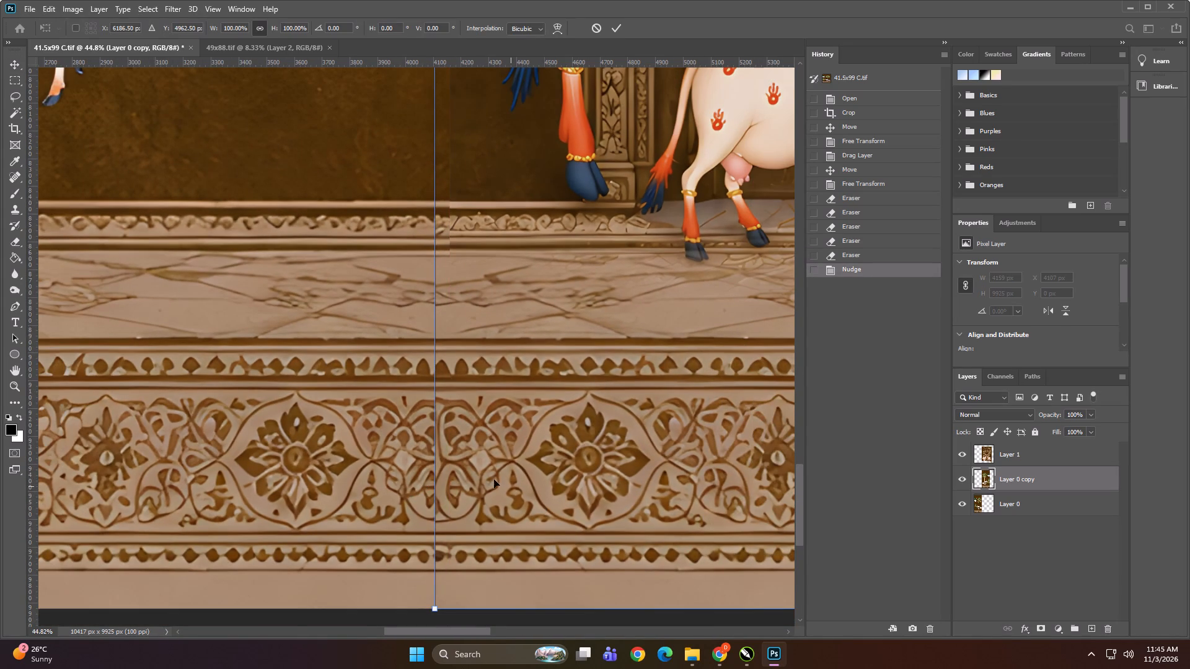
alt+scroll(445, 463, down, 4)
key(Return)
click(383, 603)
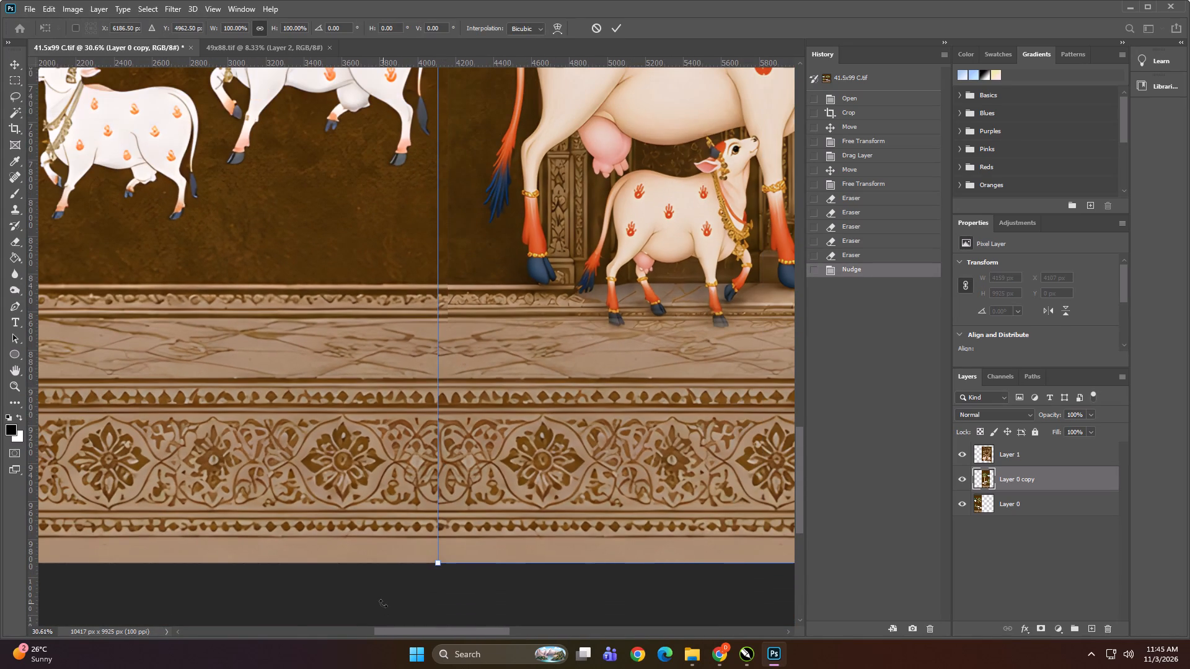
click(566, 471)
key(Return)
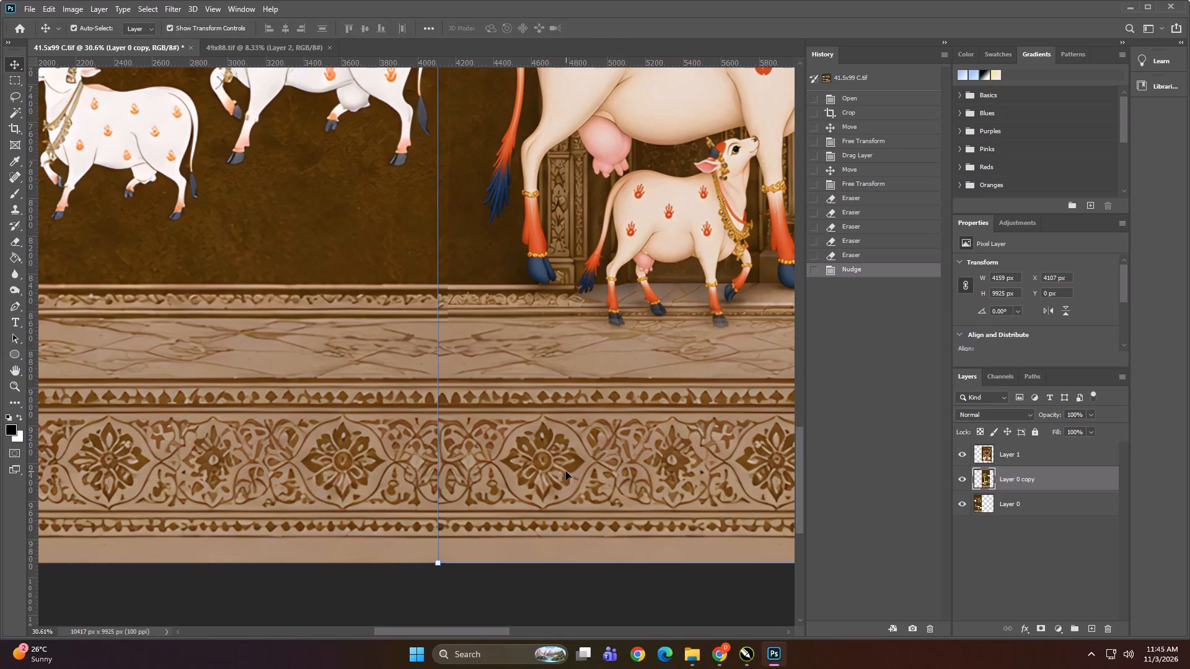
Flip the palm panel copy horizontally so its floral border runs the same way as the original panel's.
click(566, 471)
click(550, 471)
key(ctrl+t)
right_click(550, 471)
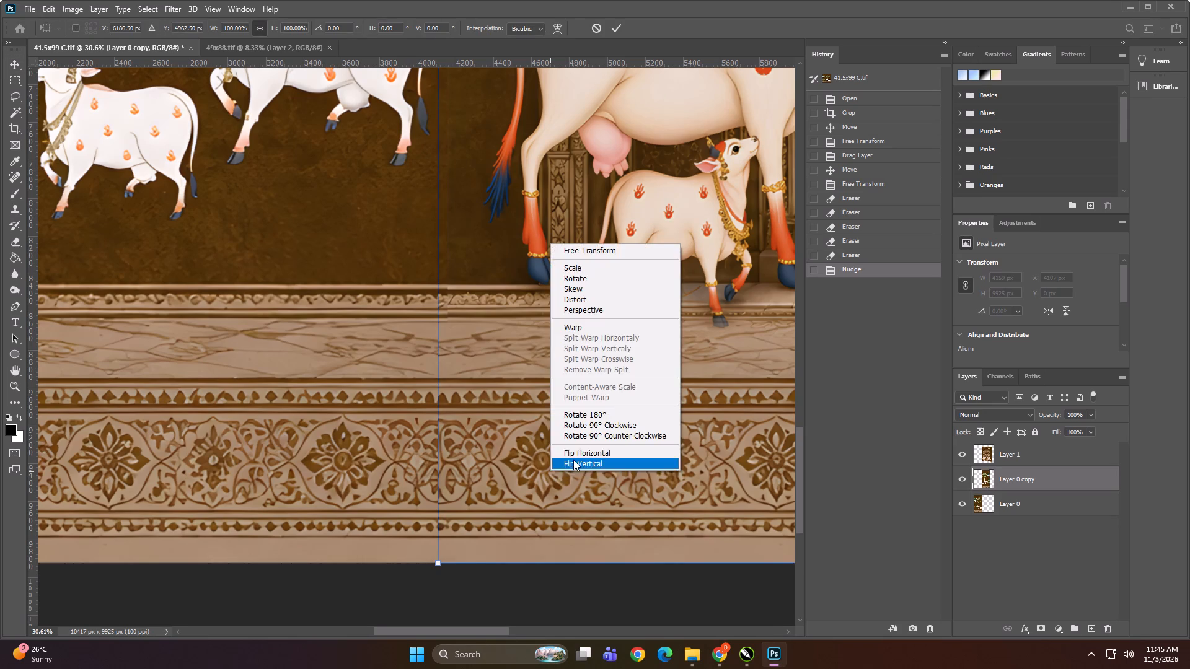
click(582, 451)
key(Return)
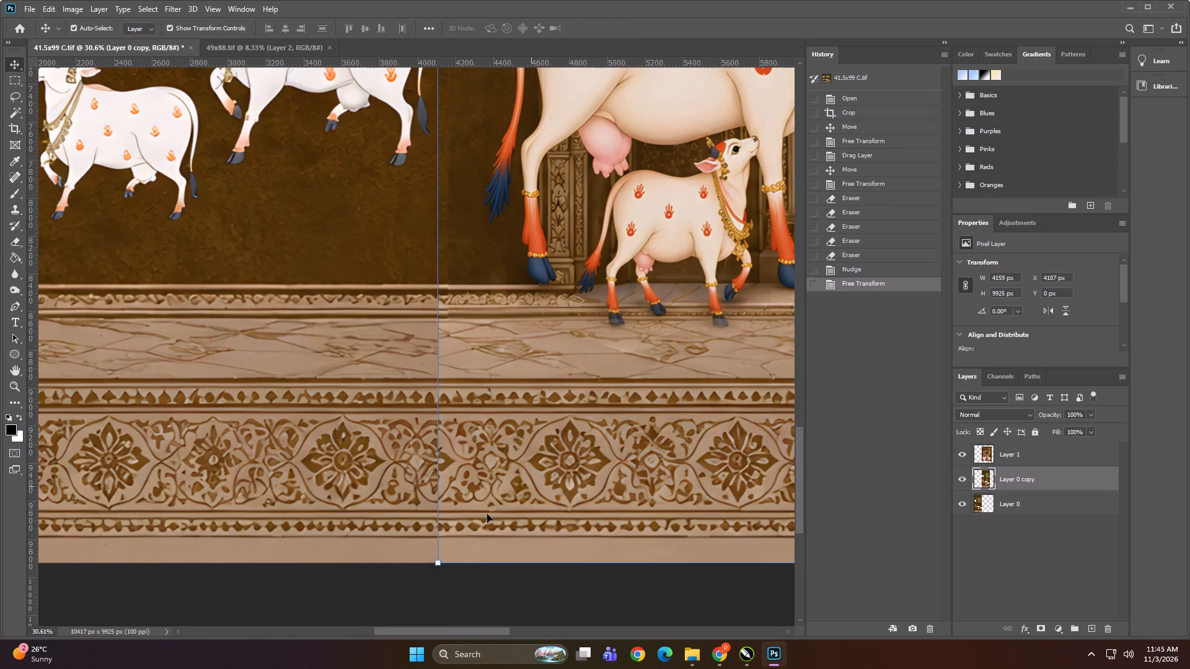
click(389, 580)
Move the flipped palm panel copy about 373 px left over the original panel to align the floral border motifs.
alt+scroll(401, 496, up, 4)
drag(553, 448, 606, 448)
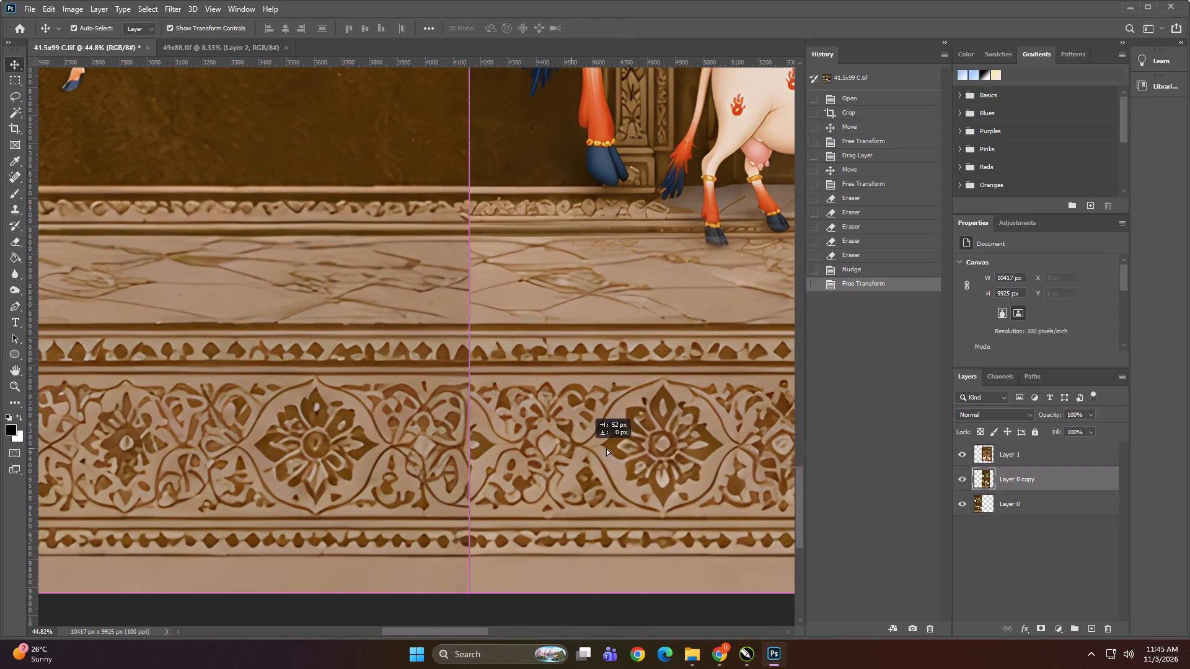
drag(606, 448, 458, 441)
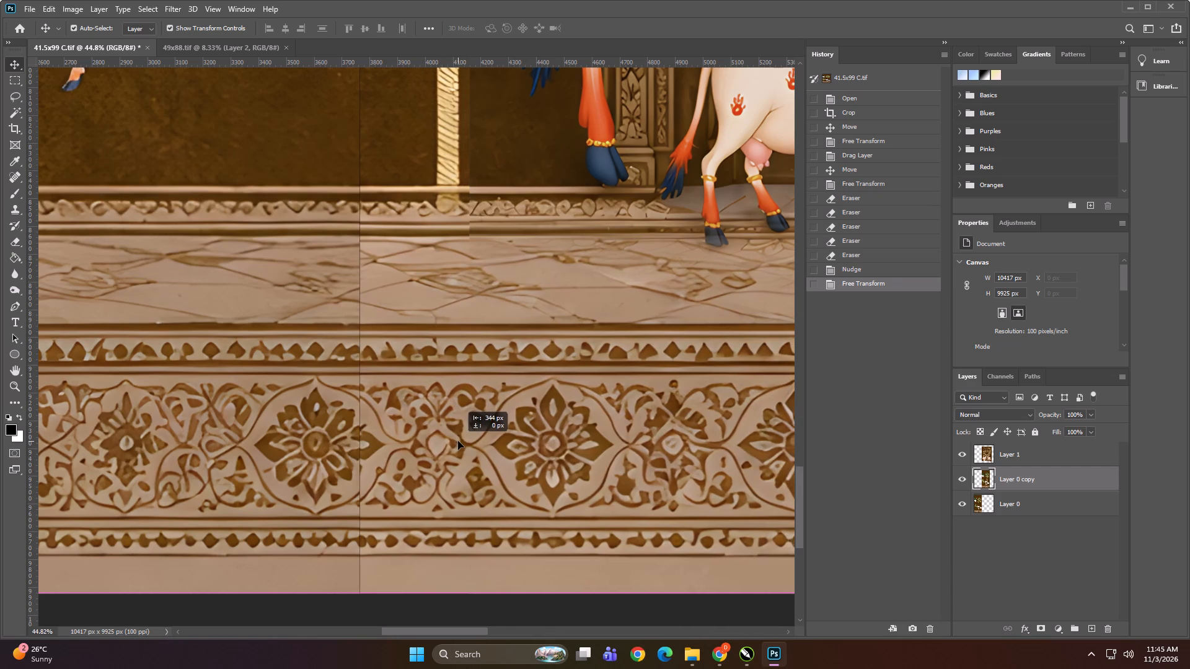
drag(458, 441, 456, 440)
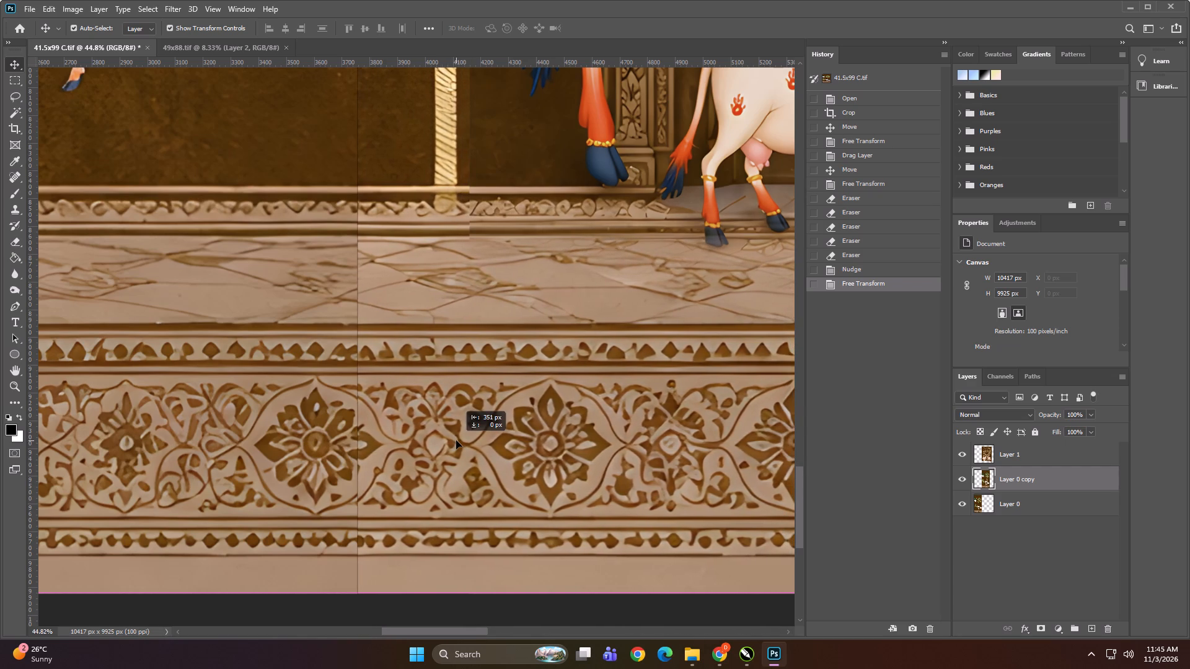
drag(456, 440, 449, 438)
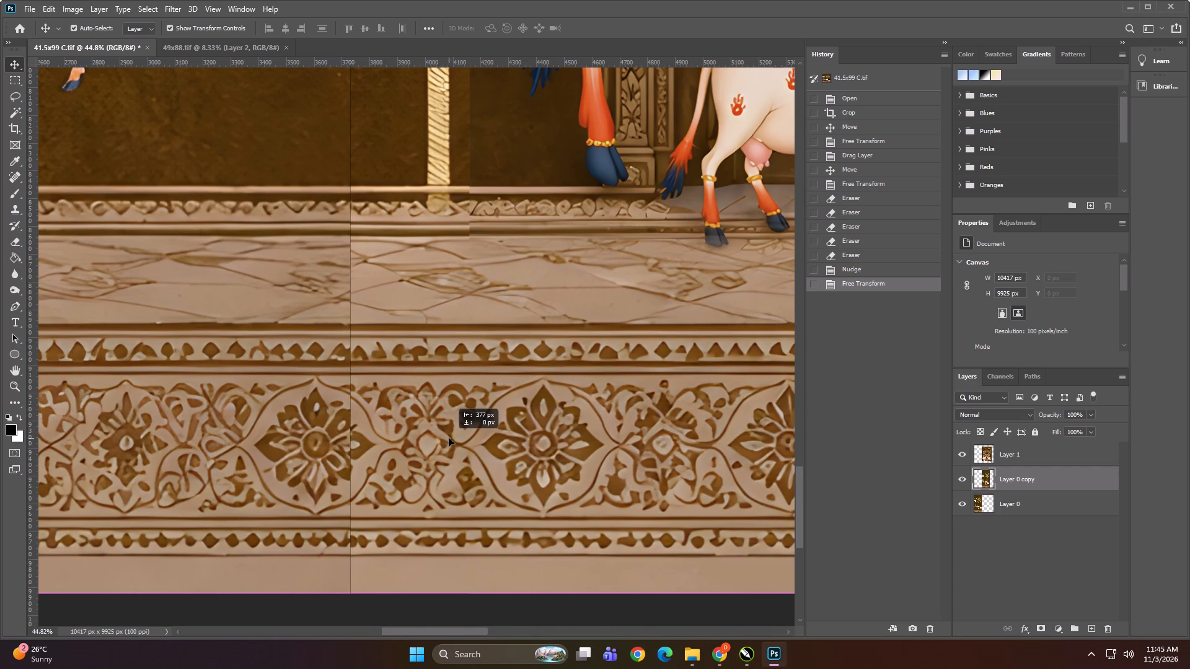
drag(449, 438, 450, 437)
Duplicate the flipped palm panel copy and place the duplicate flush against its right edge to fill the canvas.
alt+scroll(450, 437, down, 7)
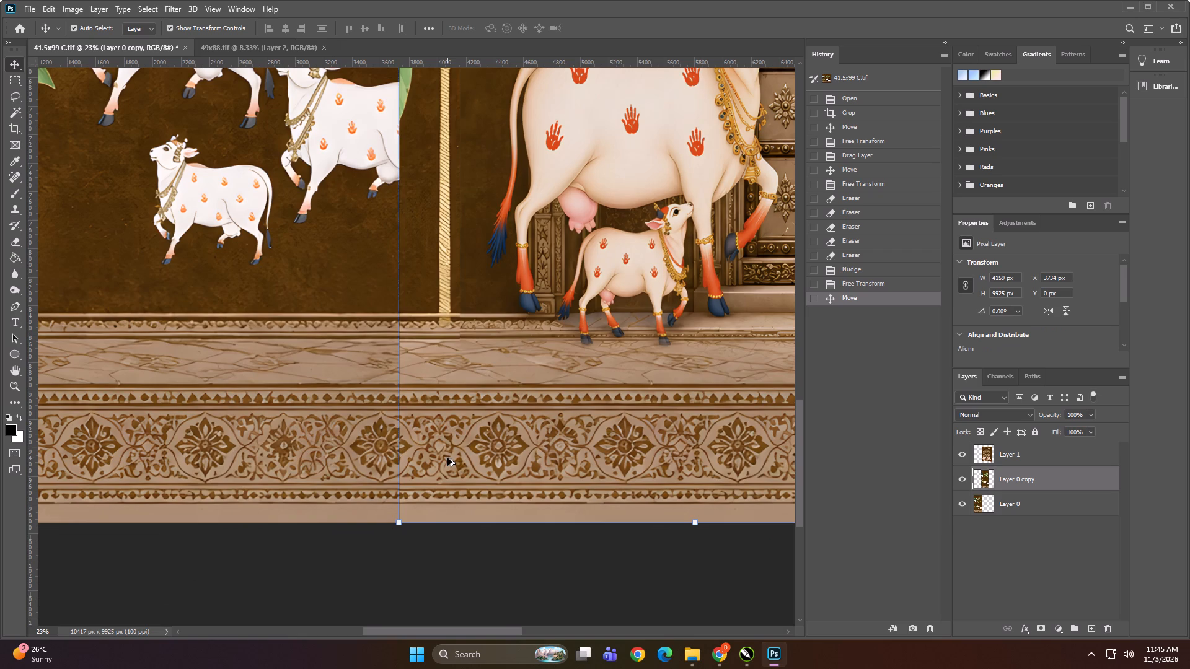
alt+scroll(453, 271, down, 6)
alt+scroll(387, 390, down, 5)
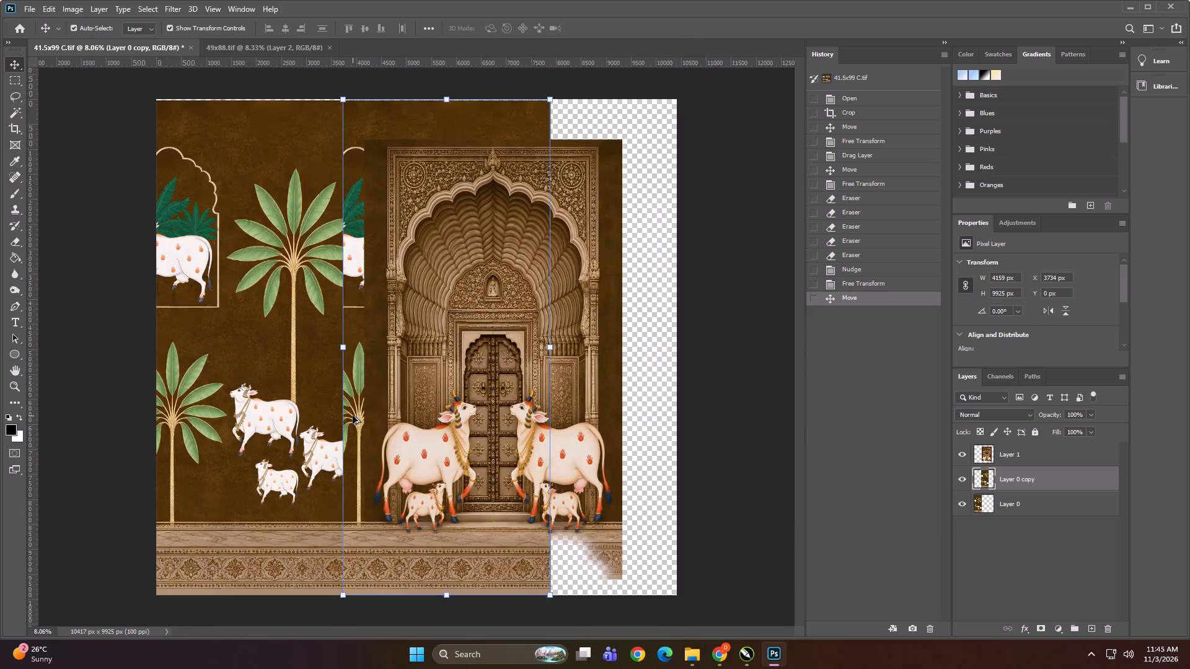
alt+scroll(359, 194, down, 2)
alt+scroll(423, 530, up, 2)
alt+drag(410, 570, 550, 567)
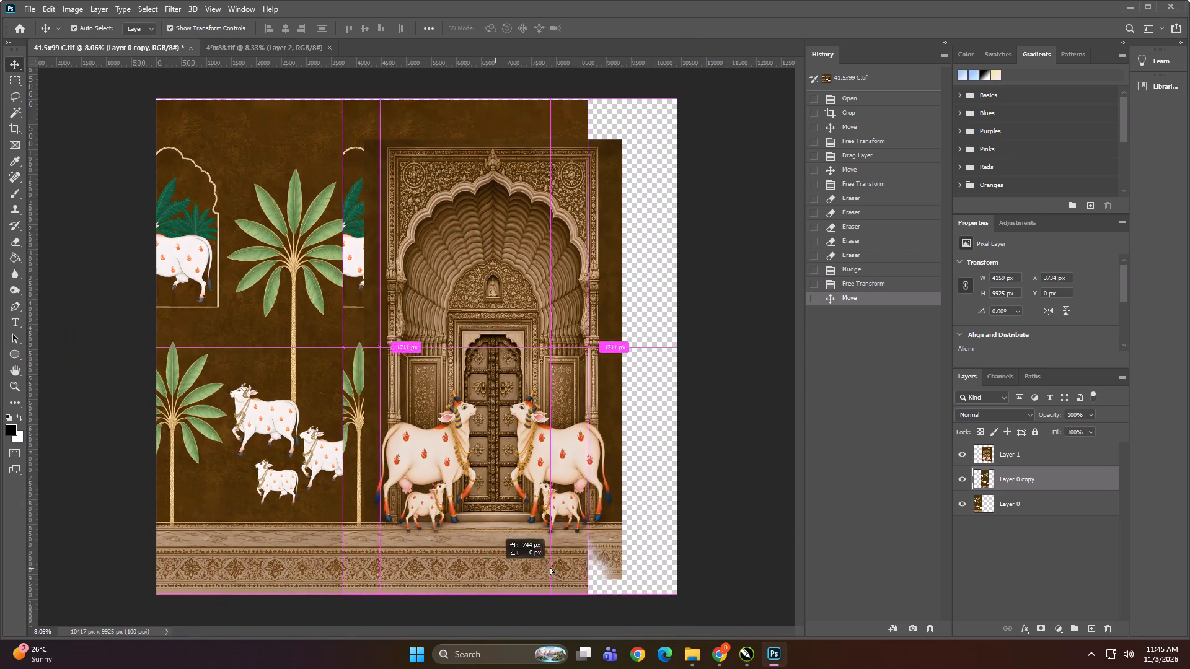
alt+drag(550, 567, 614, 574)
Shift the second palm panel copy about 431 px left over the first copy to match the floral border motifs.
alt+scroll(582, 588, up, 7)
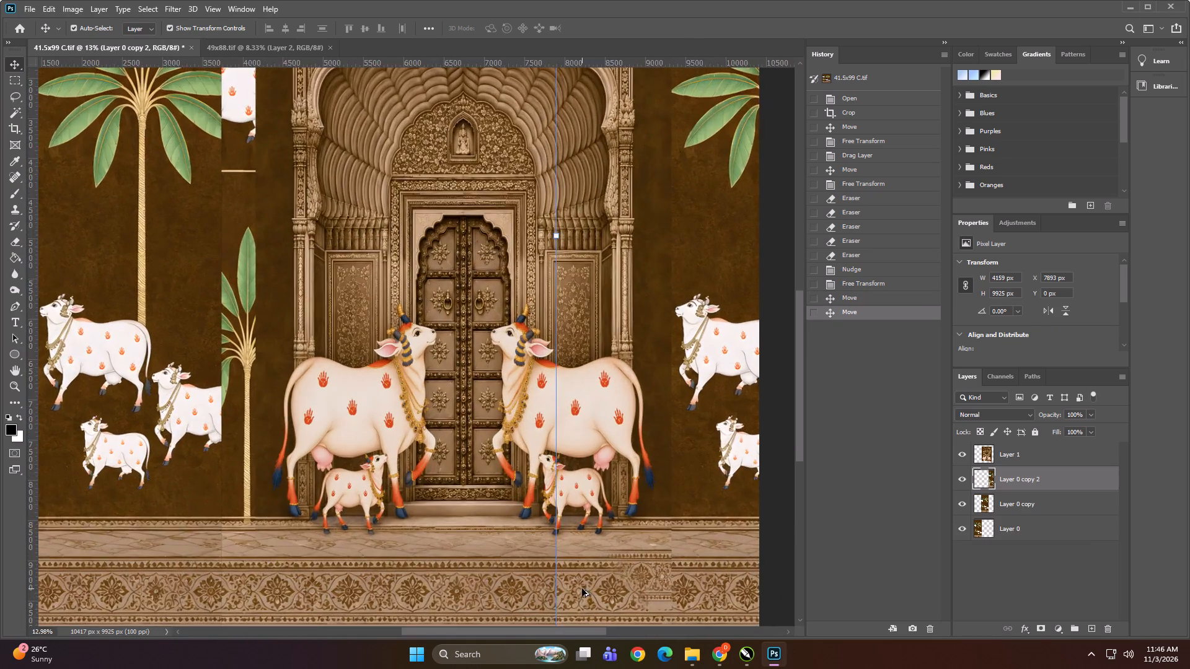
alt+scroll(582, 588, up, 3)
alt+scroll(588, 95, down, 5)
alt+scroll(545, 359, up, 15)
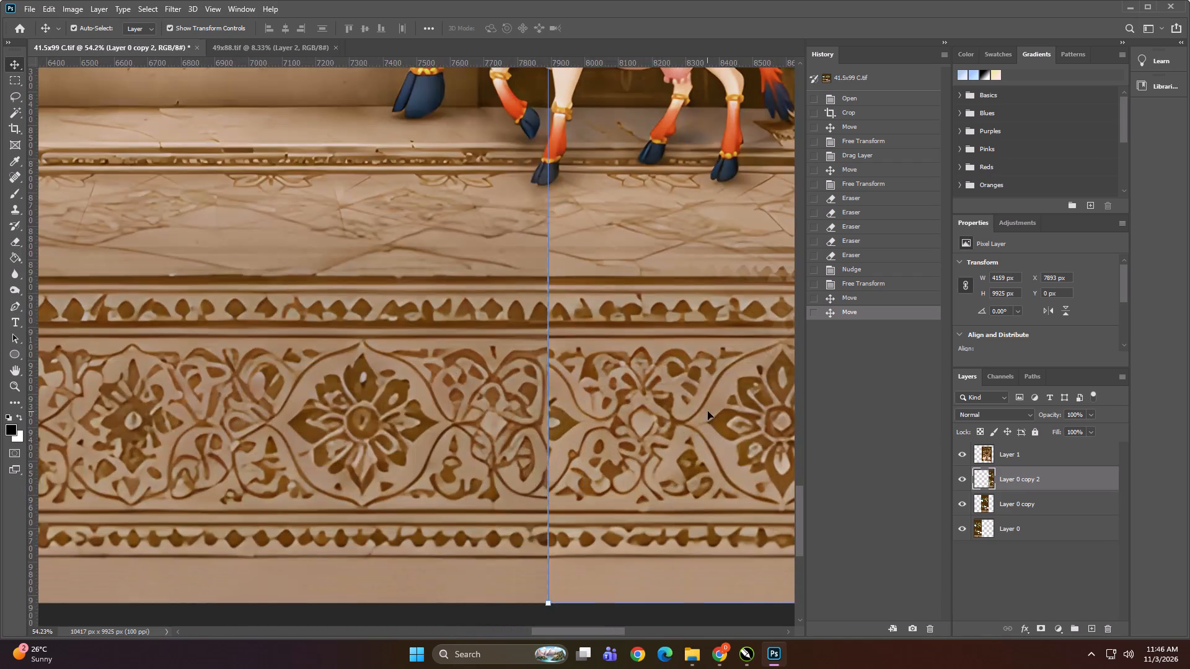
drag(708, 411, 574, 406)
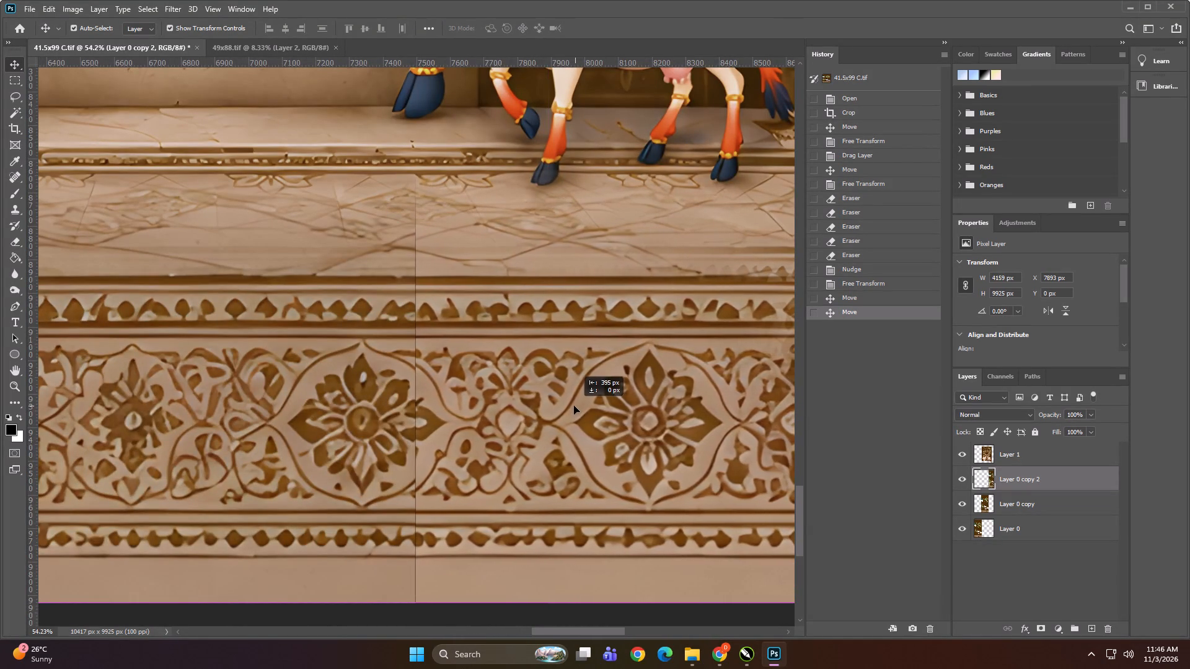
drag(574, 406, 567, 405)
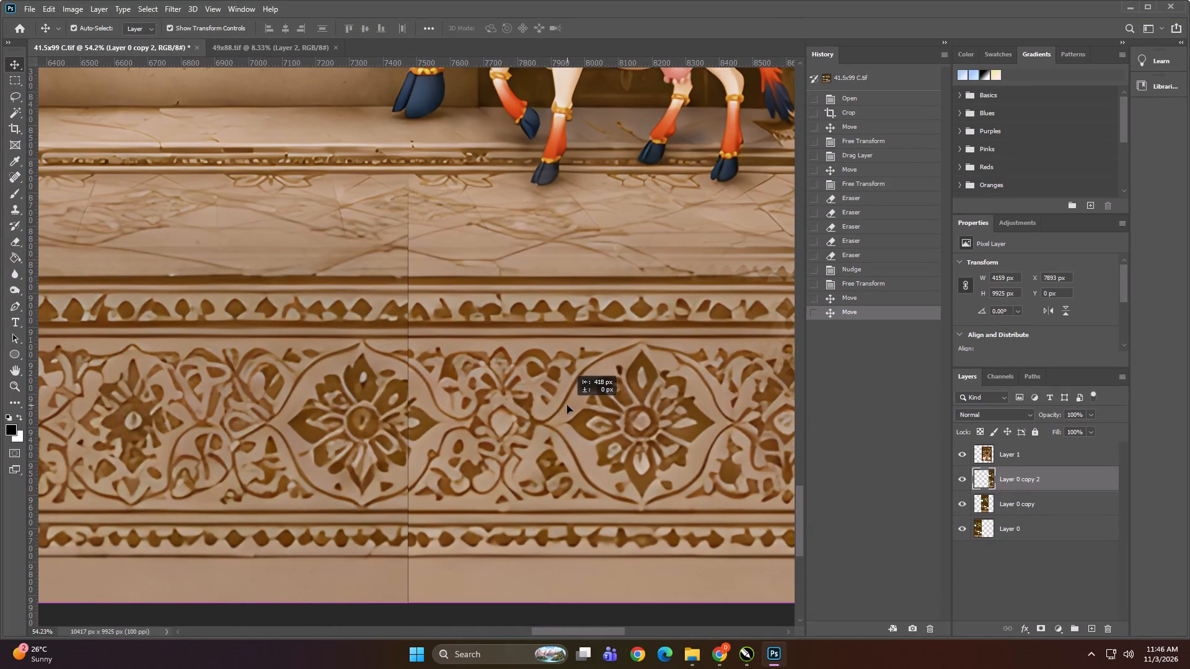
drag(567, 405, 563, 405)
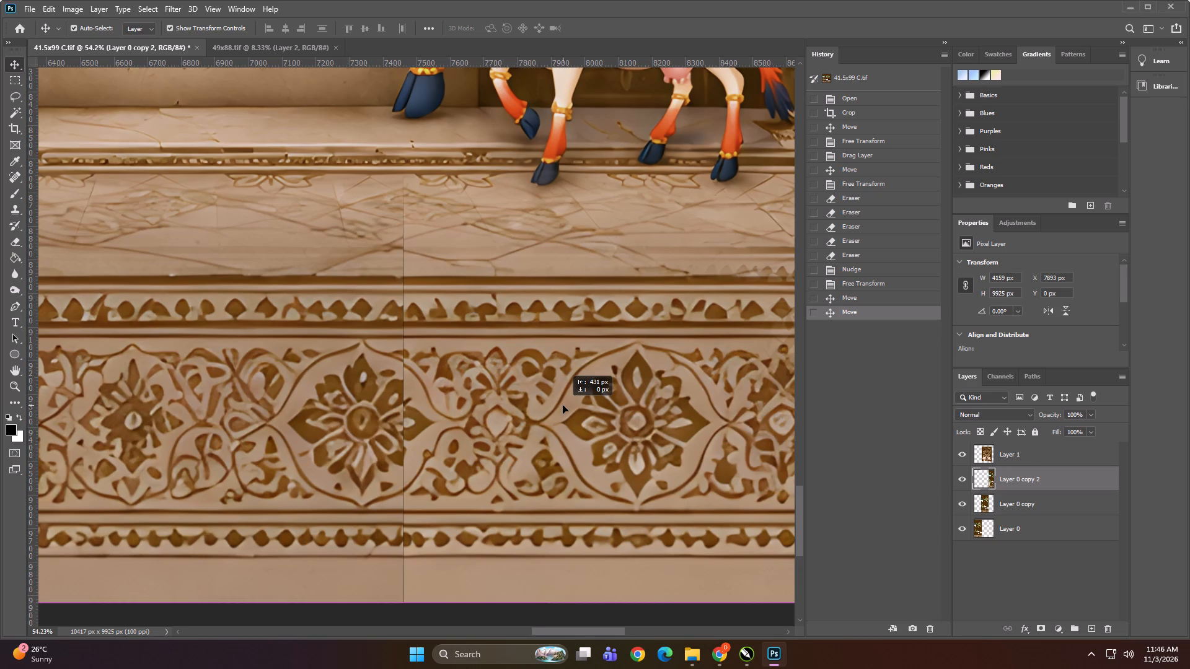
Erase the second palm panel copy's left edge down the wall area with a soft 700 px eraser.
alt+scroll(589, 312, down, 14)
alt+scroll(549, 365, down, 6)
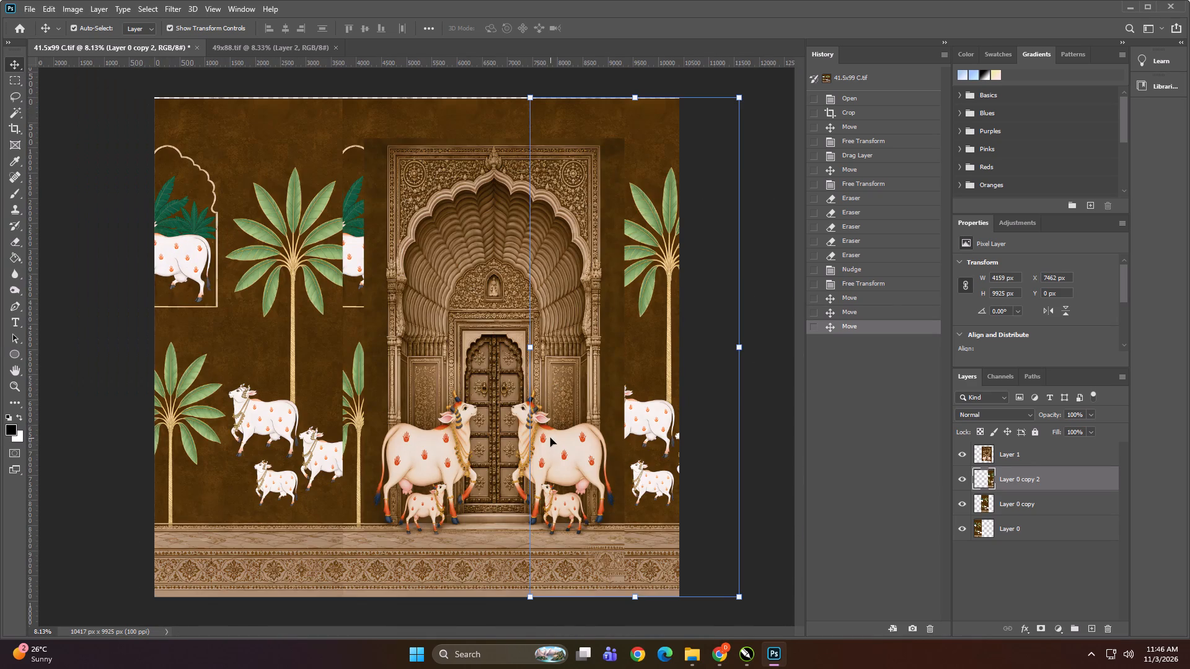
key(r)
key(Return)
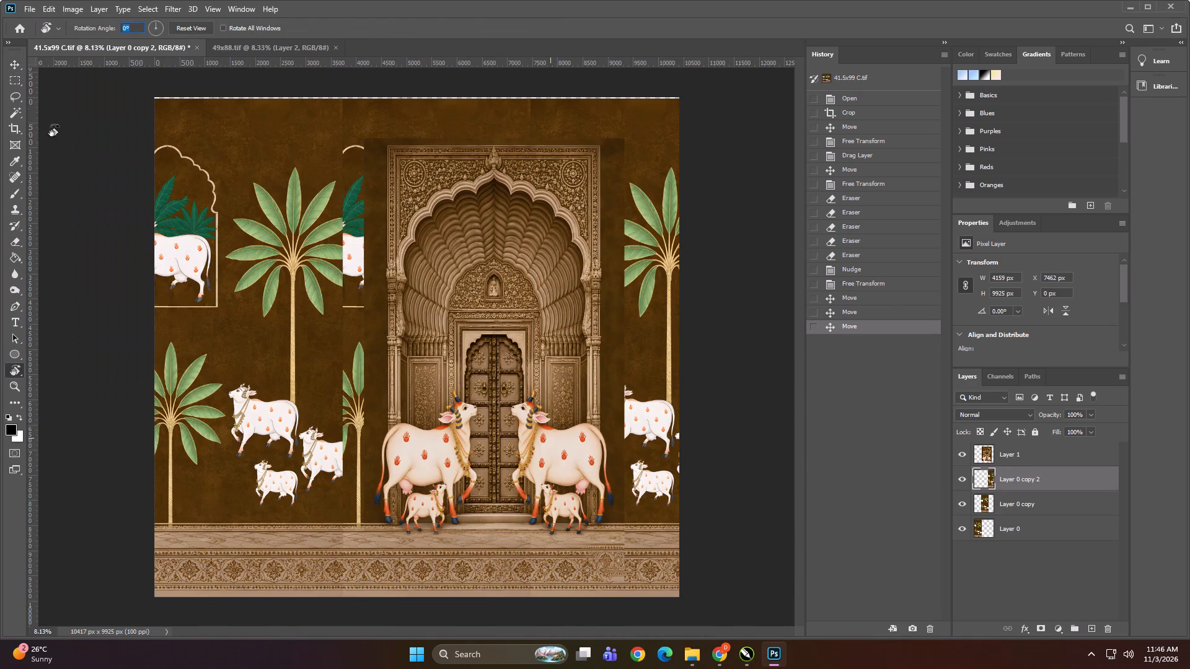
click(15, 68)
key(e)
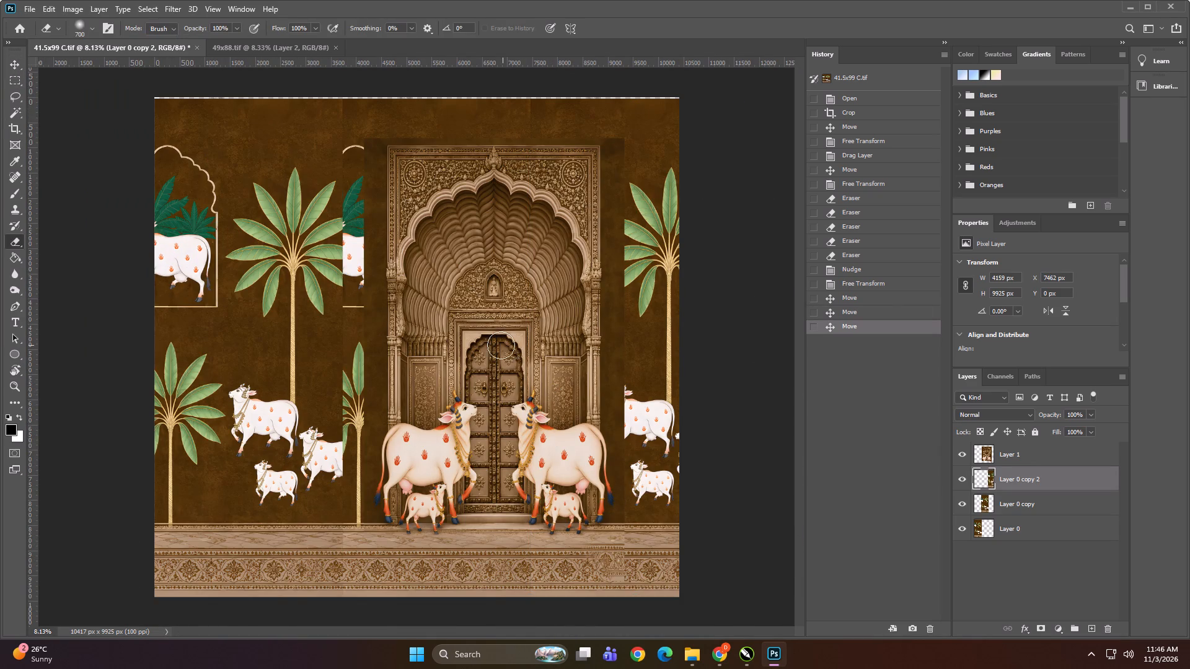
drag(530, 105, 530, 151)
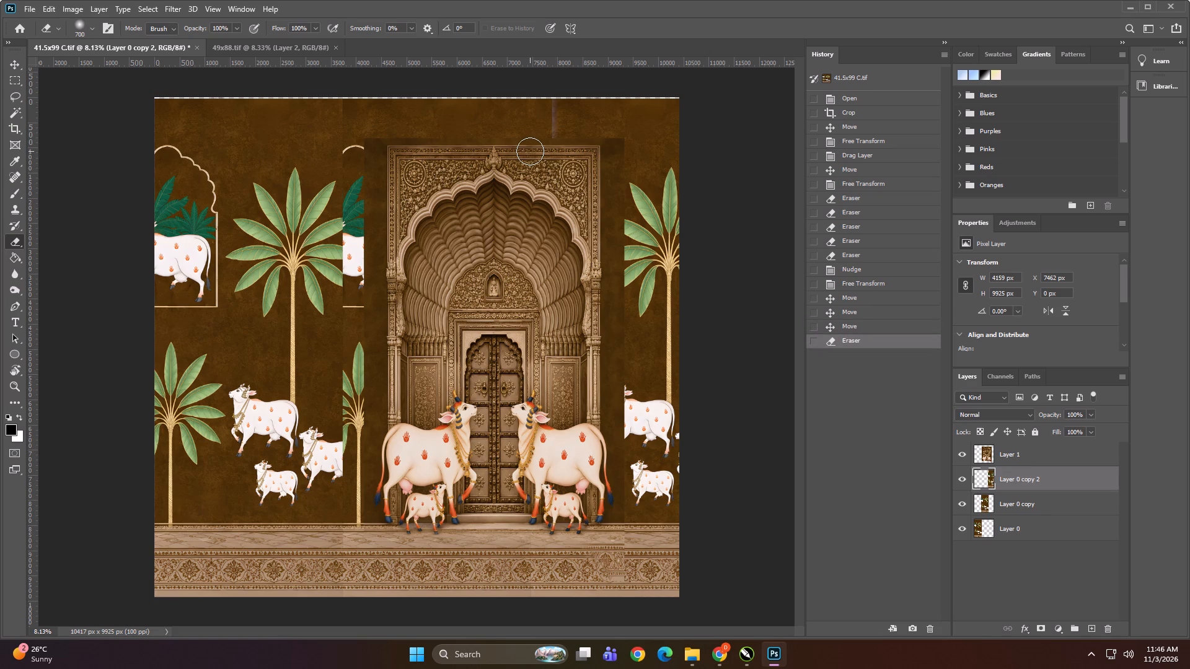
key(ctrl+z)
drag(527, 107, 522, 157)
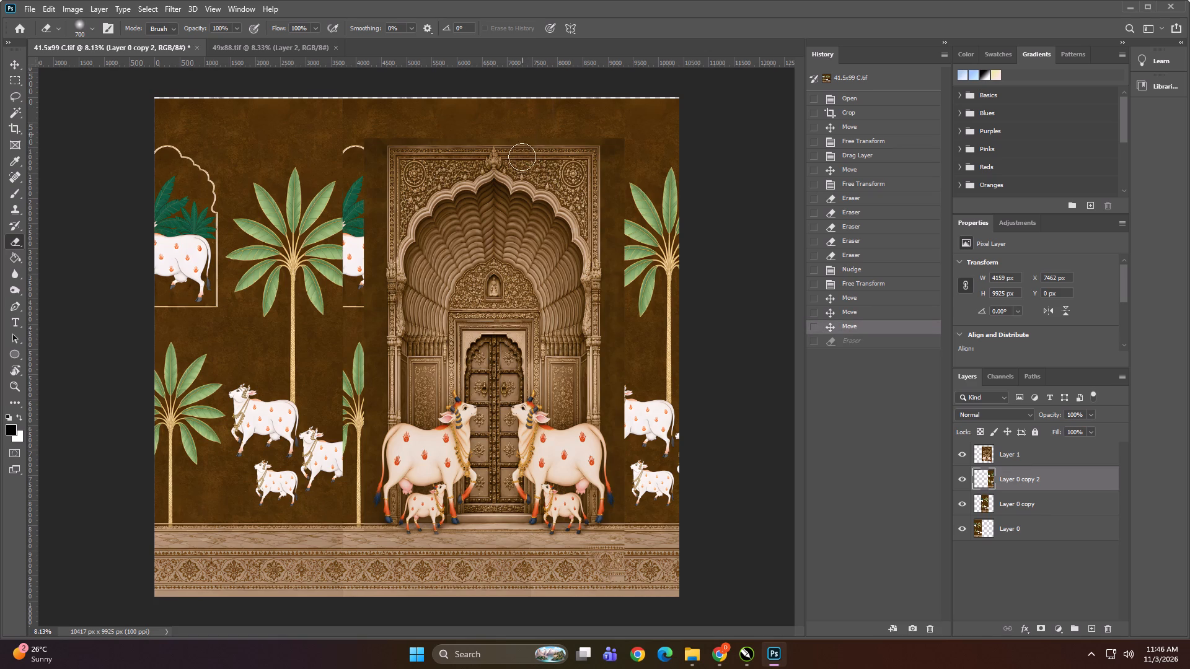
drag(522, 157, 524, 494)
Erase the second palm panel copy's left edge through the marble floor and floral border to blend the seam.
alt+scroll(544, 588, up, 2)
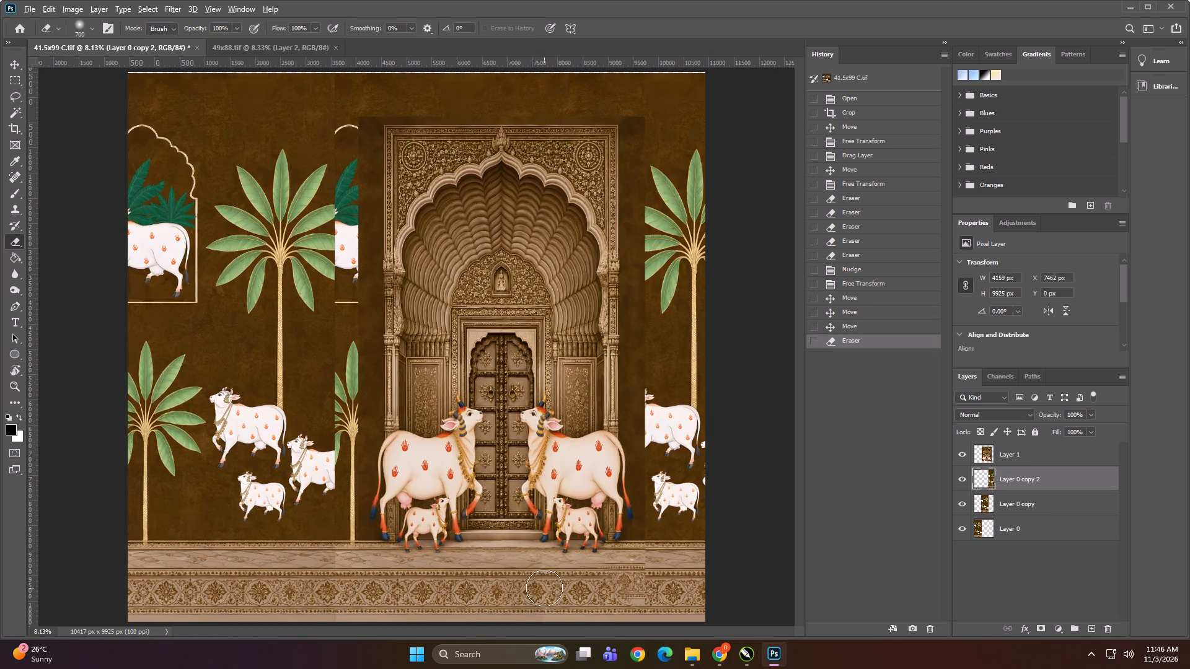
alt+scroll(544, 588, up, 3)
alt+scroll(546, 225, down, 3)
alt+scroll(573, 537, up, 4)
drag(511, 393, 514, 473)
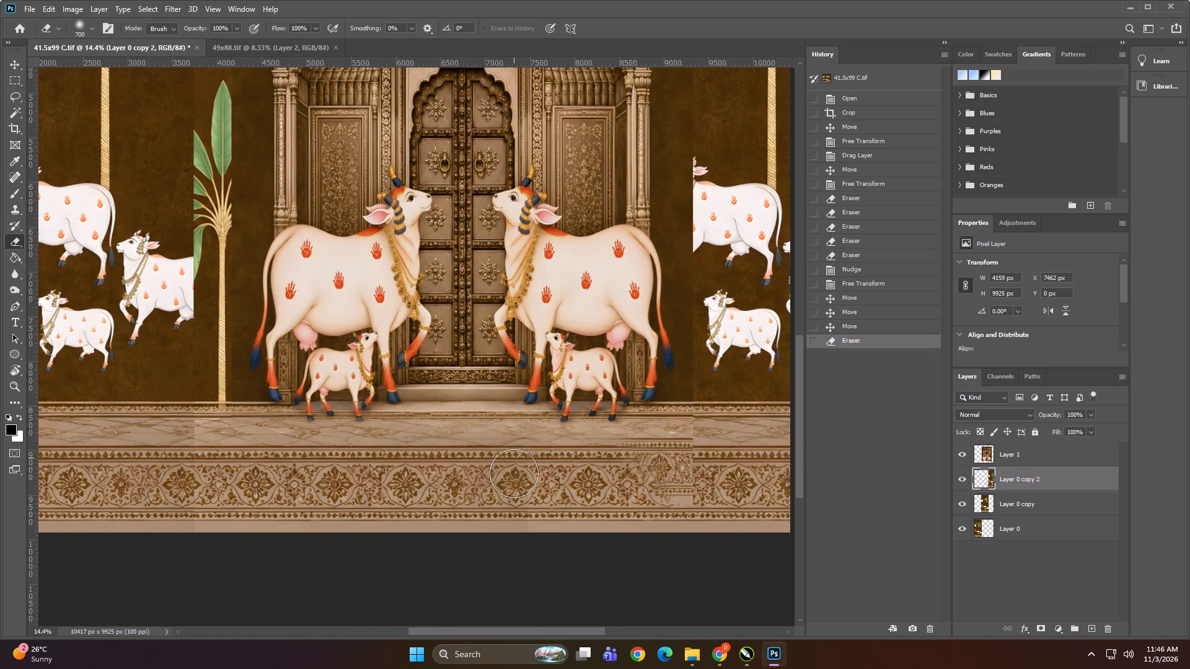
drag(514, 473, 516, 466)
drag(516, 468, 511, 541)
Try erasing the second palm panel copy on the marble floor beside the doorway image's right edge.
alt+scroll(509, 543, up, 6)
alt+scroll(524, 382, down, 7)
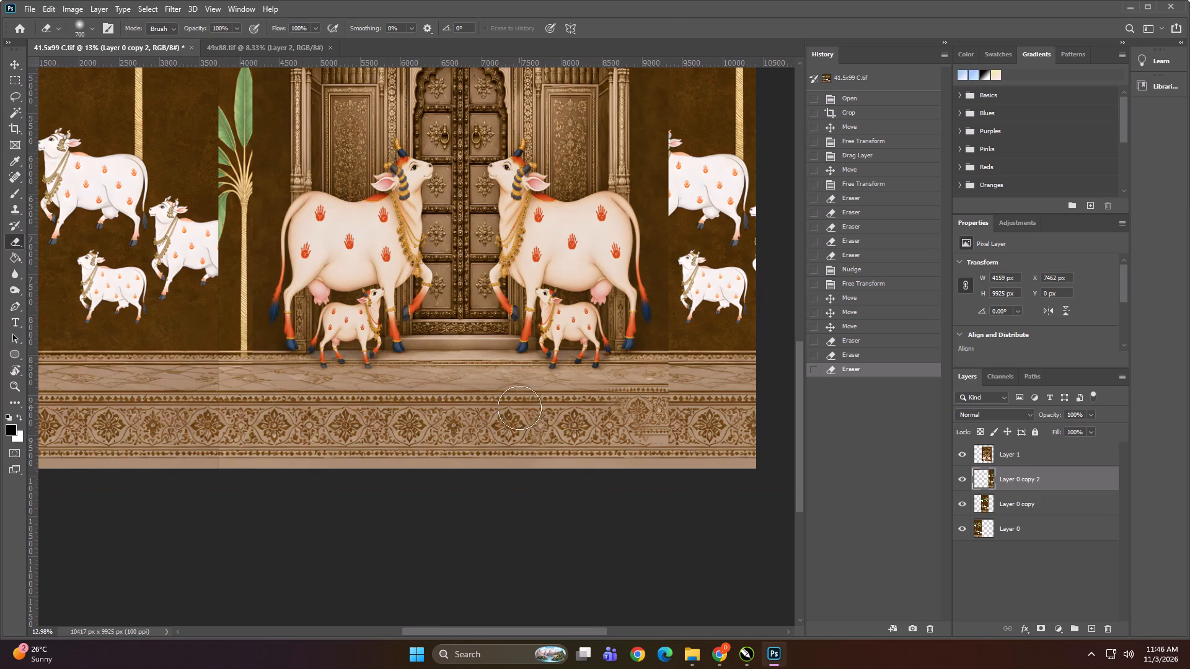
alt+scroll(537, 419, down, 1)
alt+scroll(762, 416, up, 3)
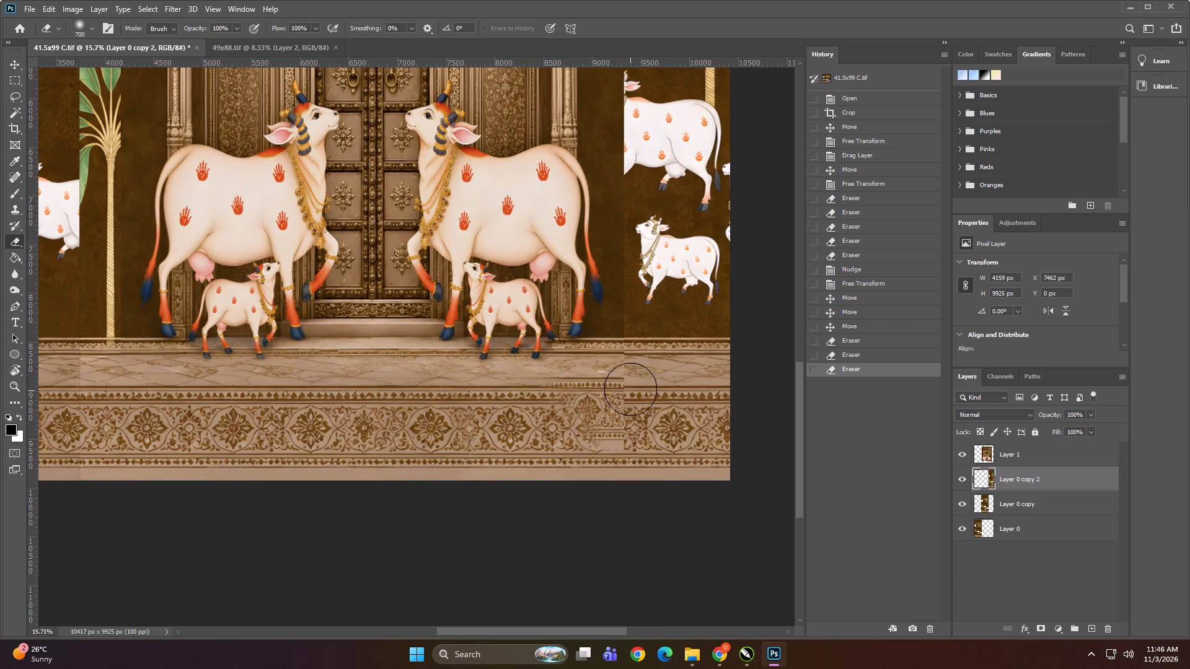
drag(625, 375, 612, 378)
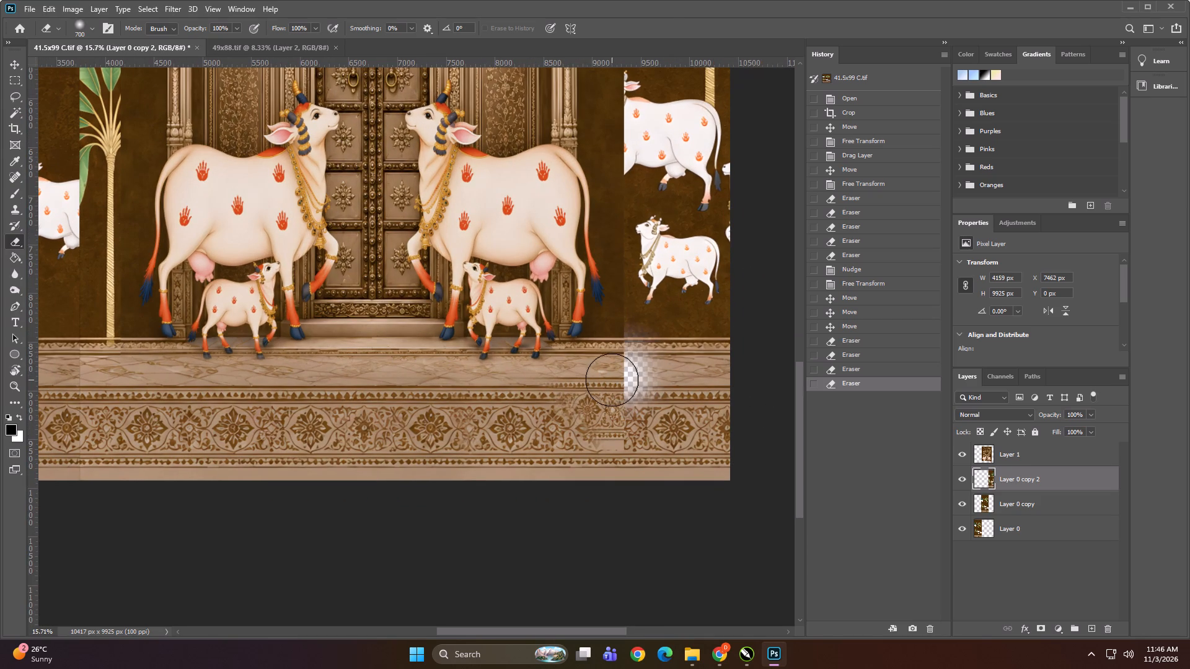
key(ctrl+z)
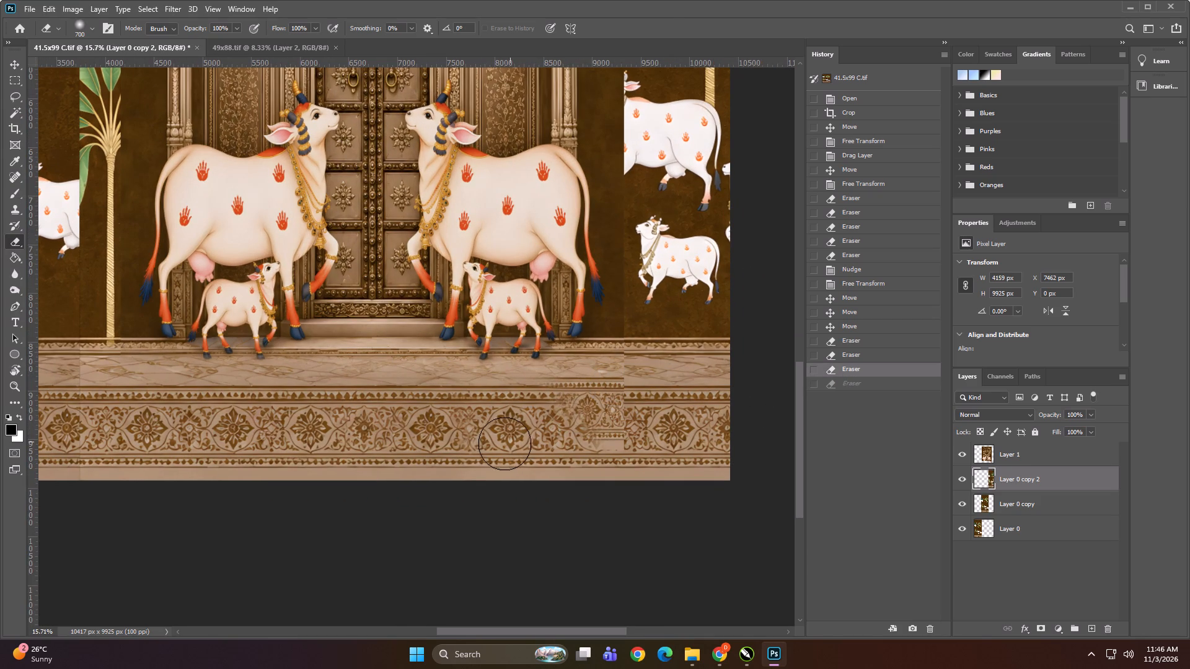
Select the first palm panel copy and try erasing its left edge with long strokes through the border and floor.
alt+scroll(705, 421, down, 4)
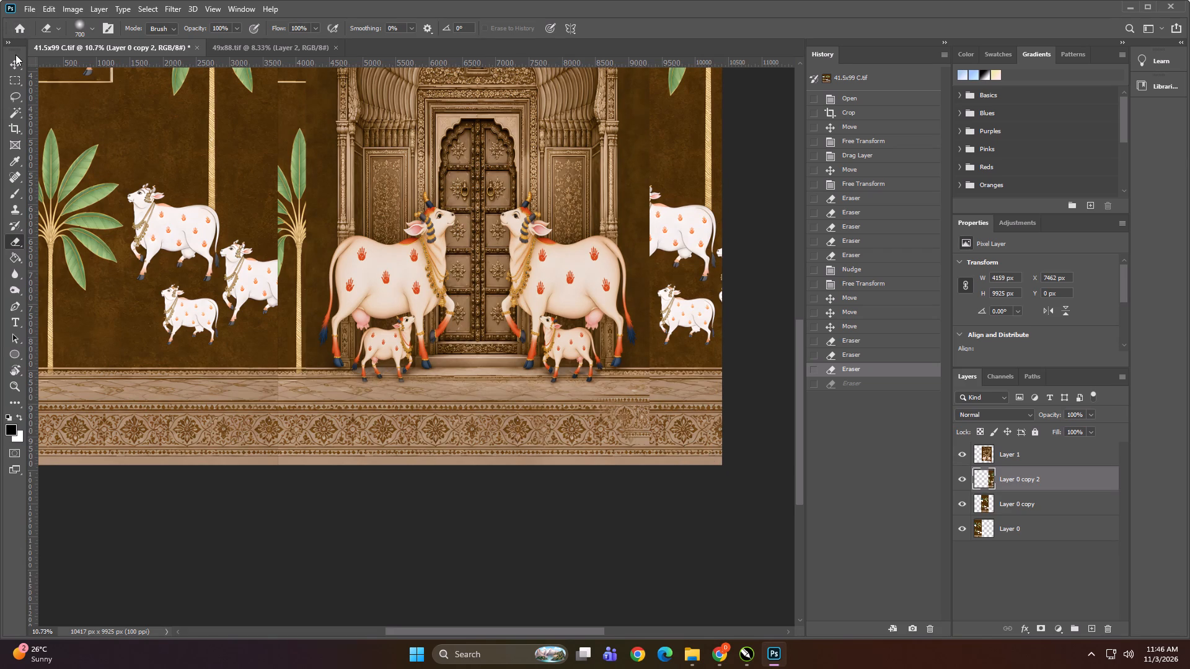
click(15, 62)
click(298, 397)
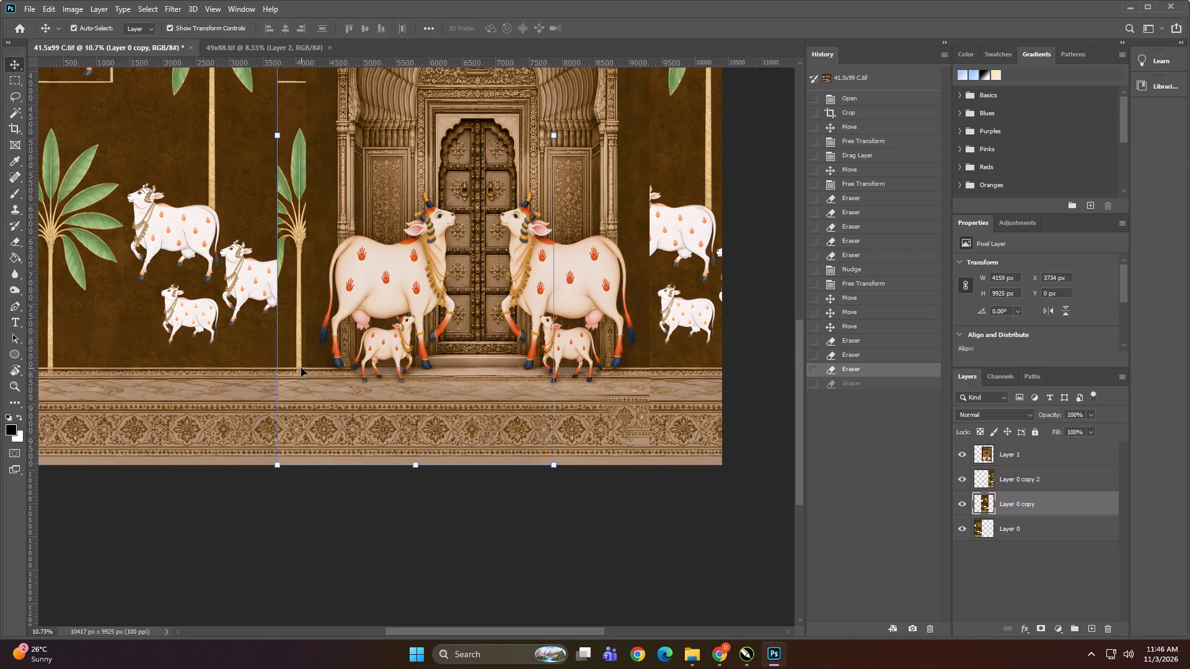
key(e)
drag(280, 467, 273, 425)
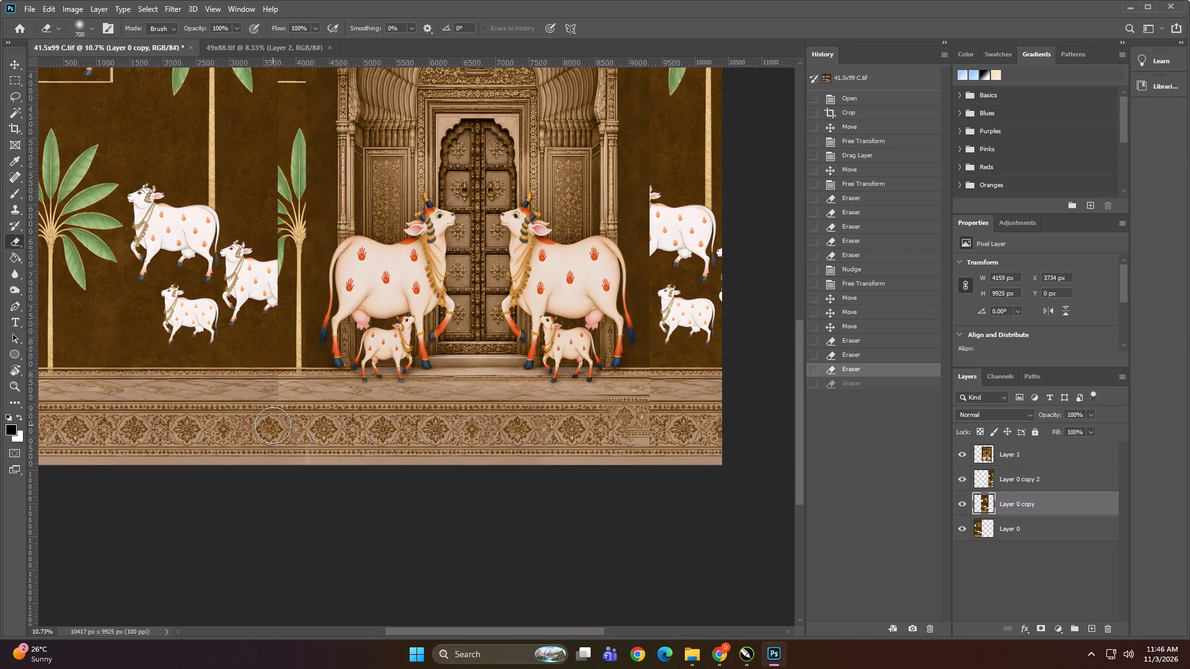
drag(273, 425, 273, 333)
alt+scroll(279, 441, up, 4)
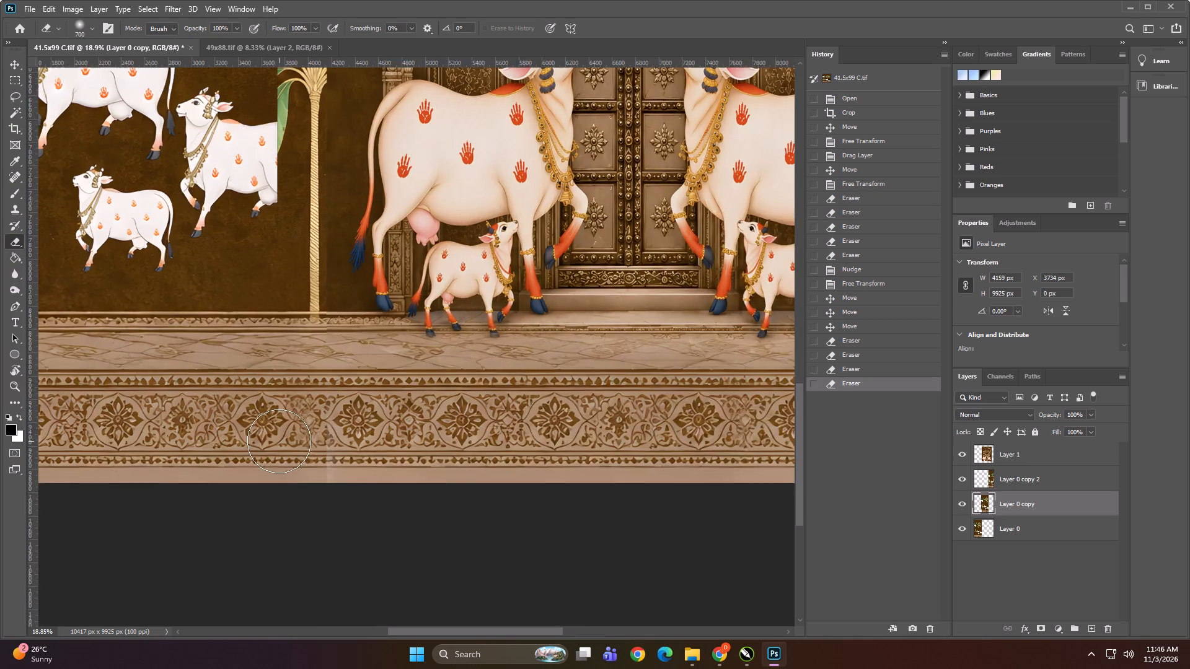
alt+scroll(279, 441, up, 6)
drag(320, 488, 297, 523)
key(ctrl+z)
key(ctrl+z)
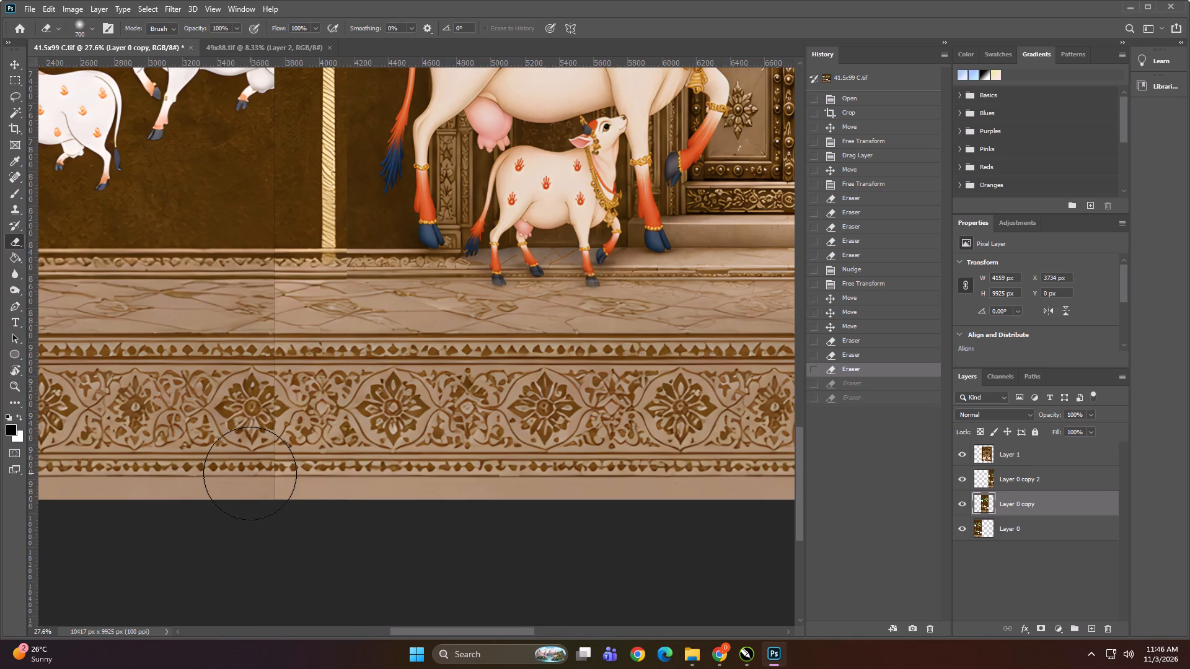
Erase the first palm panel copy's left edge through the floral border with short, soft 700 px dabs.
drag(248, 473, 247, 444)
triple_click(242, 481)
click(240, 481)
click(245, 461)
drag(249, 449, 250, 443)
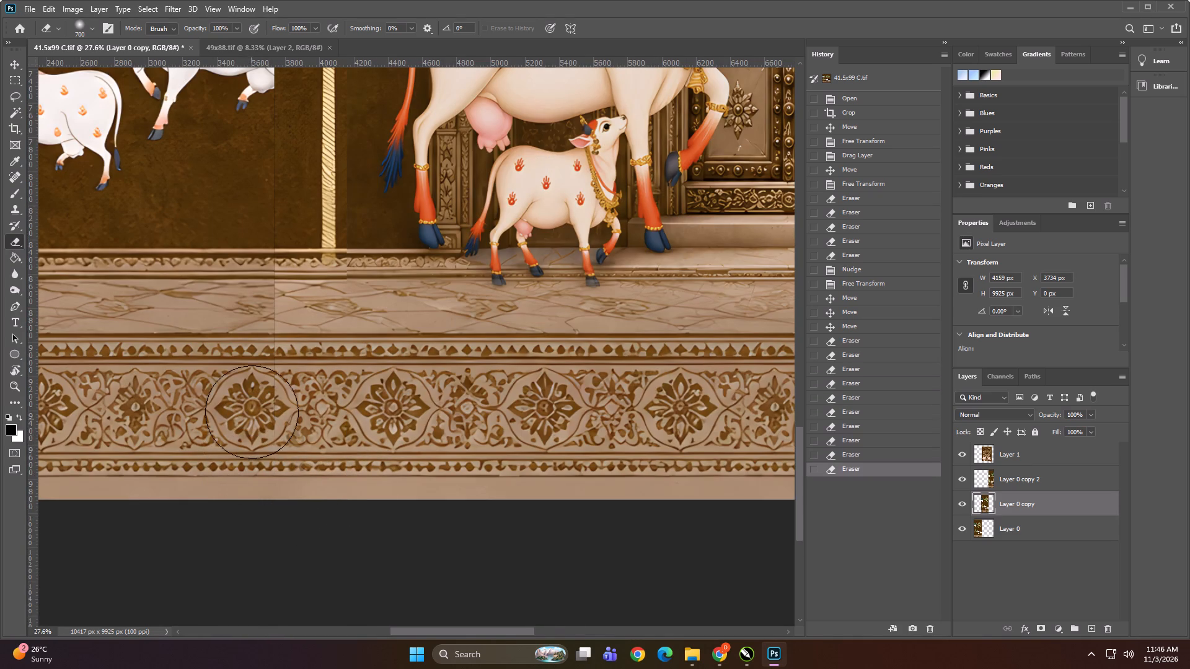
drag(252, 401, 253, 390)
drag(253, 380, 253, 372)
click(253, 365)
click(252, 354)
Continue dabbing away the first palm panel copy's left edge up the marble floor and into the wall's base.
click(250, 336)
click(249, 327)
drag(249, 312, 249, 305)
drag(249, 296, 249, 287)
drag(249, 274, 249, 267)
click(249, 263)
drag(249, 251, 249, 246)
click(249, 241)
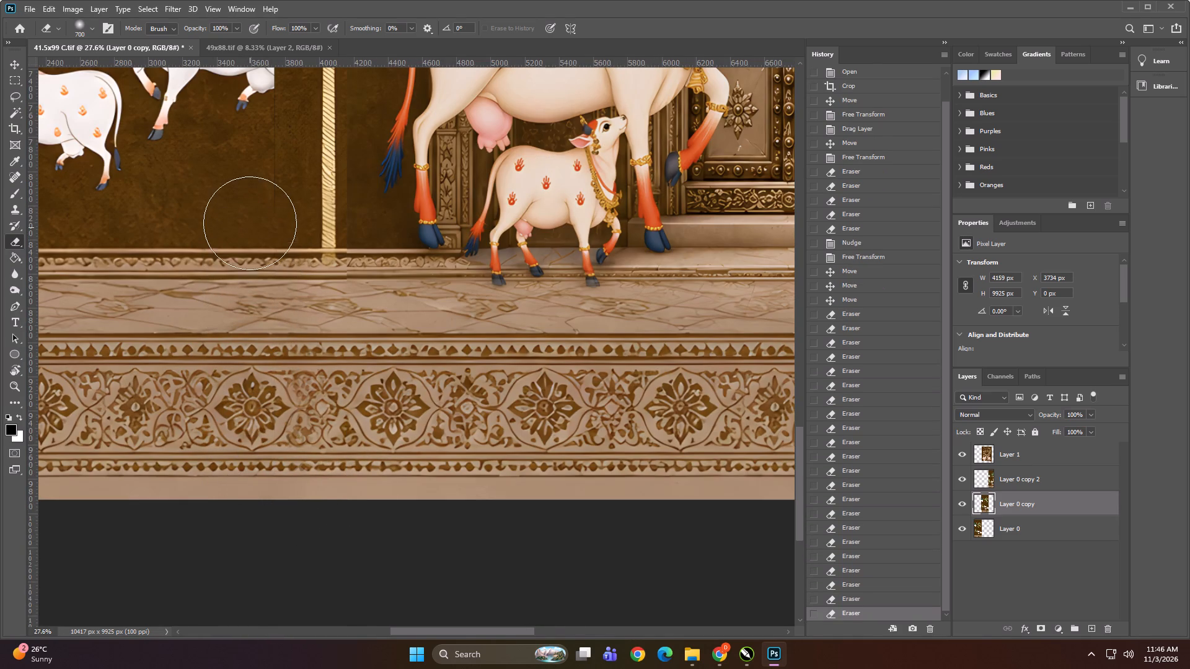
click(252, 215)
click(252, 211)
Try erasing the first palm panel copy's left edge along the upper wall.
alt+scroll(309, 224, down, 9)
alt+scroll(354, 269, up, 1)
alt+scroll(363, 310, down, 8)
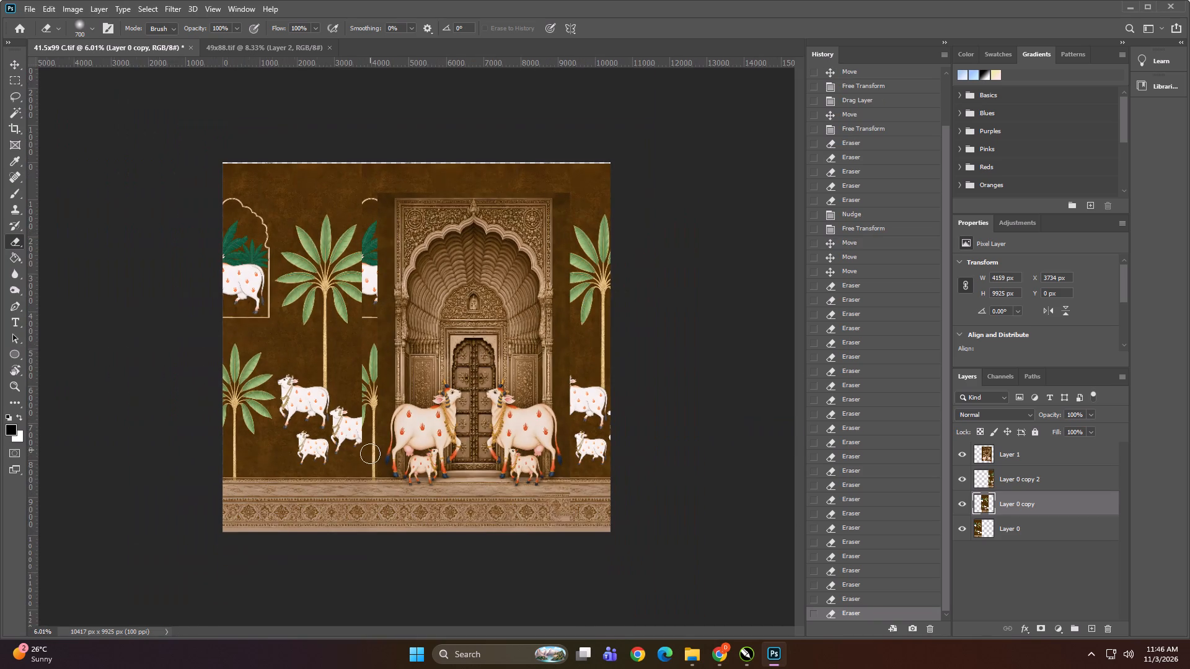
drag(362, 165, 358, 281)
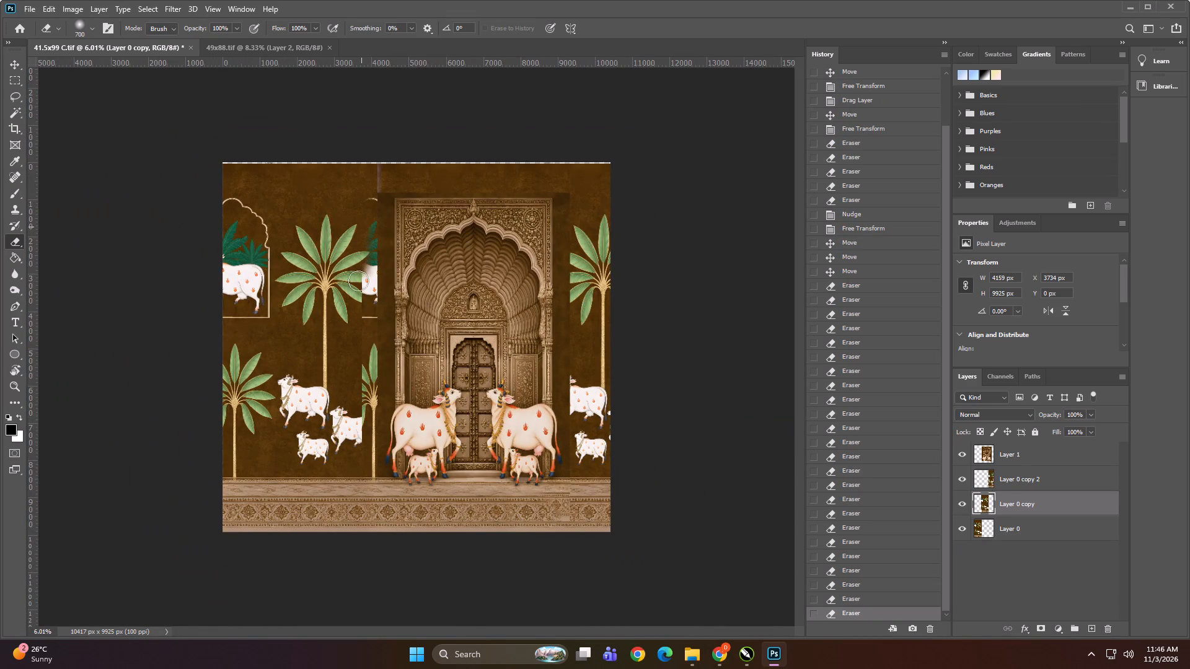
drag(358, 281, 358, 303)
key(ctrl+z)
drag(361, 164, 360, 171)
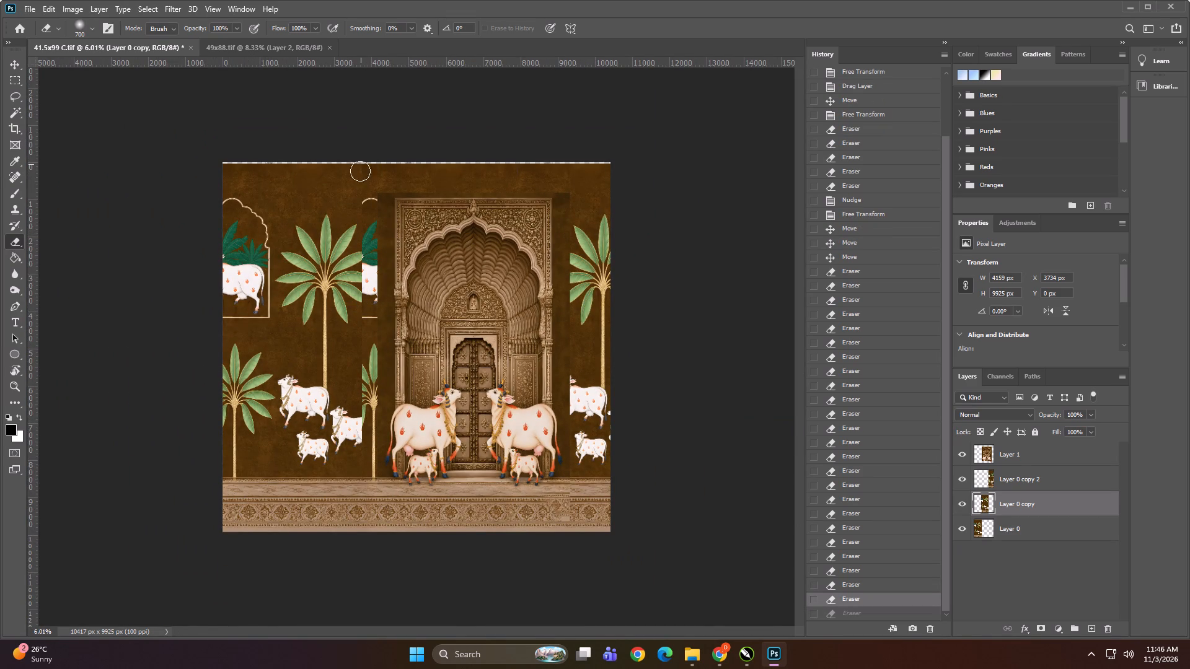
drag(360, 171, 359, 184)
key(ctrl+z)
Continue erasing the first palm panel copy's left edge along the upper wall, past the tall palm and framed cow.
drag(354, 167, 353, 182)
drag(353, 182, 356, 297)
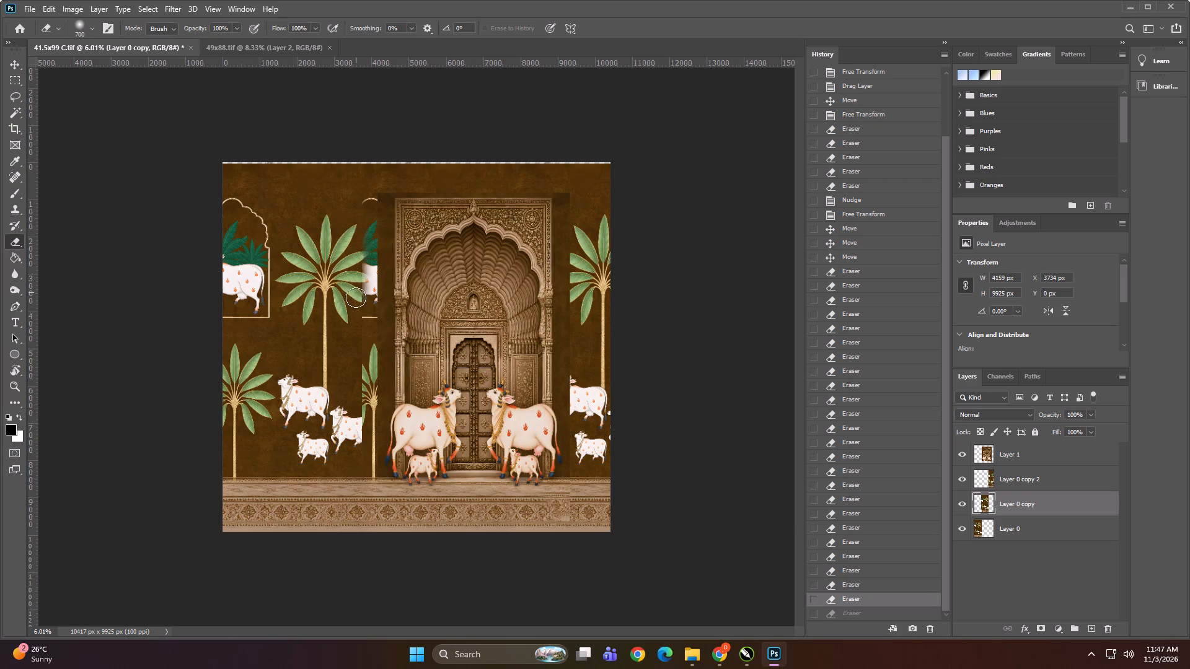
drag(356, 297, 356, 286)
drag(356, 286, 353, 175)
Erase the first palm panel copy's left edge over the rear of the cow beside the small cut-off palm.
alt+scroll(407, 623, up, 5)
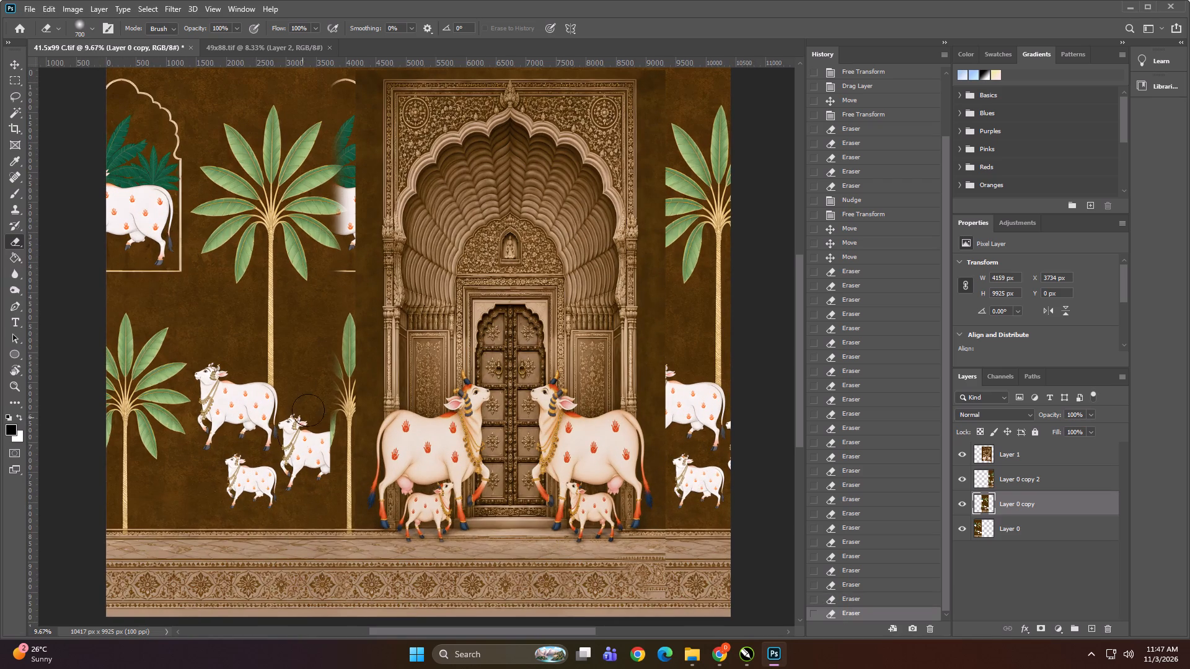
drag(315, 411, 320, 450)
drag(322, 429, 315, 491)
drag(320, 473, 318, 501)
drag(318, 467, 322, 414)
Examine the blended cow, the small cut-off palm and the floral border beside the doorway.
alt+scroll(309, 216, down, 6)
alt+scroll(302, 525, up, 5)
alt+scroll(413, 614, up, 2)
alt+scroll(413, 613, down, 1)
alt+scroll(413, 613, up, 3)
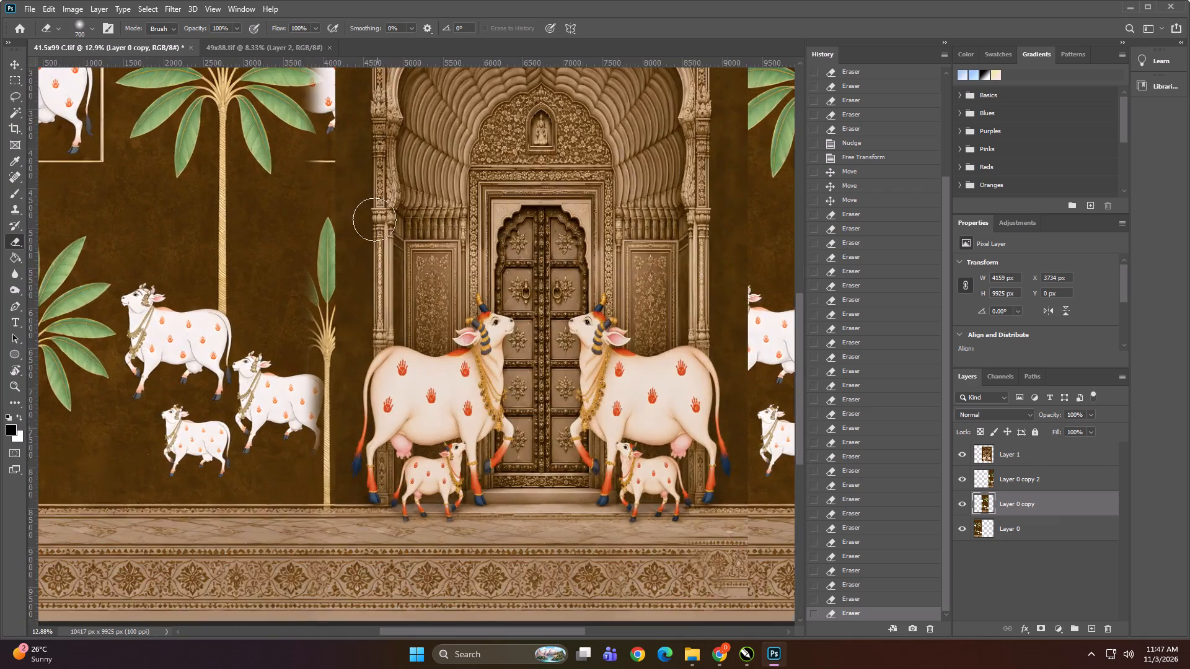
alt+scroll(371, 208, down, 6)
alt+scroll(414, 429, up, 6)
alt+scroll(468, 530, up, 12)
alt+scroll(488, 254, down, 2)
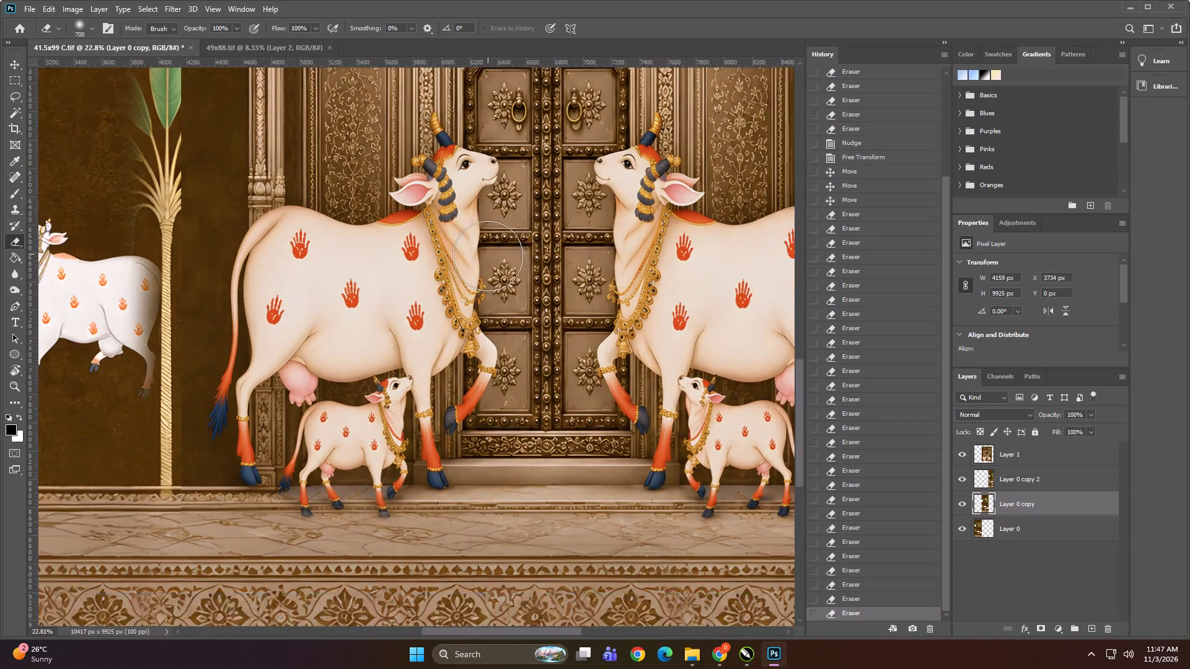
alt+scroll(488, 256, down, 2)
alt+scroll(219, 422, up, 6)
alt+scroll(334, 449, up, 3)
alt+scroll(357, 455, down, 12)
alt+scroll(389, 320, down, 2)
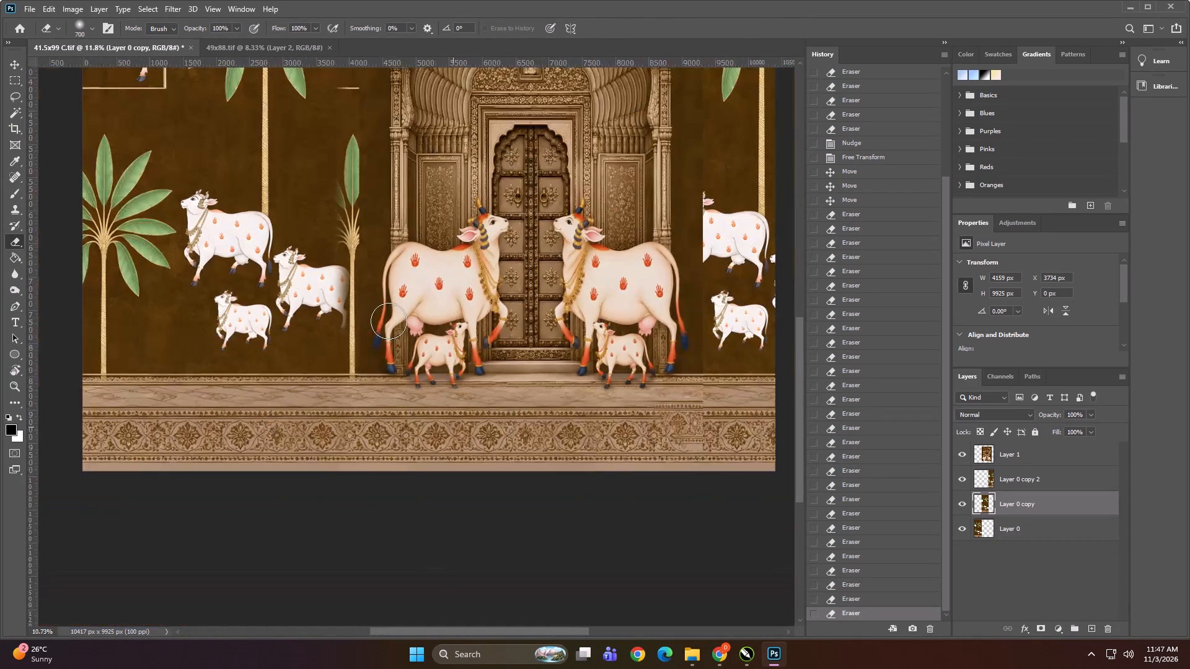
alt+scroll(389, 321, down, 1)
Inspect the seam beside the doorway, selecting the doorway layer and the original palm panel to compare their edges.
click(11, 66)
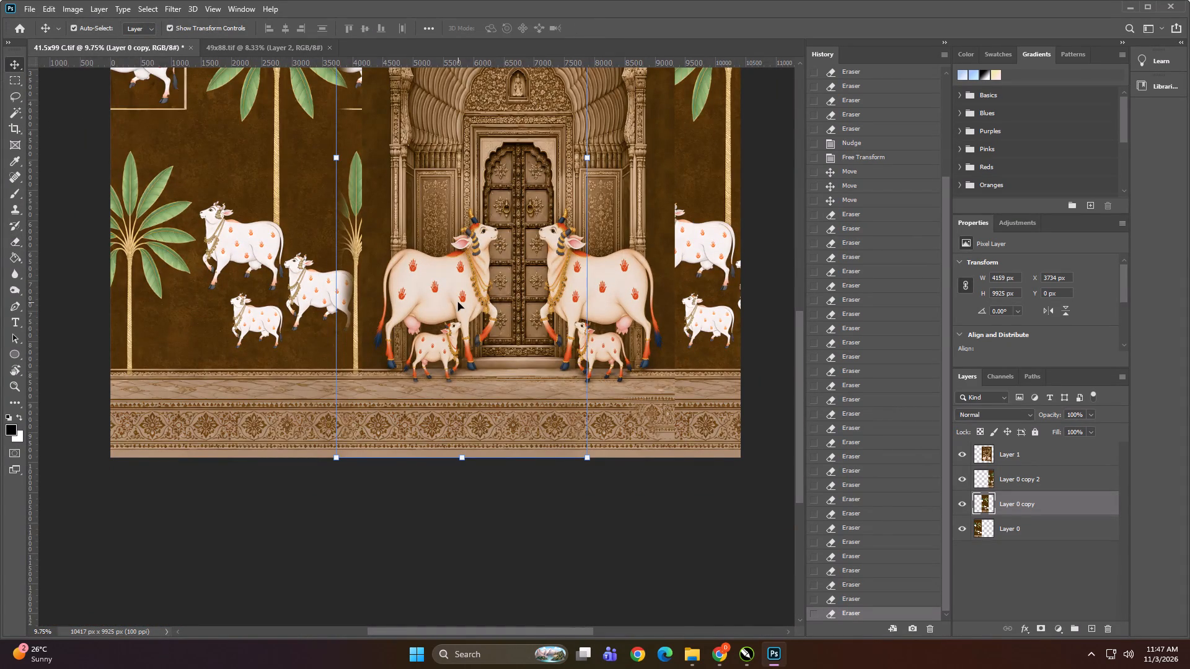
click(452, 295)
key(e)
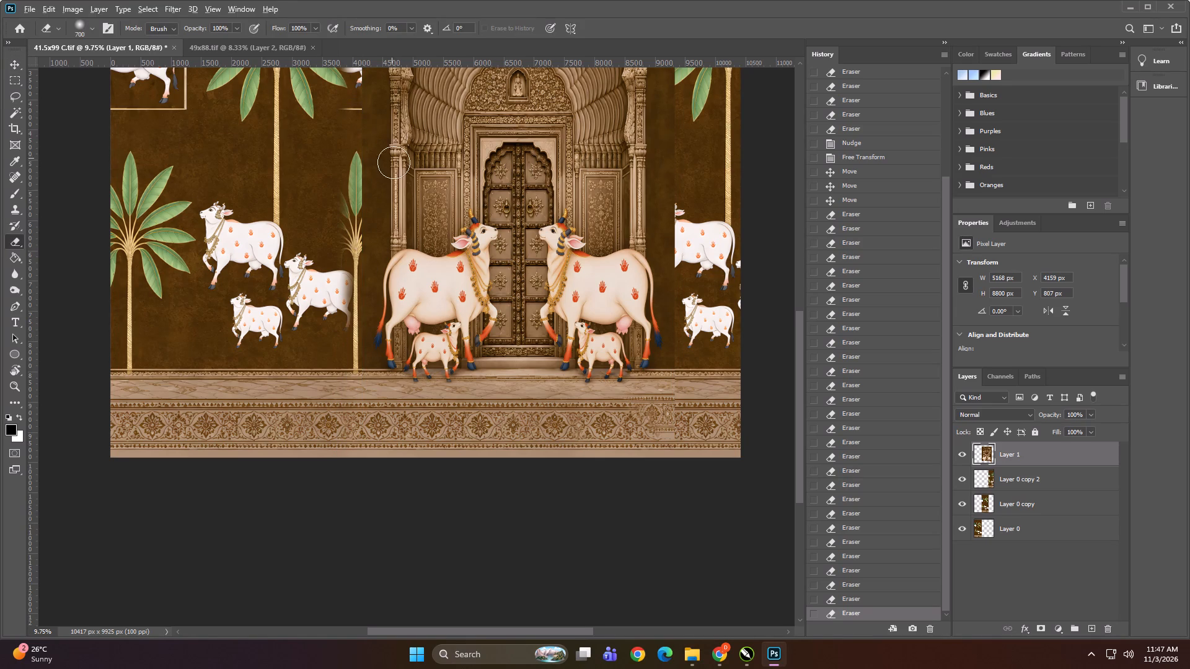
alt+scroll(392, 405, down, 3)
alt+scroll(357, 566, up, 3)
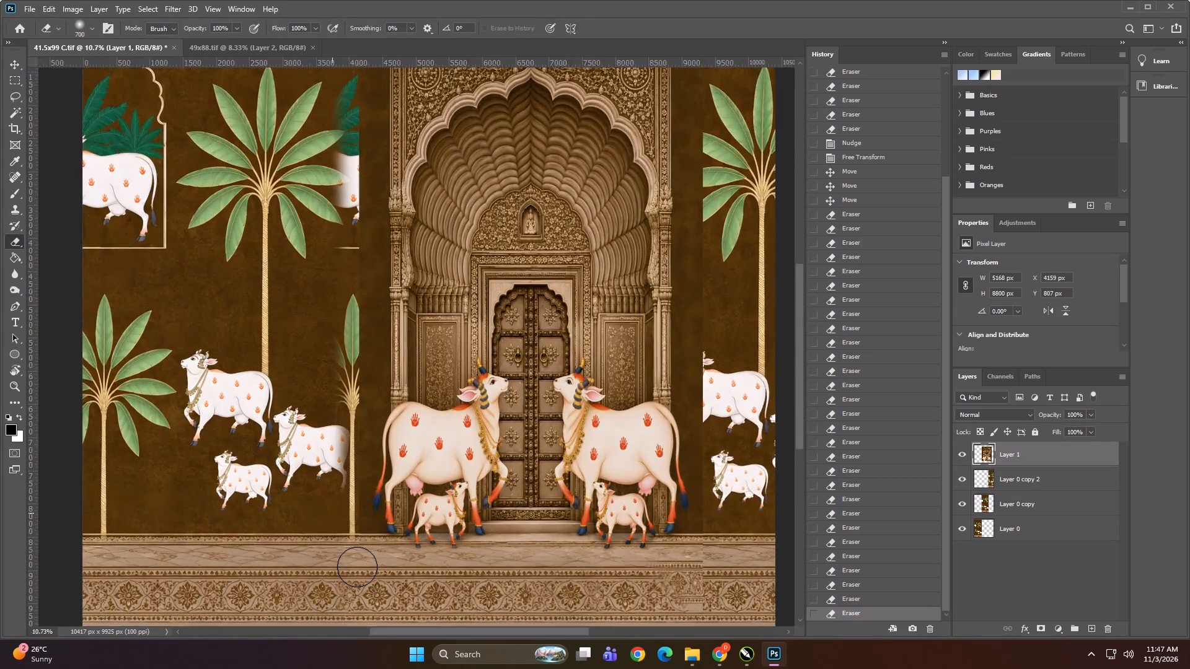
alt+scroll(357, 567, up, 4)
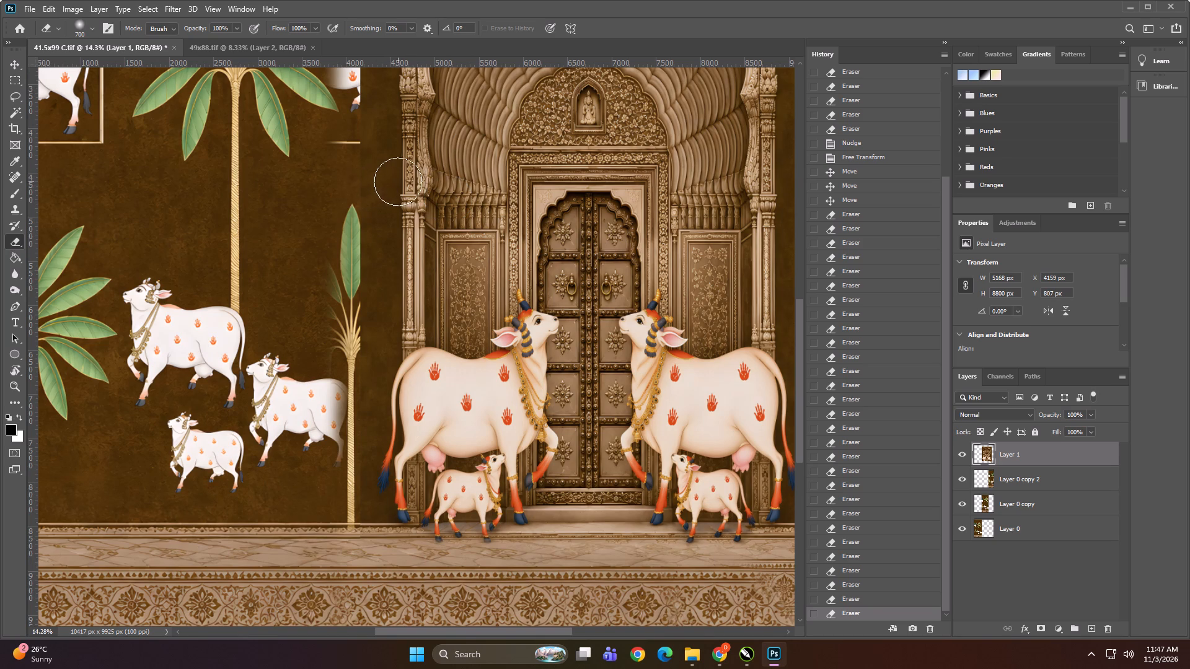
alt+scroll(405, 197, down, 6)
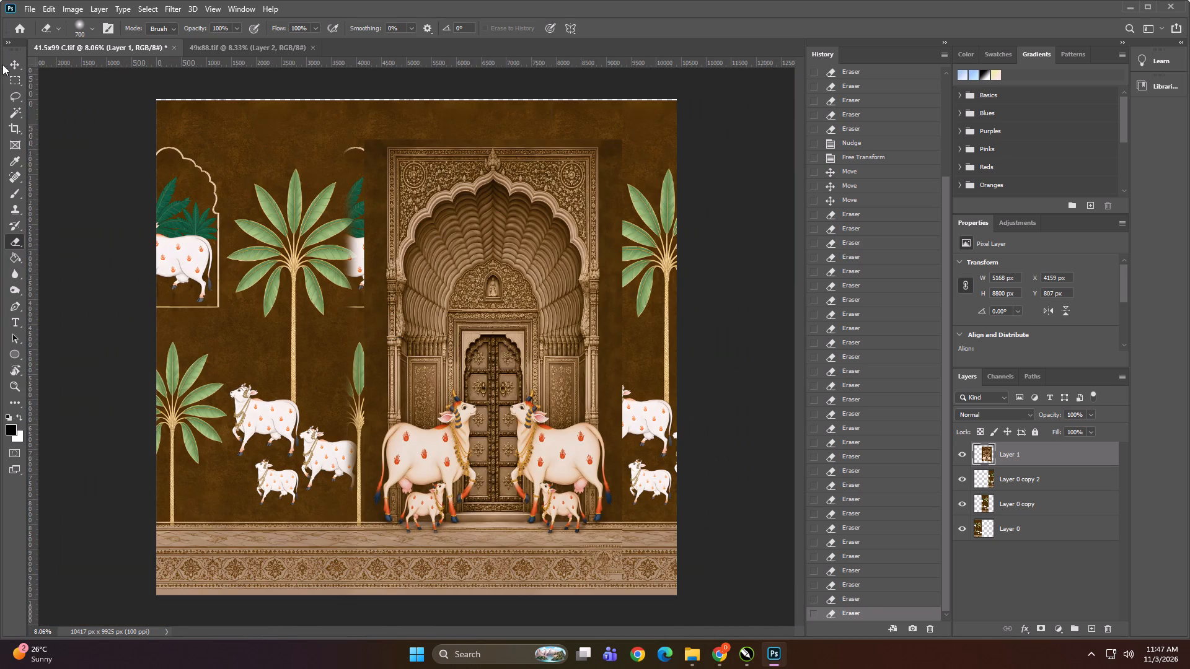
click(12, 68)
click(229, 203)
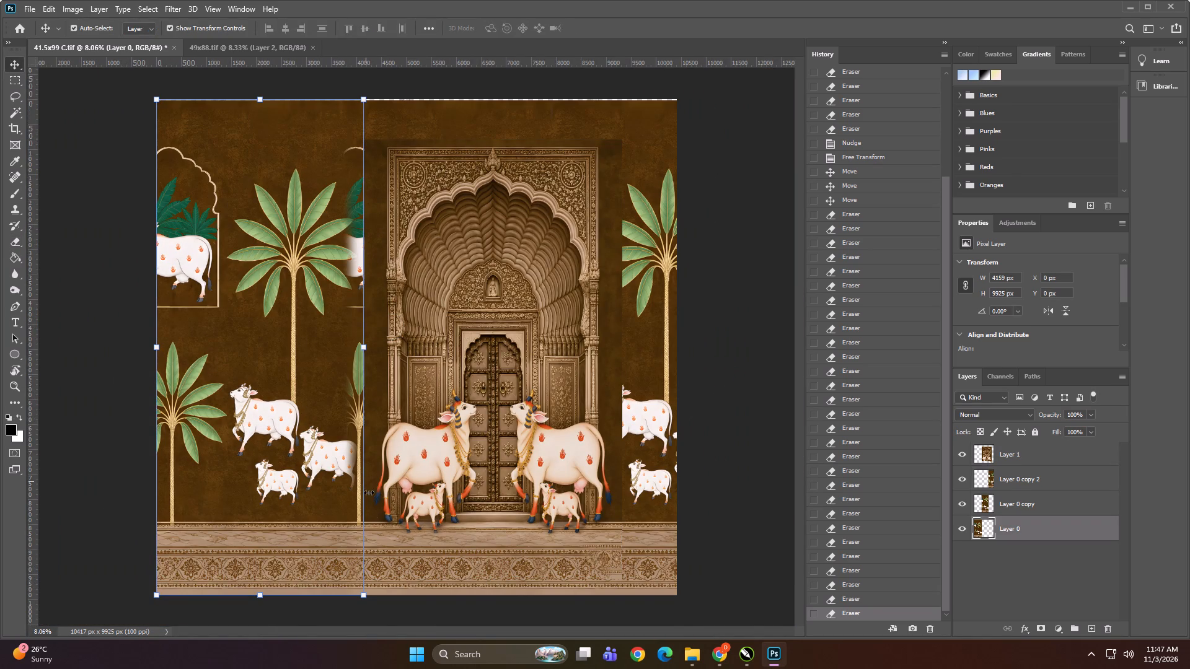
alt+scroll(371, 543, up, 13)
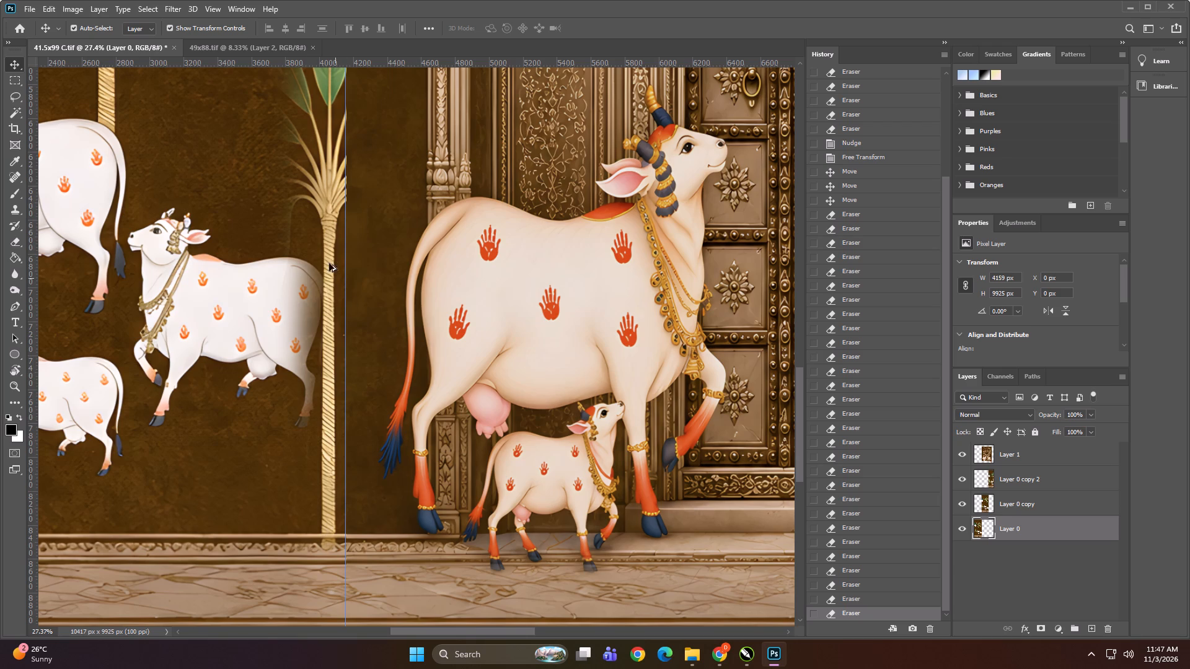
alt+scroll(327, 164, up, 11)
alt+scroll(366, 163, down, 9)
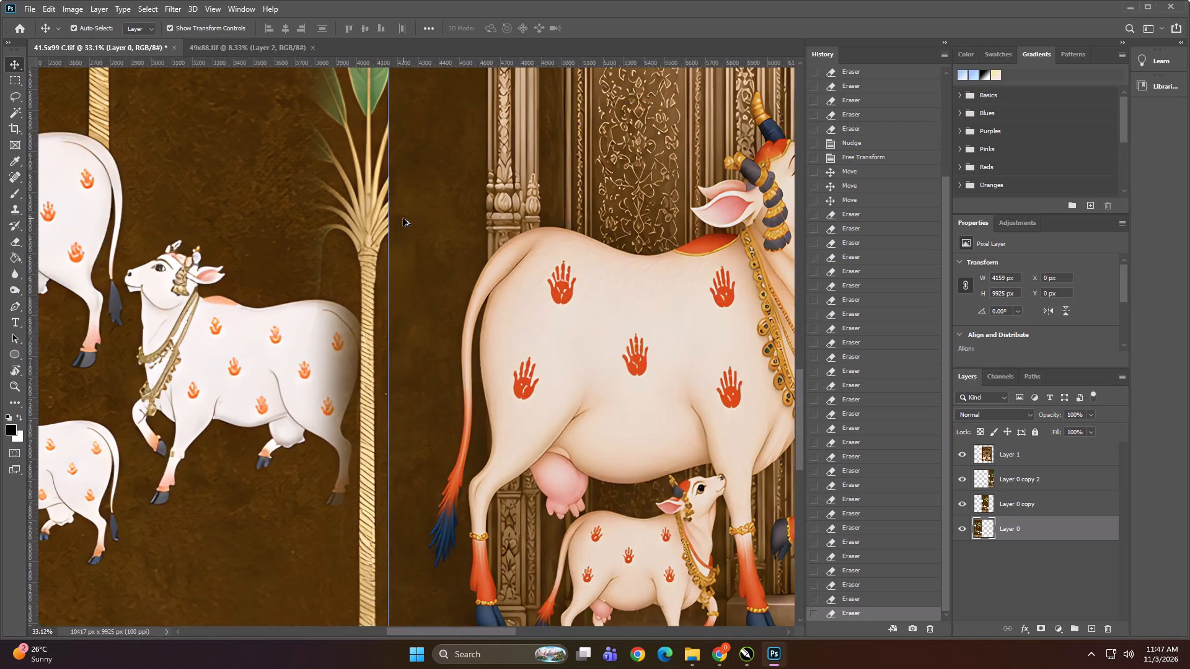
alt+scroll(403, 218, down, 6)
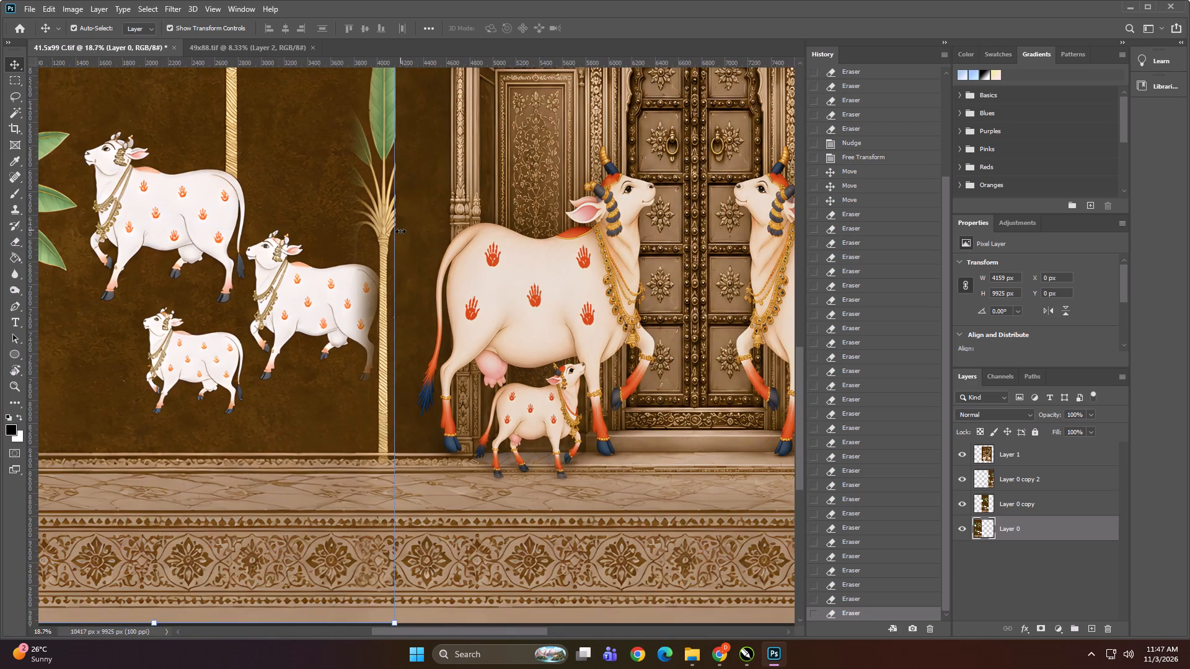
key(Return)
click(622, 47)
alt+scroll(471, 137, down, 7)
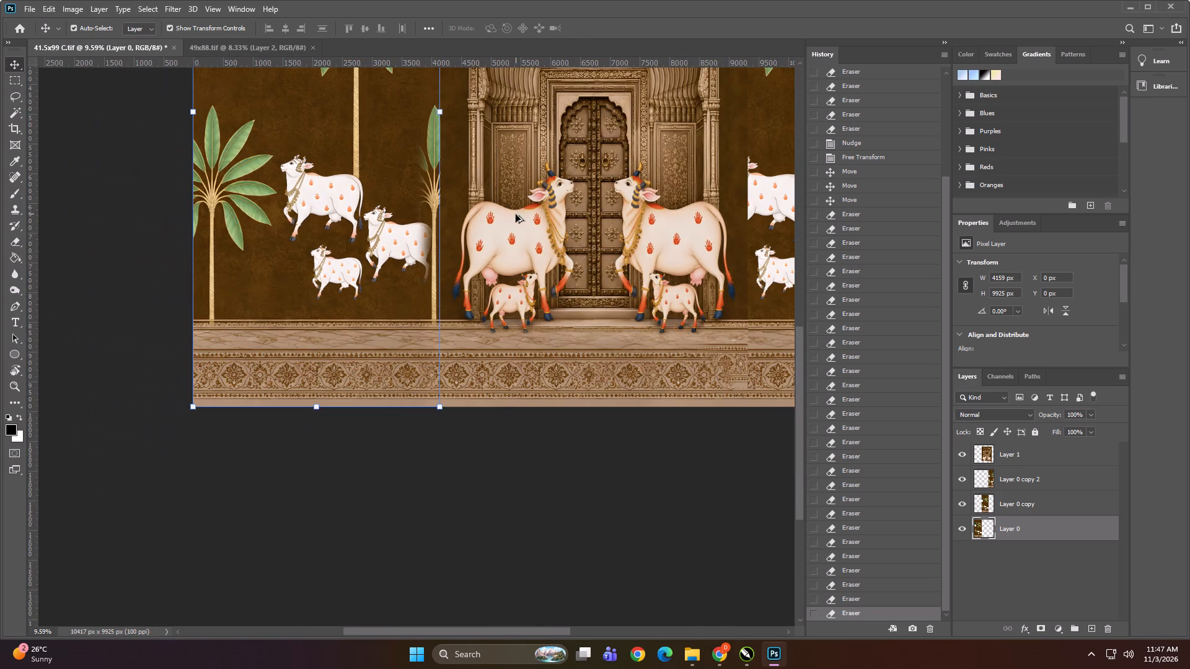
click(419, 525)
alt+scroll(507, 207, up, 7)
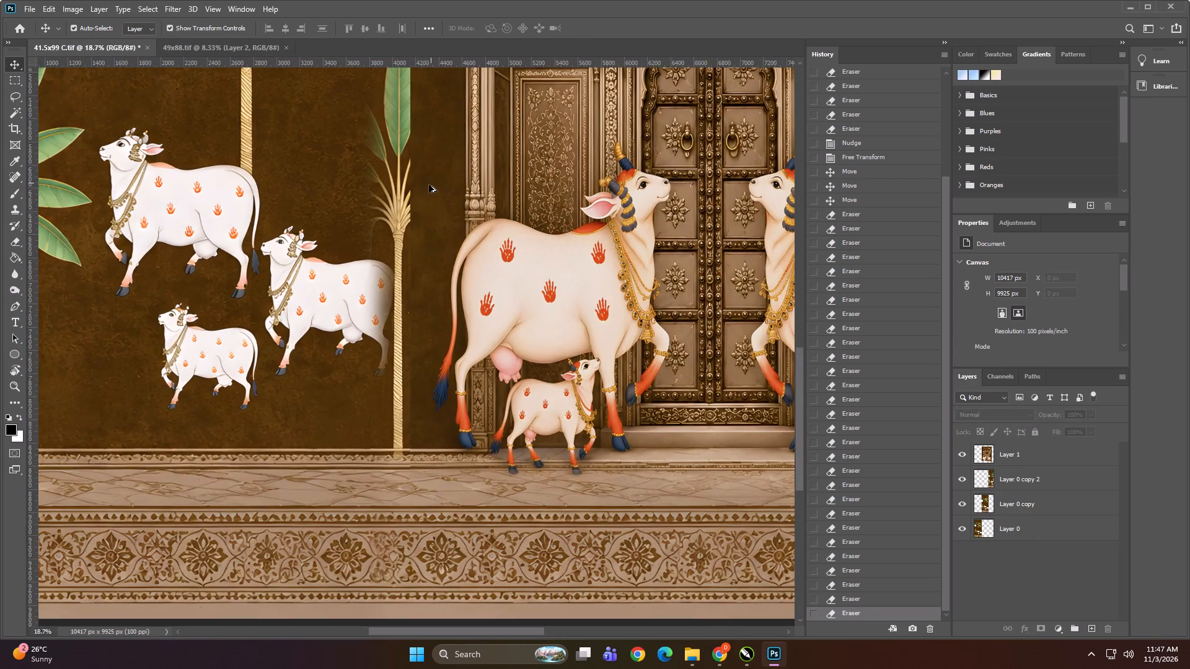
alt+scroll(387, 238, up, 3)
Select the first palm panel copy and dab away the small cut-off palm's side fronds with the 700 px eraser.
click(395, 222)
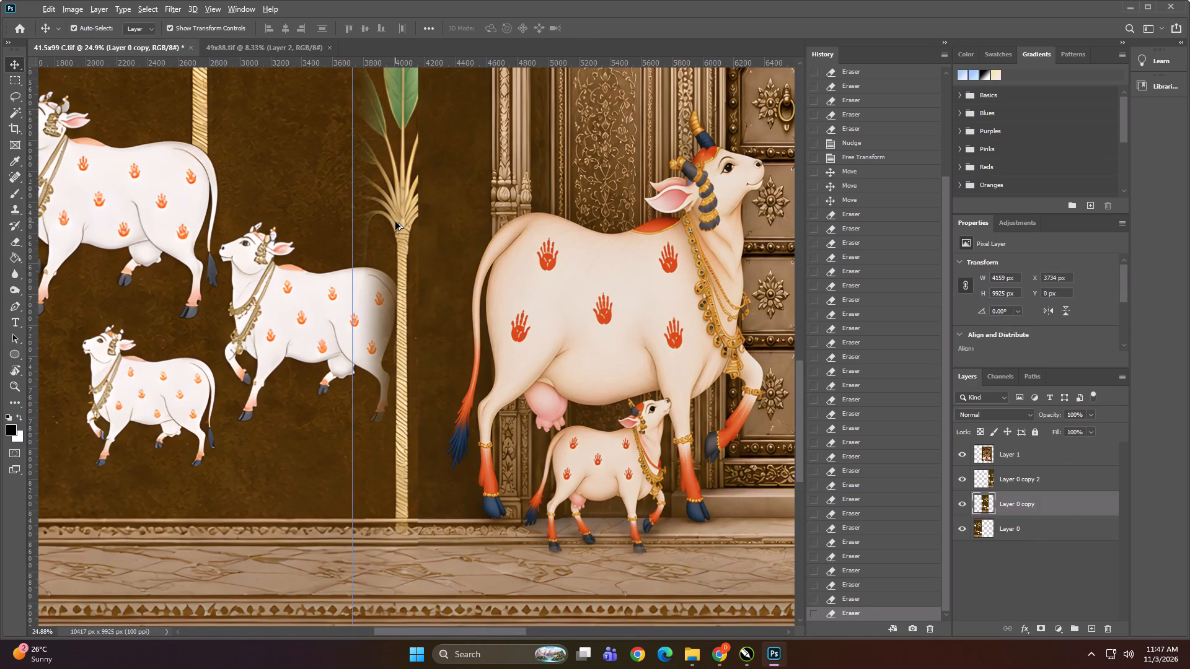
alt+scroll(395, 222, down, 7)
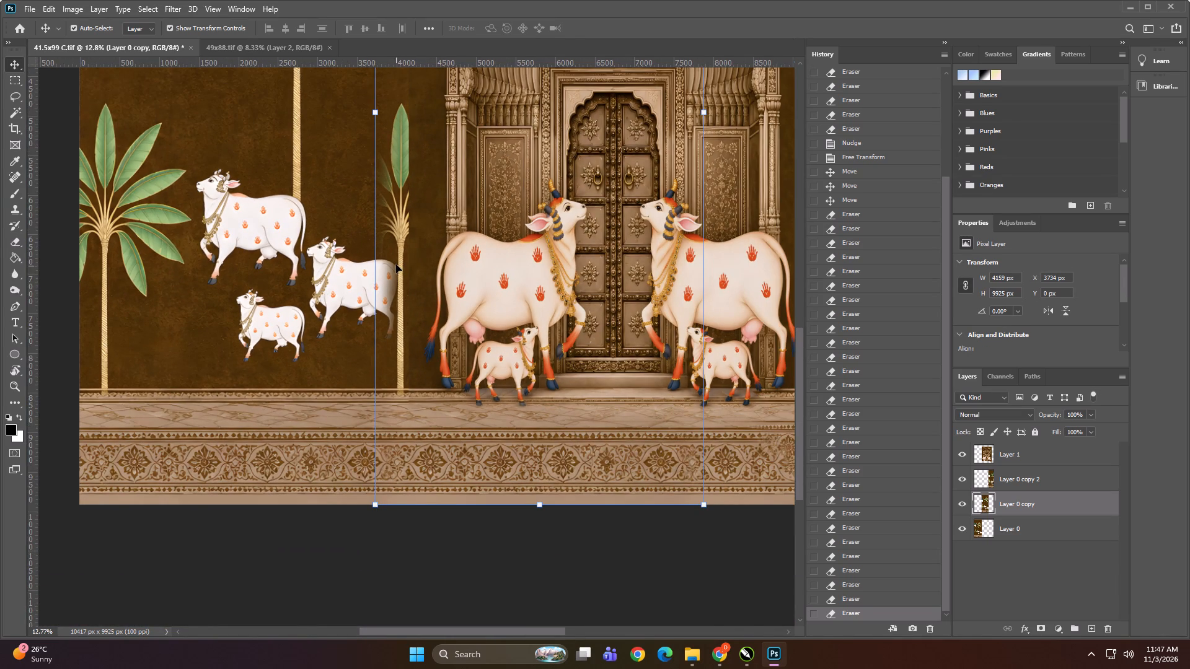
key(e)
click(376, 165)
click(376, 170)
click(375, 193)
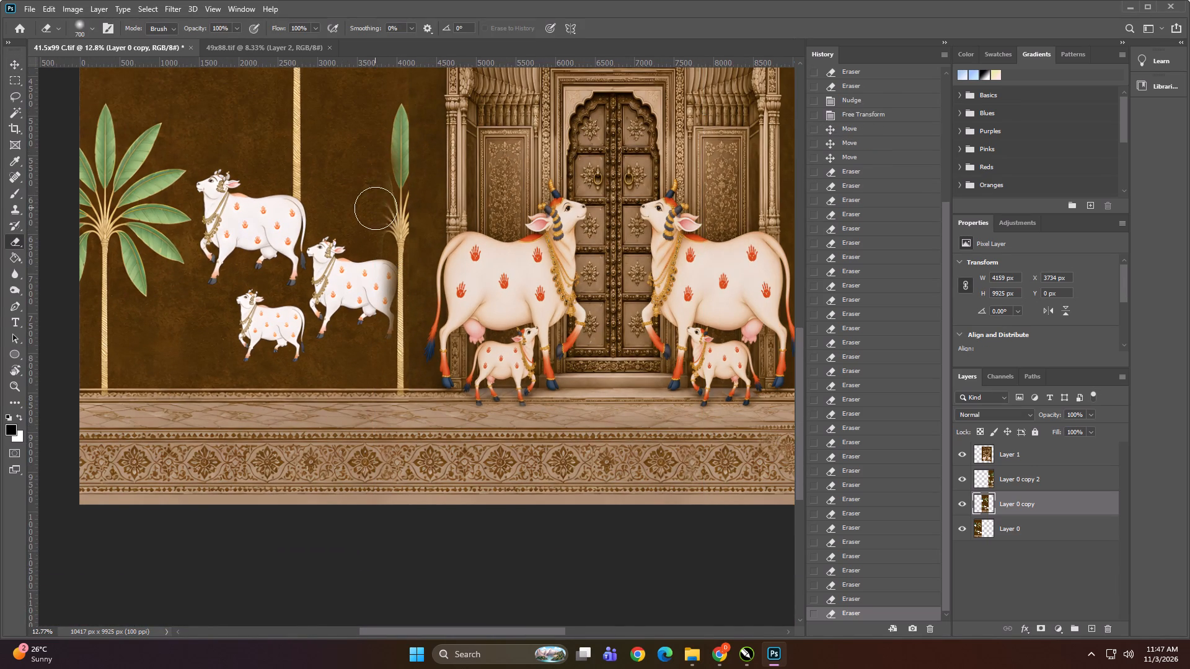
click(376, 208)
click(379, 225)
click(384, 240)
click(386, 255)
Erase the crown and upright leaf of the small cut-off palm from the bottom upward.
click(395, 234)
click(396, 229)
click(399, 225)
drag(399, 214, 400, 208)
click(400, 198)
click(399, 181)
click(397, 169)
click(397, 155)
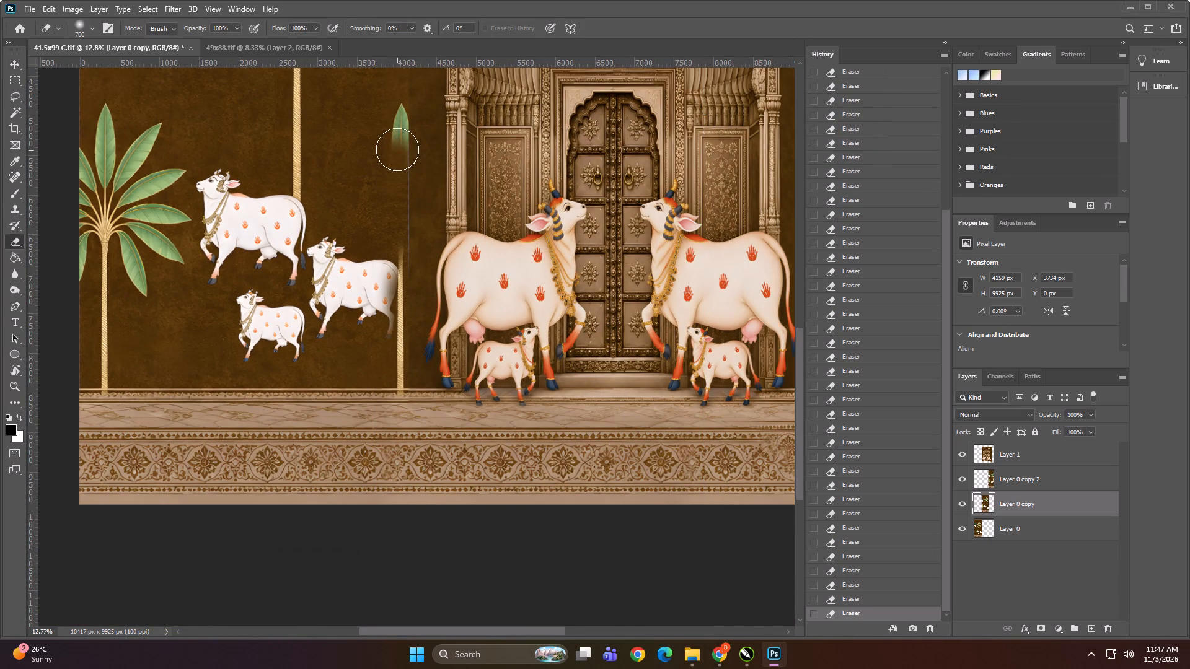
drag(397, 144, 397, 138)
click(397, 115)
Erase the small cut-off palm's trunk with downward strokes, and undo the last dab at its base.
drag(397, 112, 392, 337)
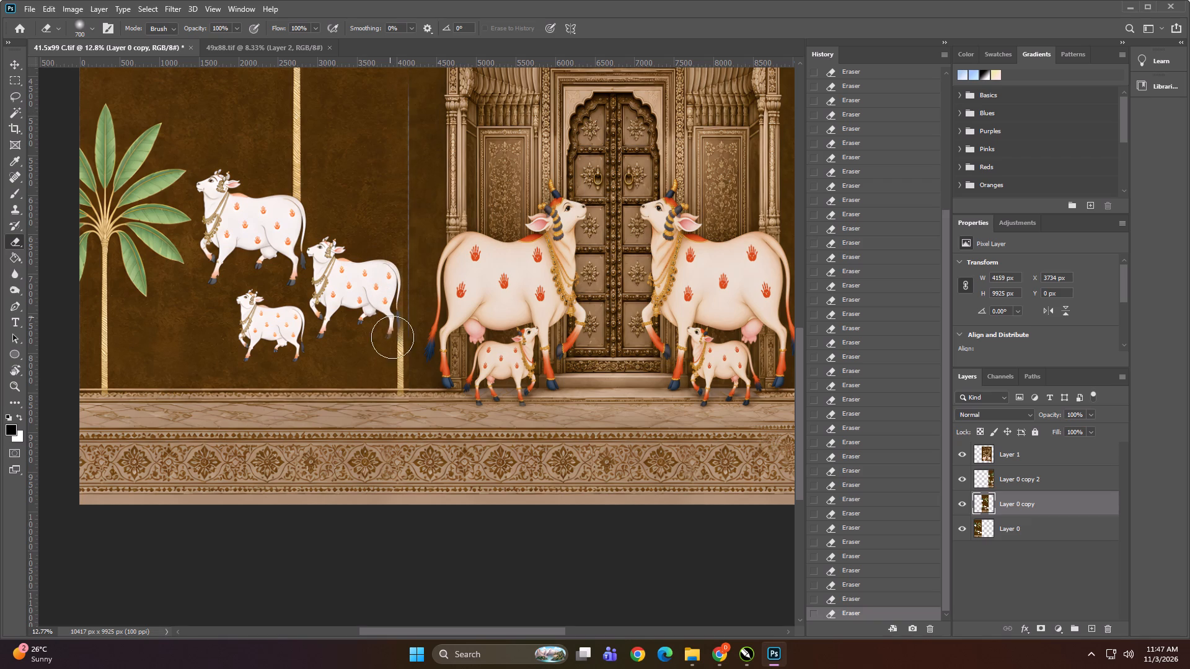
drag(392, 337, 395, 372)
click(393, 382)
alt+scroll(408, 406, up, 2)
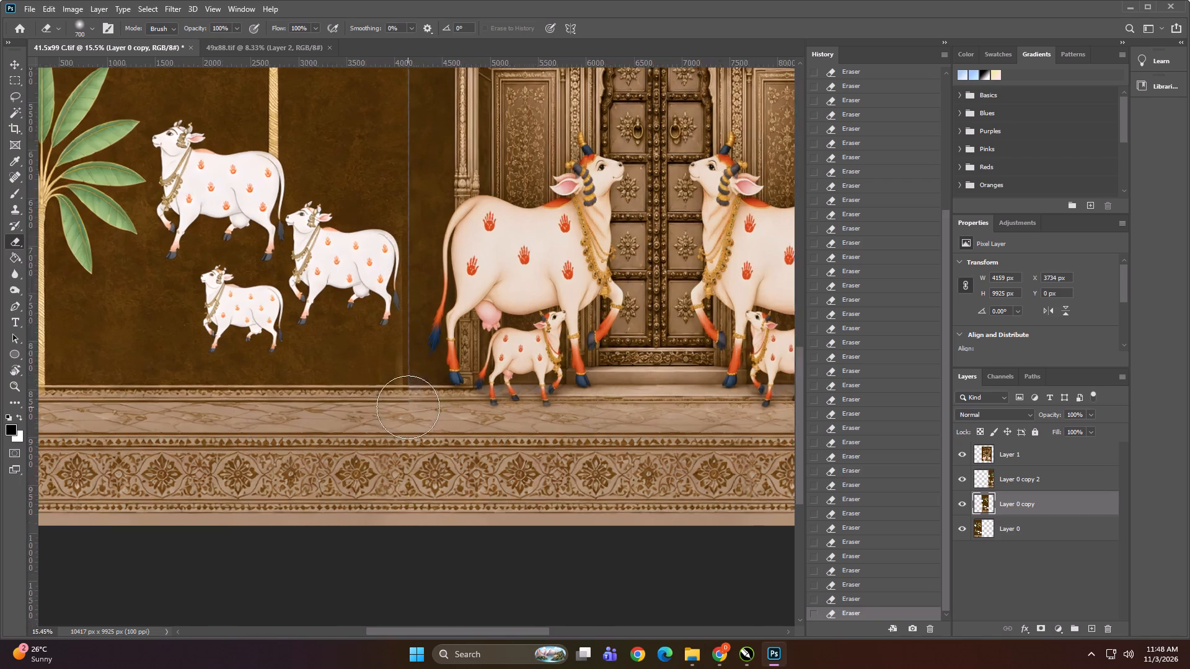
alt+scroll(408, 407, up, 10)
key(ctrl+z)
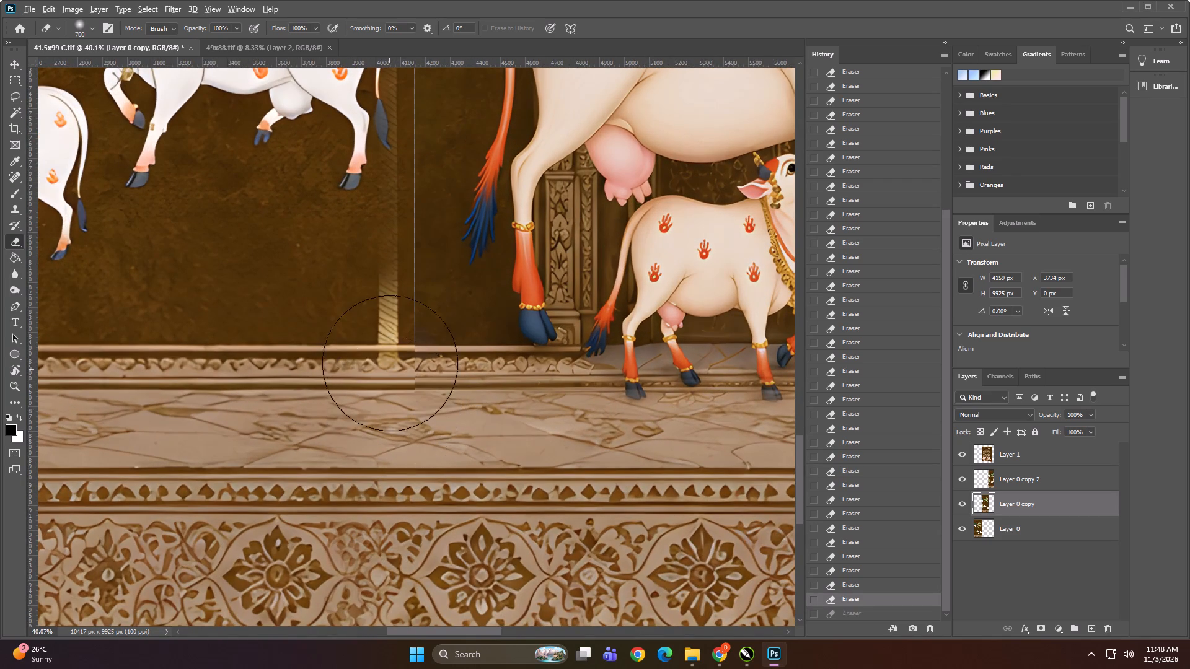
Reduce the eraser to 200 px and erase the remaining trunk between the cow's hind hoof and the wall's base.
alt+scroll(392, 376, down, 4)
alt+scroll(378, 299, up, 10)
key(bracketleft)
key(bracketleft)
key(bracketleft)
key(bracketleft)
key(bracketleft)
key(bracketleft)
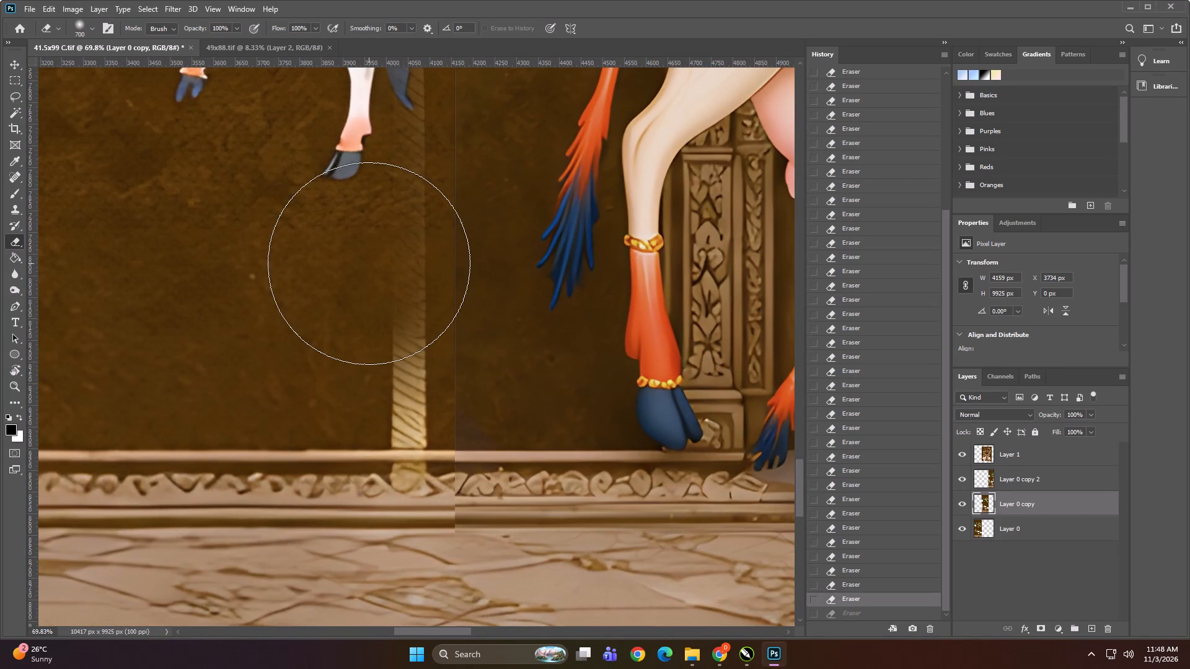
drag(405, 141, 405, 396)
click(405, 405)
click(407, 415)
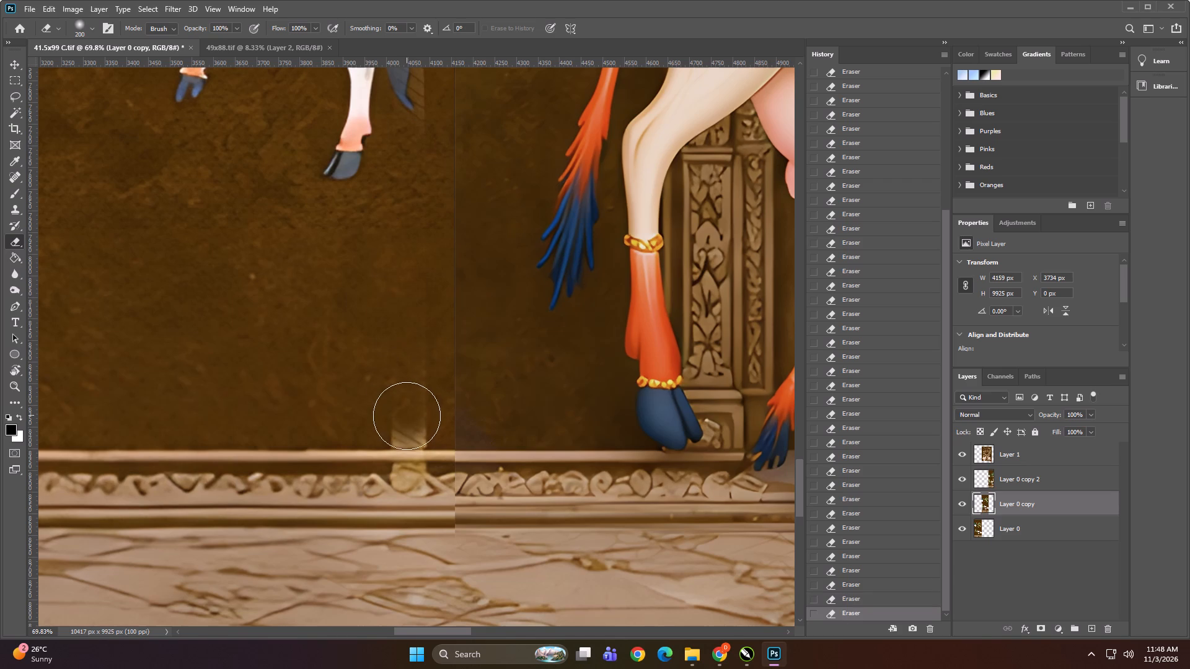
triple_click(411, 418)
drag(414, 419, 408, 419)
drag(401, 419, 414, 142)
Erase upward along the small palm's remaining trunk strip on the lower wall with the 200 px eraser.
key(space)
key(space)
key(space)
key(space)
key(space)
key(space)
key(space)
key(space)
key(space)
key(space)
drag(410, 236, 435, 535)
drag(437, 517, 432, 219)
key(space)
key(space)
key(space)
key(space)
key(space)
key(space)
key(space)
key(space)
key(space)
key(space)
key(space)
drag(423, 269, 433, 502)
drag(461, 523, 426, 197)
Continue erasing the small palm's remaining traces up the brown wall beside the doorway's carved pillar.
key(space)
key(space)
key(space)
key(space)
key(space)
key(space)
key(space)
key(space)
drag(426, 279, 431, 466)
drag(443, 530, 444, 485)
key(space)
drag(459, 574, 433, 172)
key(space)
key(space)
key(space)
key(space)
key(space)
key(space)
key(space)
key(space)
key(space)
key(space)
drag(425, 224, 420, 517)
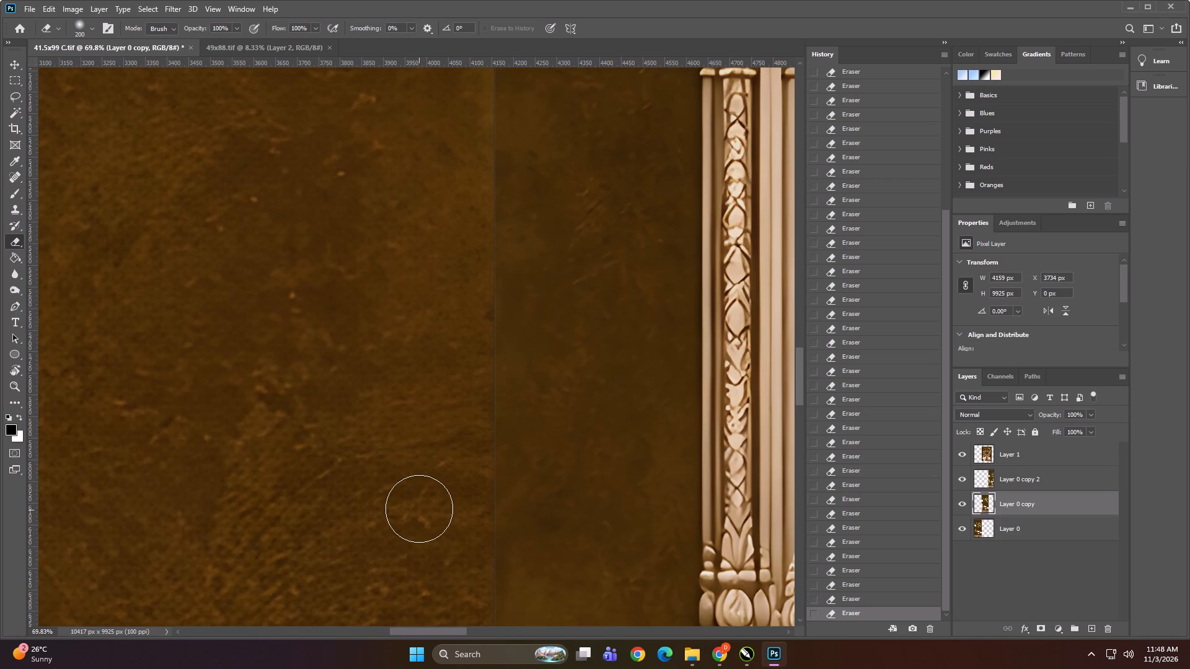
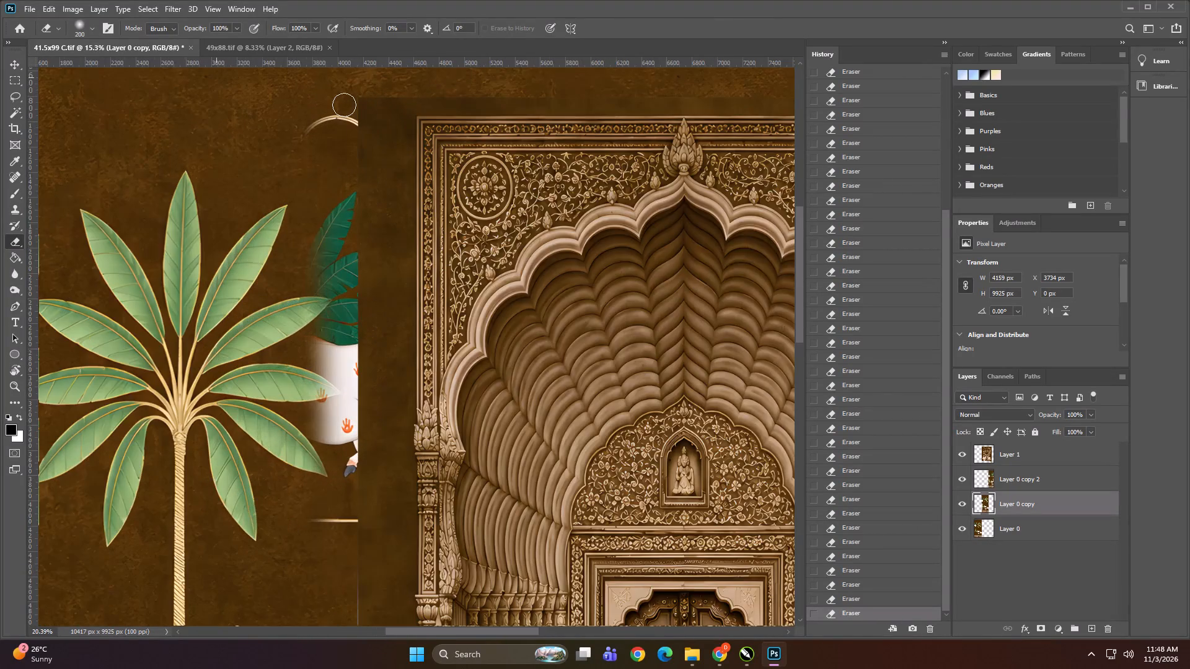
Erase the short leftover frame line beneath the cut-off cow remnant beside the doorway.
scroll(325, 165, down, 2)
drag(302, 527, 329, 531)
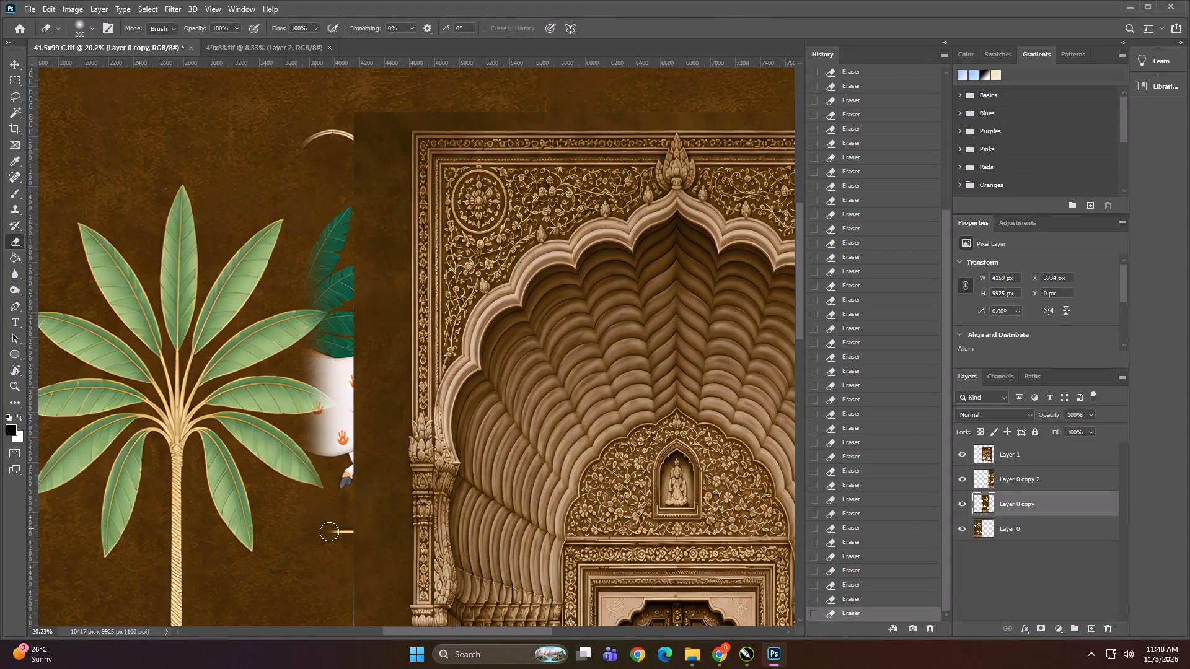
drag(329, 531, 336, 532)
drag(346, 531, 324, 534)
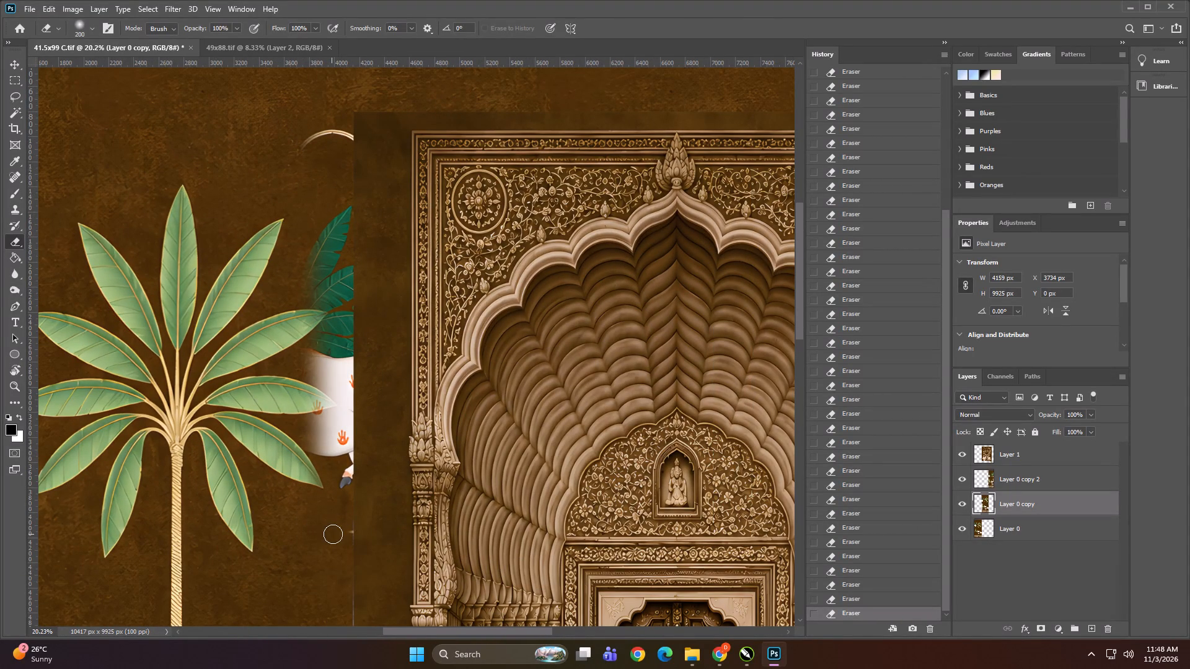
click(348, 533)
Erase the leftover curved arch line above the teal leaves beside the doorway's upper left corner.
alt+scroll(349, 466, down, 4)
alt+scroll(304, 239, up, 7)
alt+scroll(381, 242, up, 10)
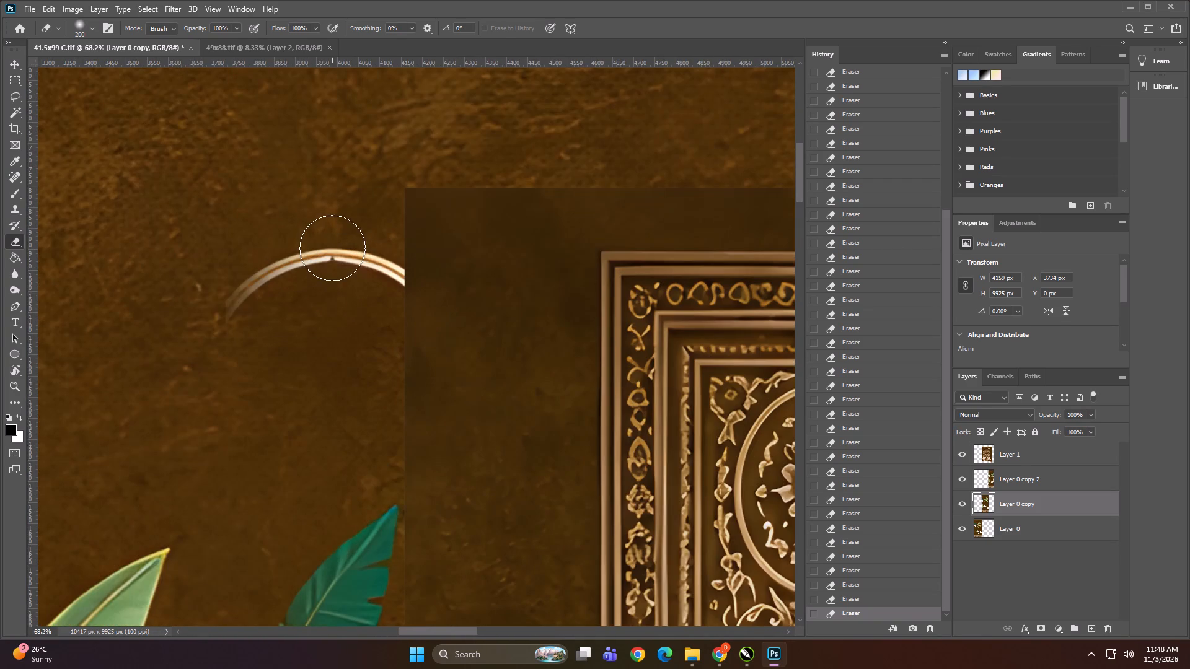
drag(219, 340, 382, 276)
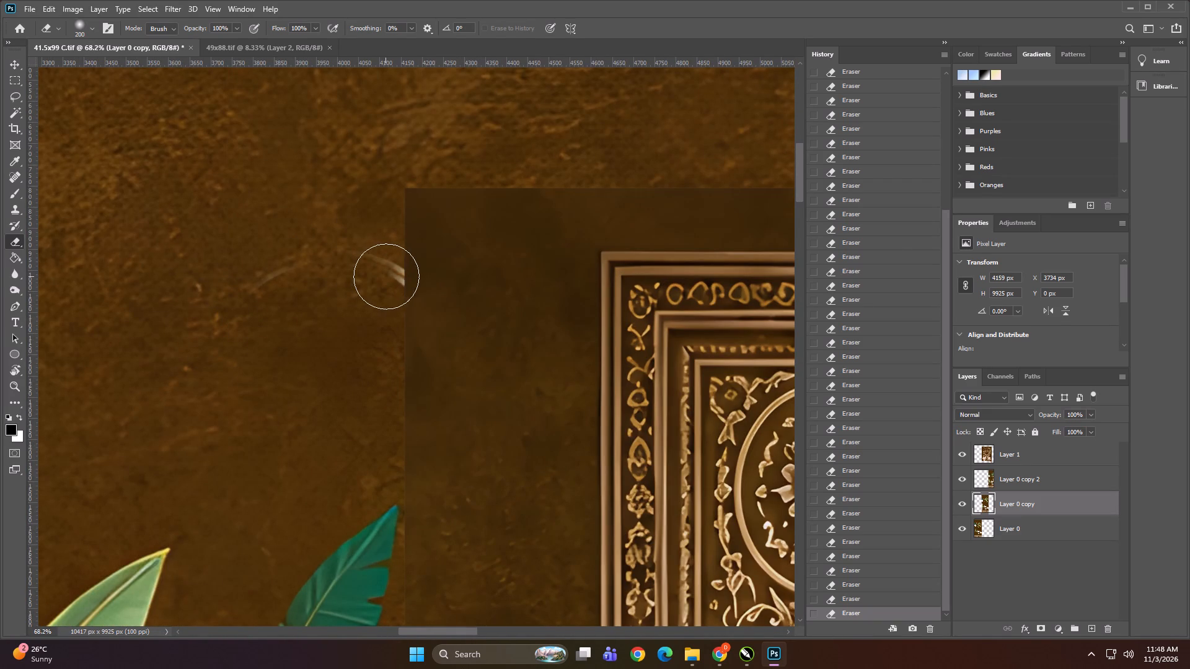
drag(386, 276, 380, 274)
double_click(380, 274)
drag(337, 258, 293, 260)
click(275, 261)
click(260, 269)
click(243, 295)
drag(283, 250, 227, 378)
Enlarge the eraser to 400 px and erase the upper teal leaves left of the doorway's carved frame.
alt+scroll(406, 83, down, 13)
alt+scroll(372, 312, up, 2)
key(bracketright)
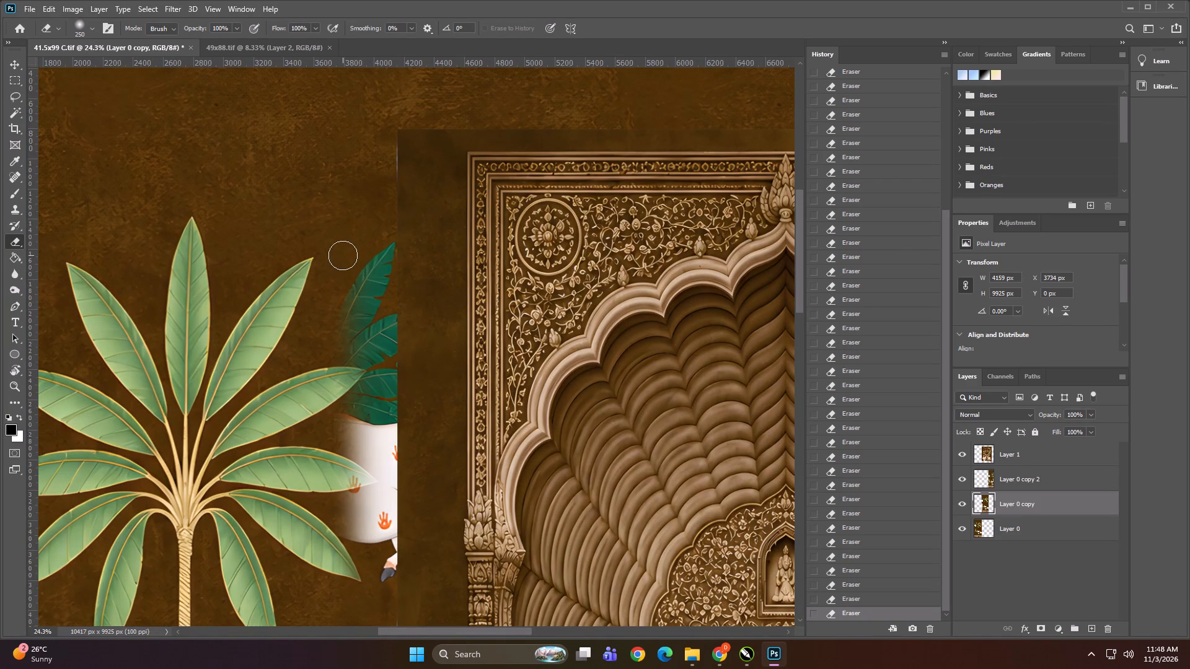
key(bracketright)
key(bracketright)
text([])
drag(356, 261, 317, 510)
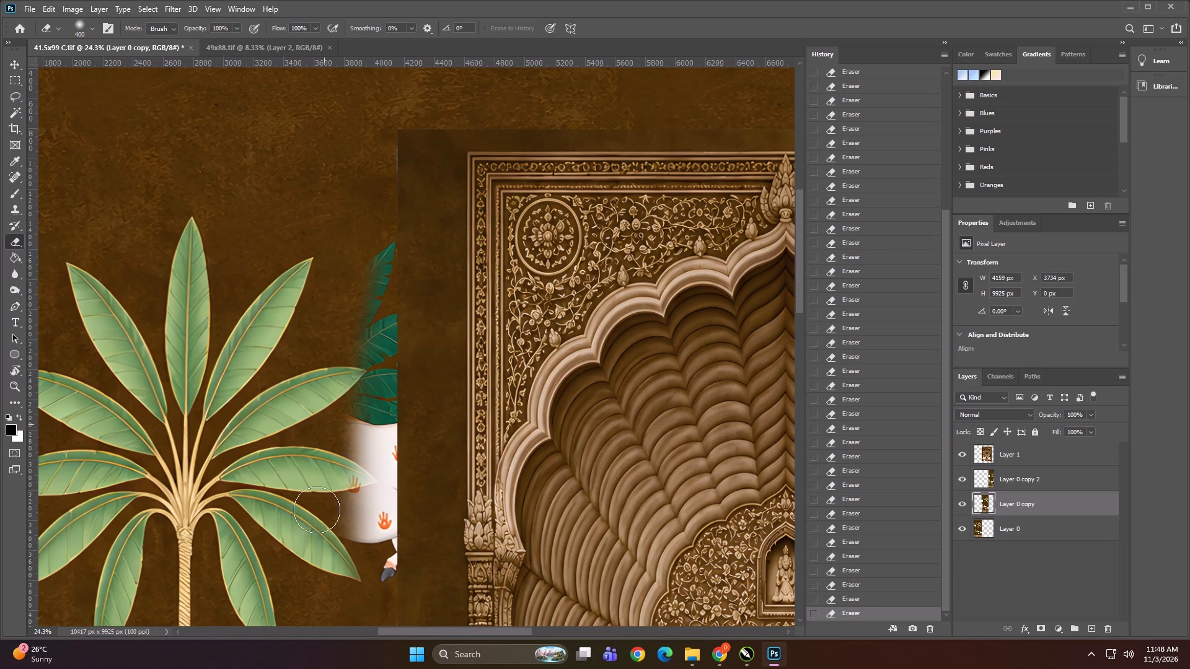
drag(317, 510, 317, 520)
drag(337, 557, 359, 337)
drag(374, 245, 363, 334)
drag(378, 251, 376, 312)
drag(381, 247, 376, 341)
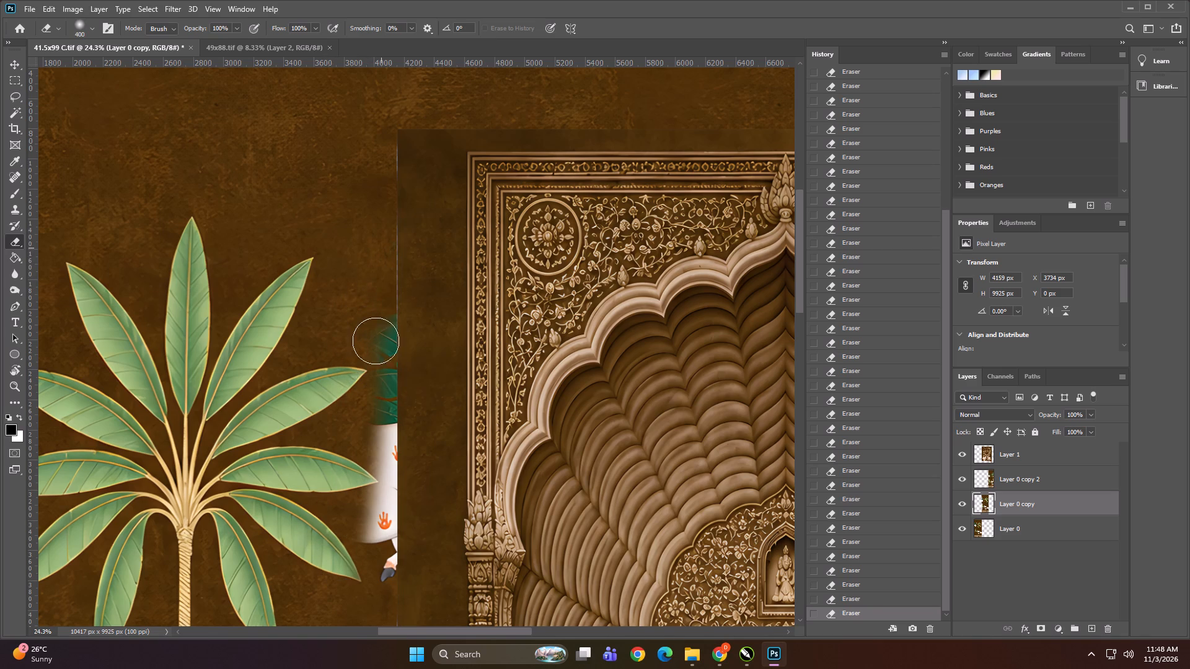
Erase the remaining teal leaves and the cut-off white cow along the seam left of the doorway.
drag(376, 341, 374, 390)
drag(374, 320, 369, 452)
drag(377, 381, 374, 509)
drag(366, 435, 366, 579)
drag(368, 533, 374, 580)
drag(373, 583, 390, 484)
drag(386, 430, 384, 515)
drag(387, 501, 386, 559)
drag(389, 561, 389, 514)
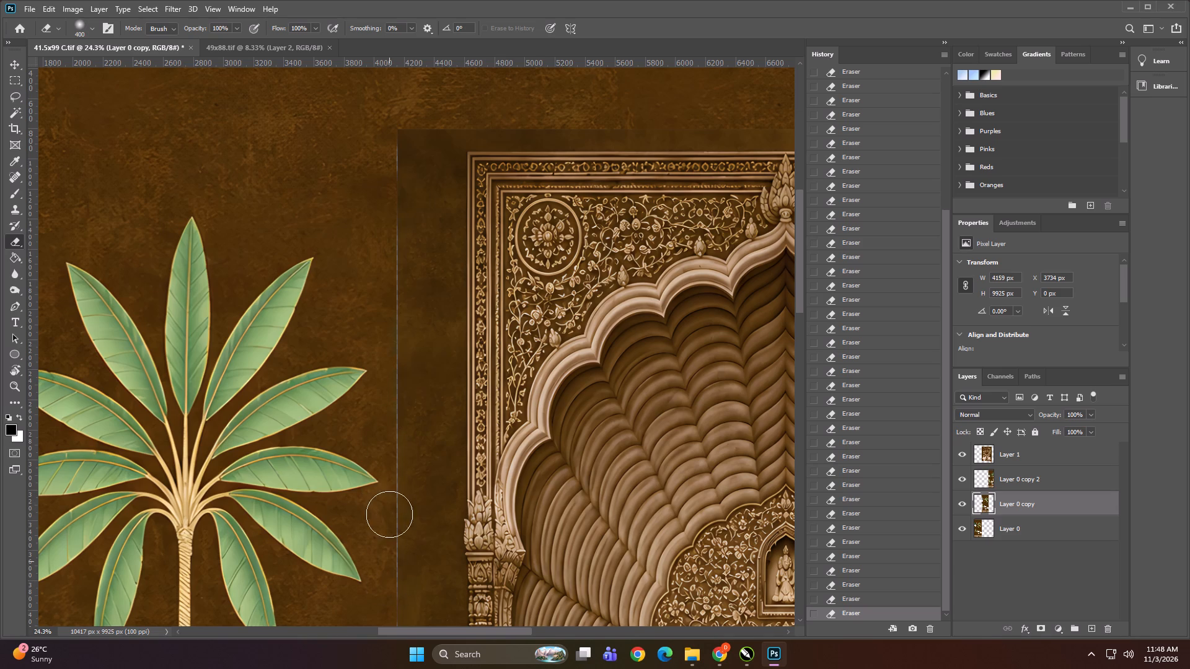
drag(389, 514, 376, 351)
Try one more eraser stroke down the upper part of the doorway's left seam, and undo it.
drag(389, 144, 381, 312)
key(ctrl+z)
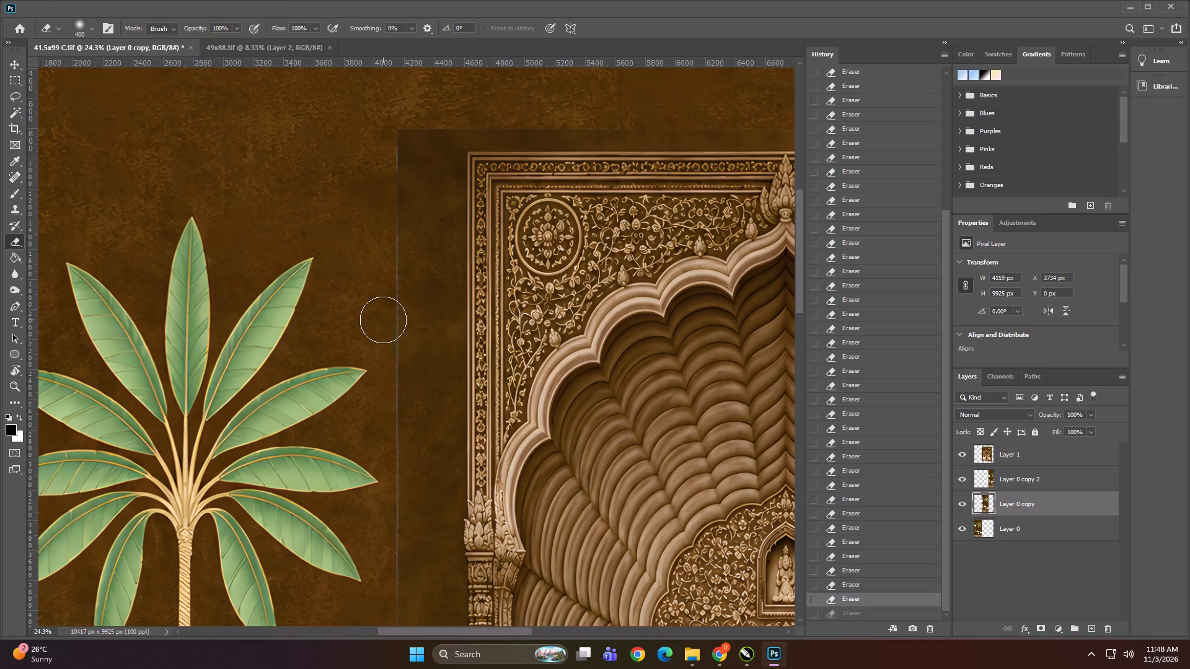
Examine the seams beside the doorway, the cows and the floor border across the whole composition.
alt+scroll(390, 167, down, 14)
alt+scroll(426, 490, up, 19)
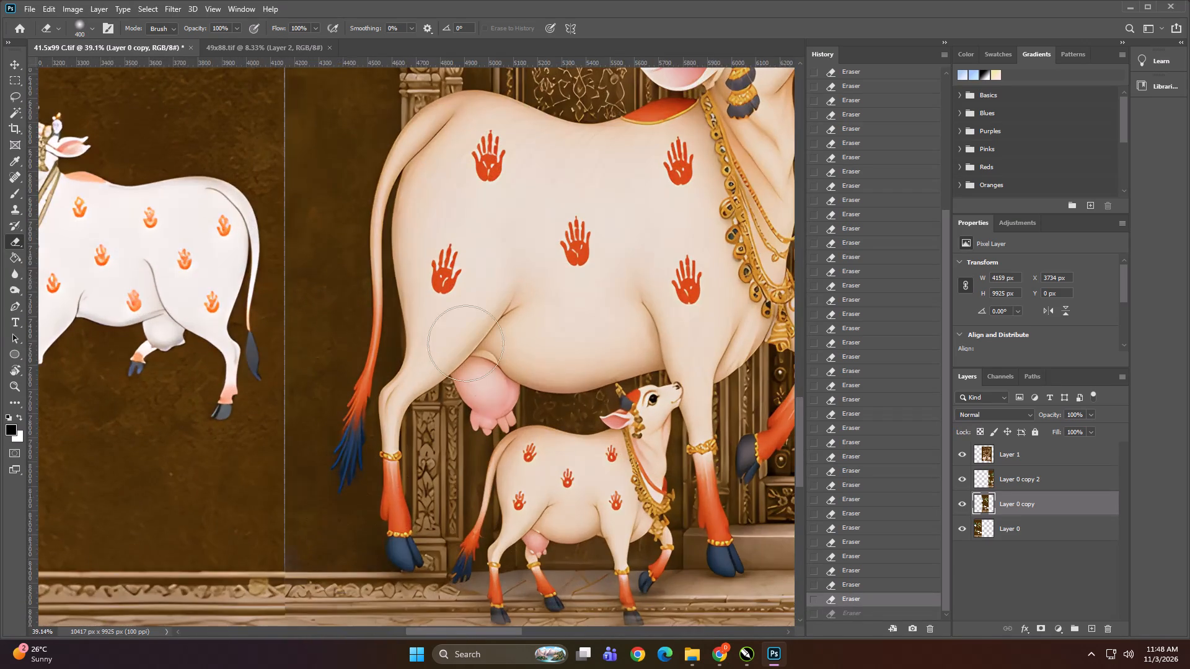
alt+scroll(488, 303, down, 12)
alt+scroll(446, 398, down, 2)
alt+scroll(399, 339, down, 4)
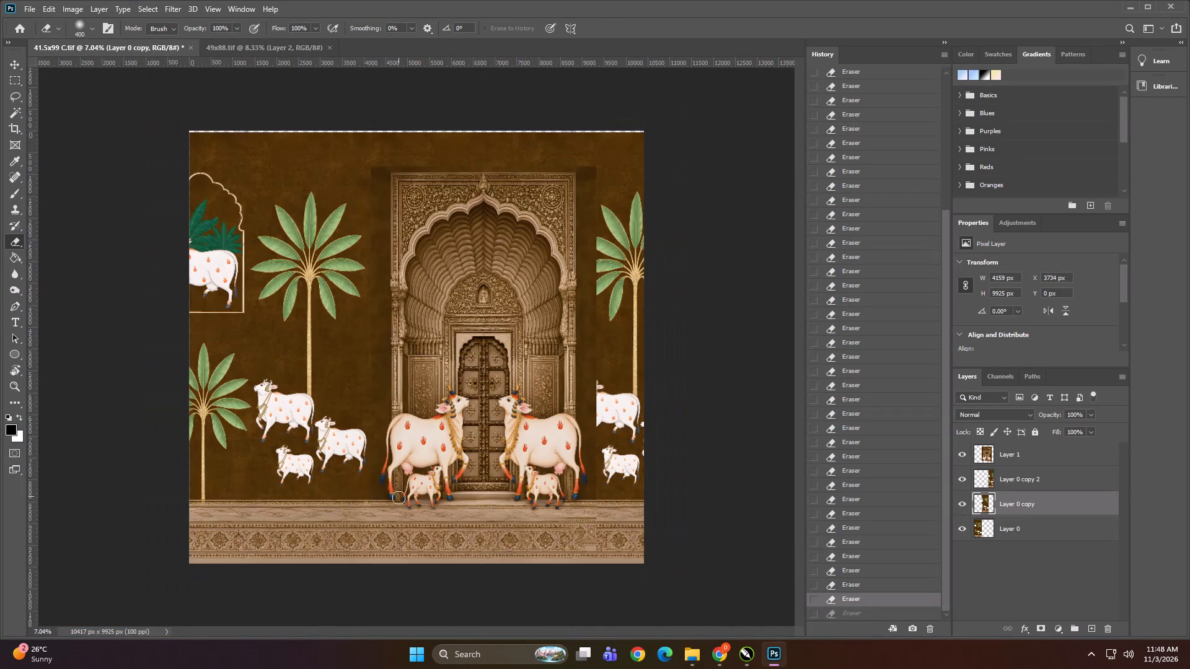
alt+scroll(374, 514, up, 2)
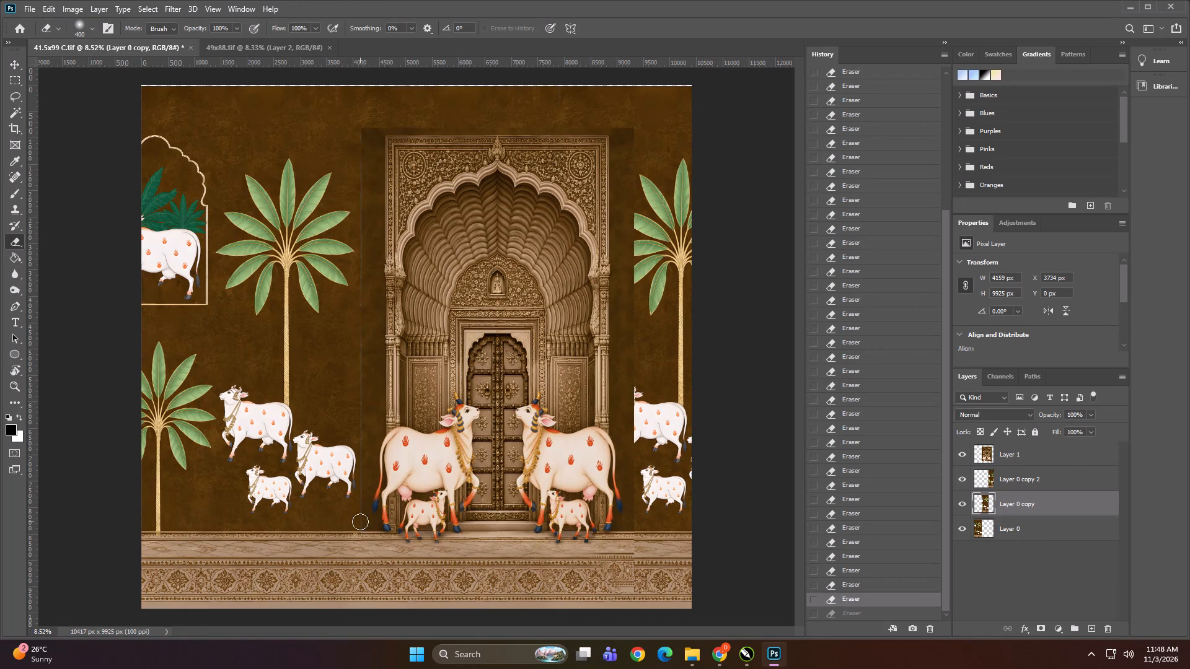
alt+scroll(423, 541, up, 6)
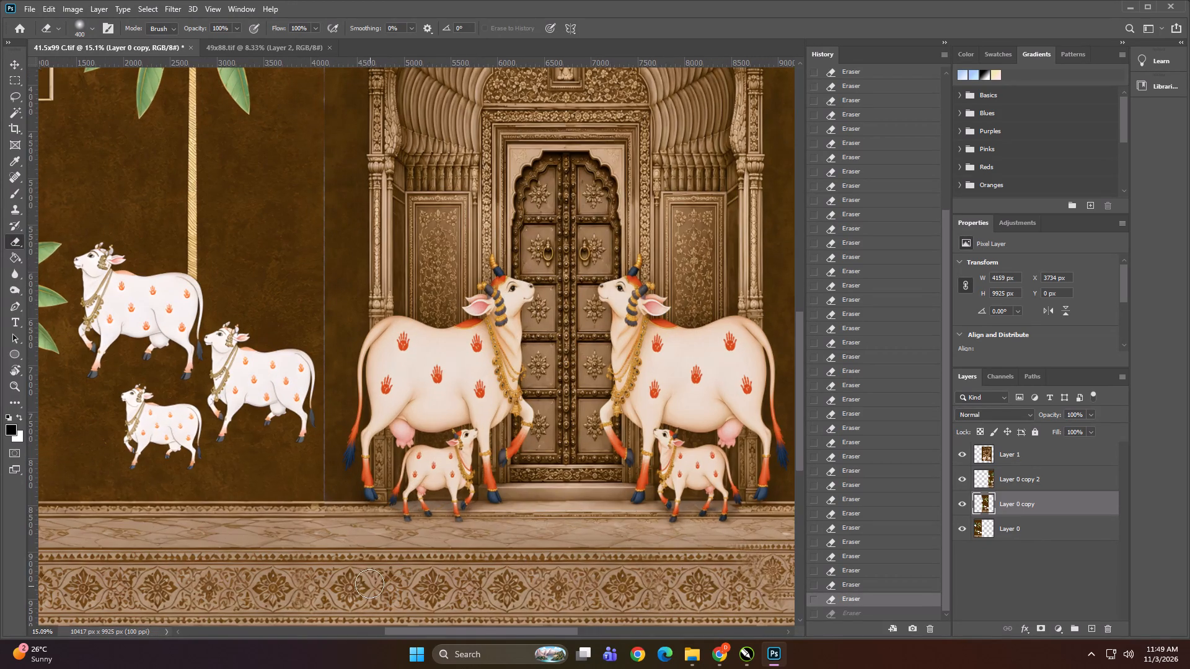
alt+scroll(491, 321, down, 5)
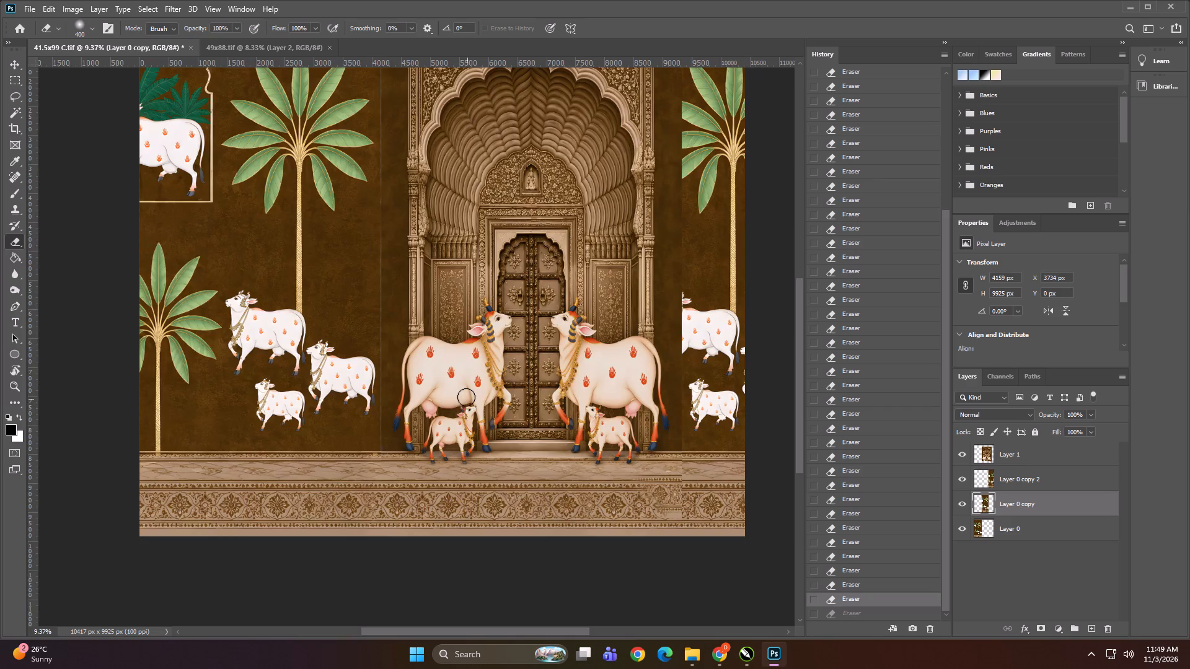
alt+scroll(464, 394, down, 6)
alt+scroll(454, 202, up, 5)
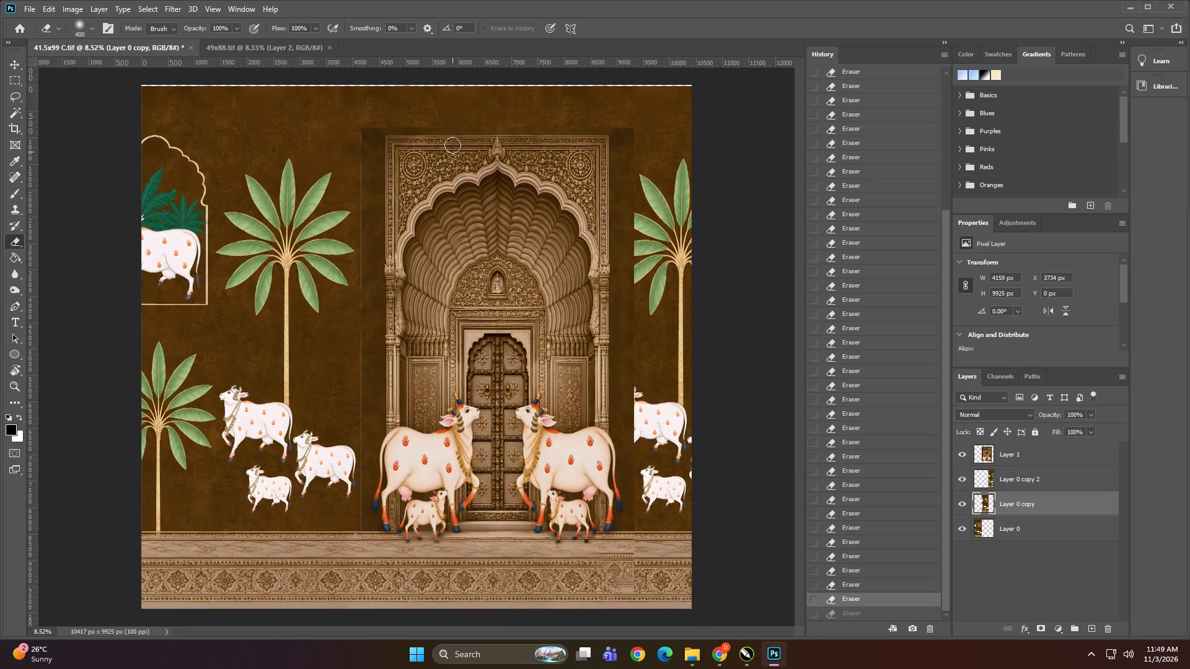
alt+scroll(455, 102, up, 7)
alt+scroll(455, 103, down, 6)
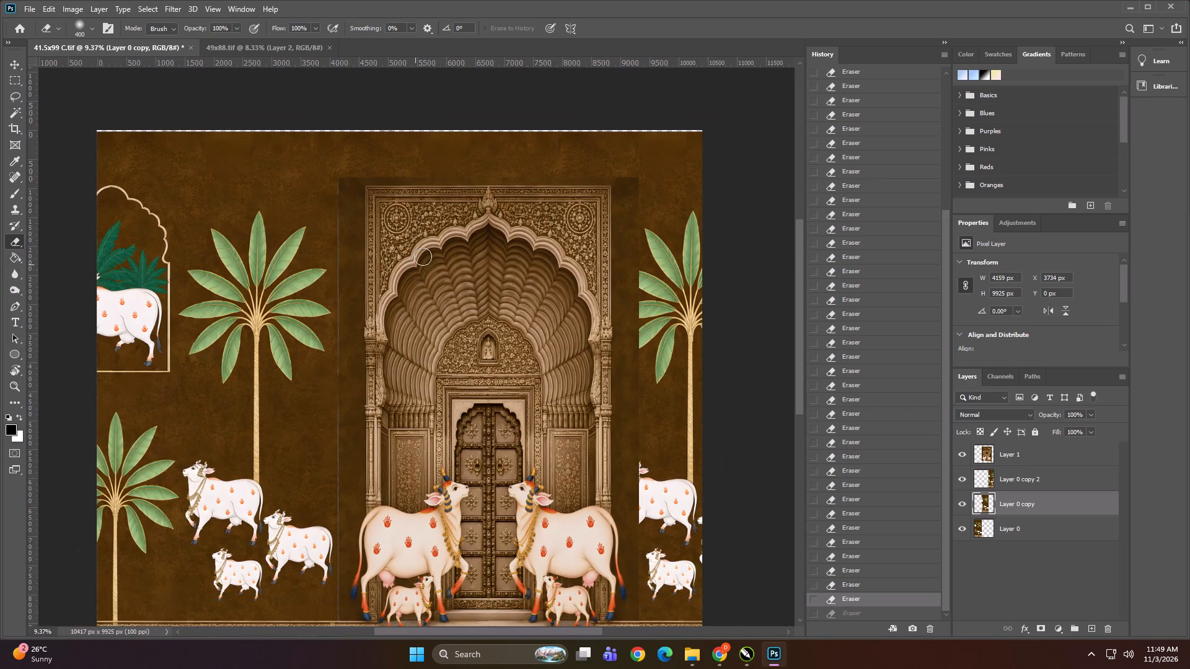
alt+scroll(491, 209, down, 3)
Select the doorway layer, Layer 1, and erase down its left edge from the top corner with the 400 px eraser.
click(14, 63)
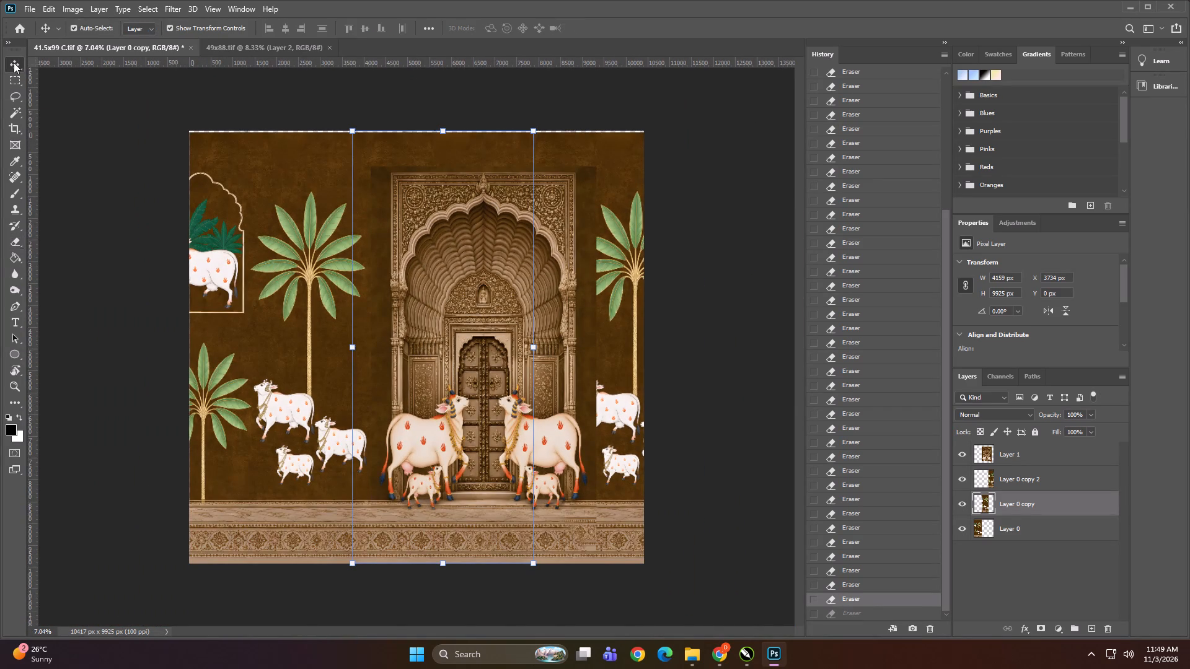
click(107, 330)
alt+scroll(394, 447, up, 3)
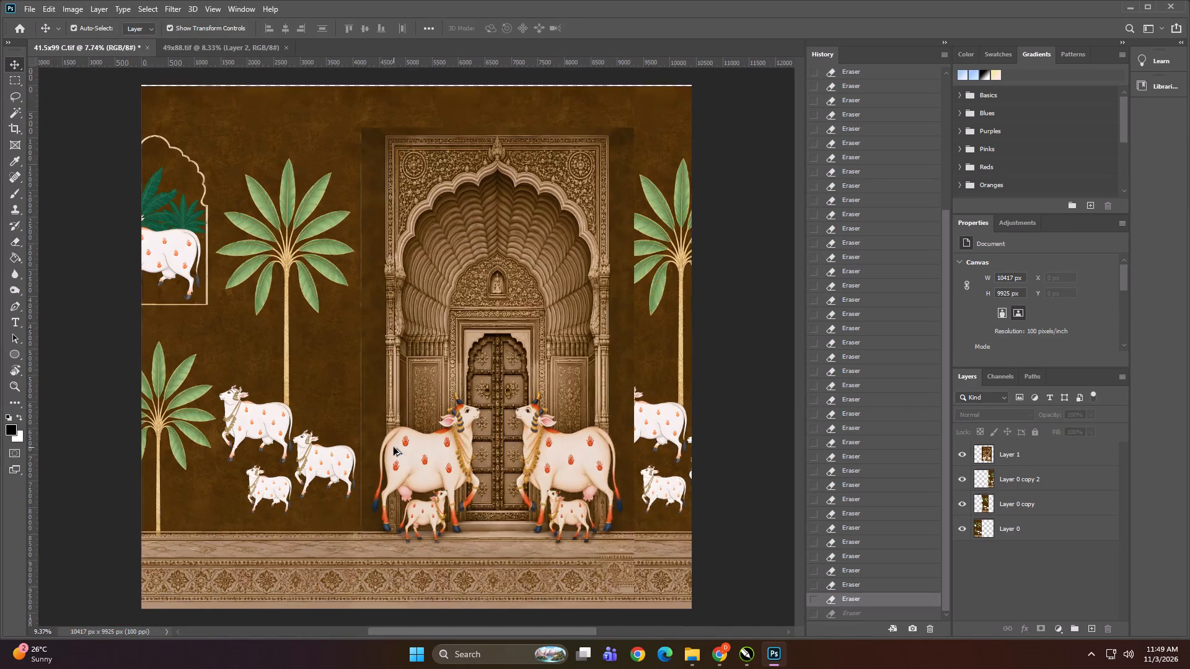
alt+scroll(394, 447, up, 1)
click(390, 372)
alt+scroll(374, 354, down, 4)
alt+scroll(364, 268, up, 5)
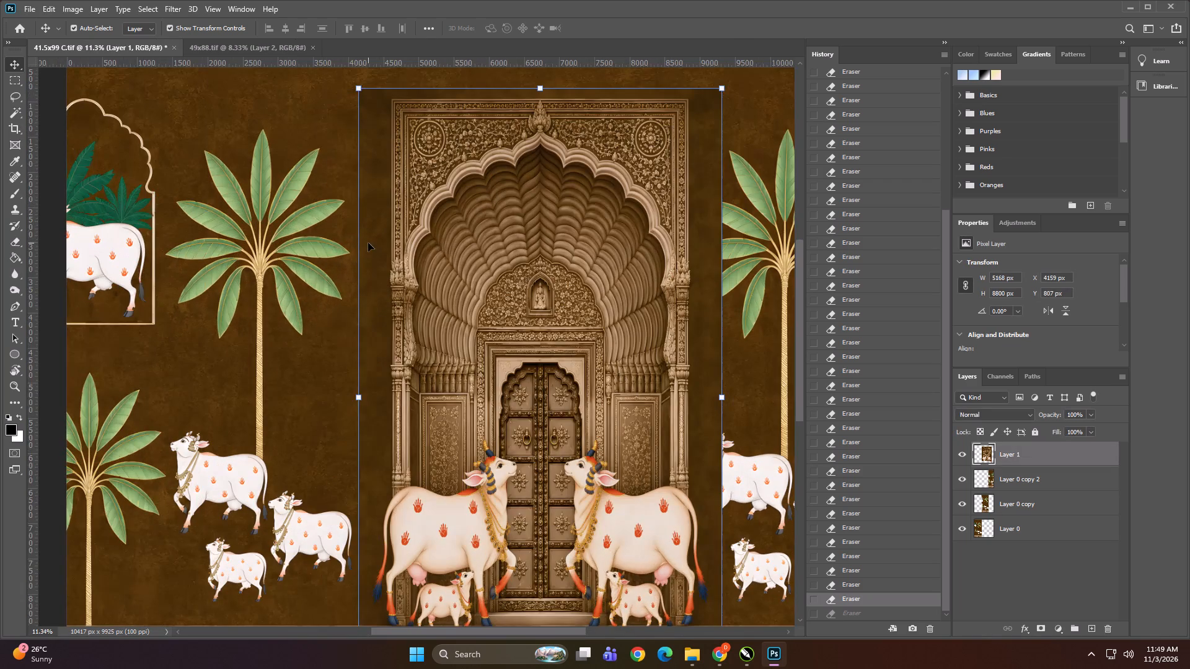
key(e)
drag(356, 90, 353, 350)
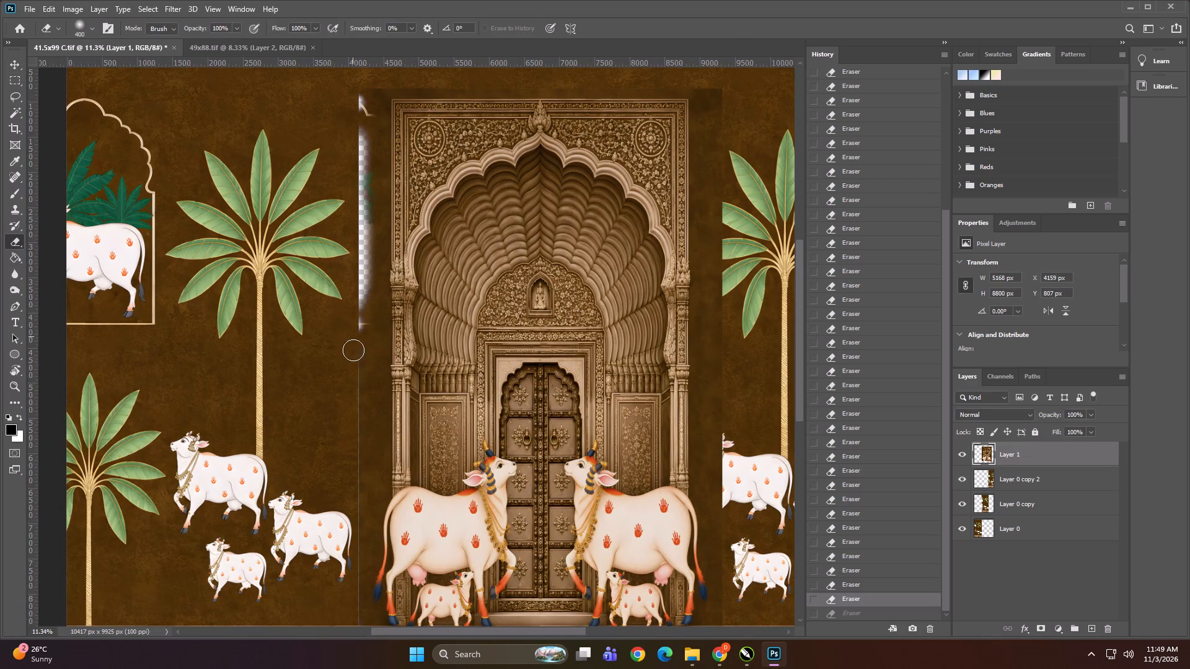
drag(353, 350, 359, 409)
Continue erasing the doorway layer's left edge down the brown wall past the large cow's tail.
alt+scroll(478, 252, down, 5)
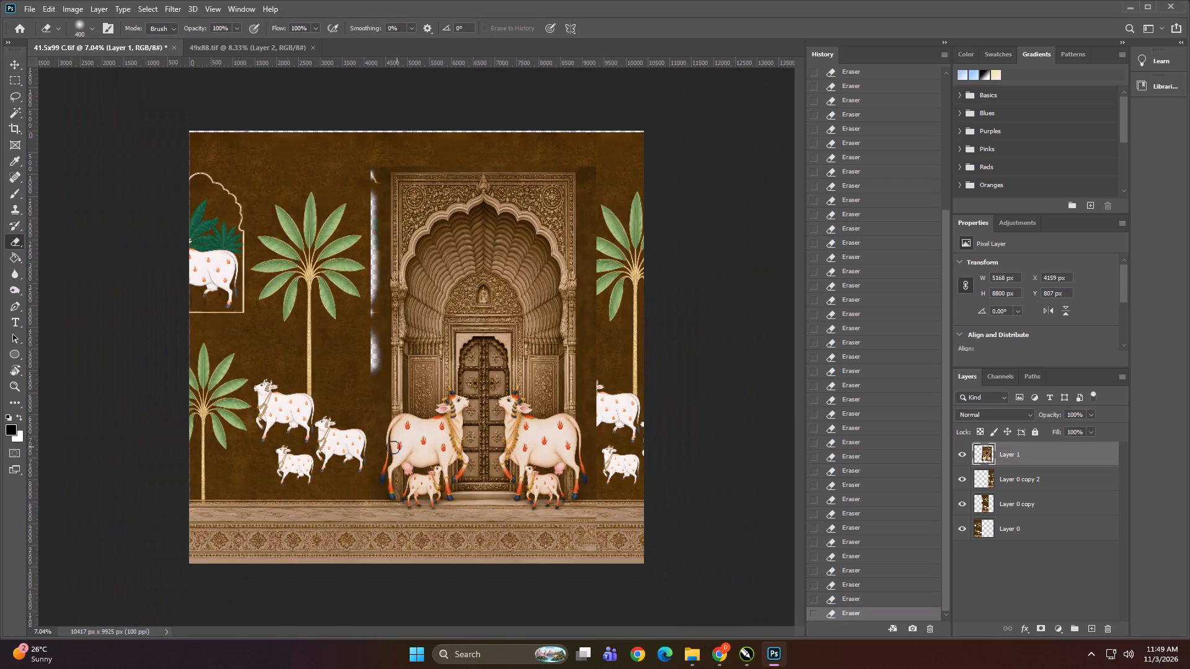
alt+scroll(392, 447, up, 13)
drag(342, 252, 342, 377)
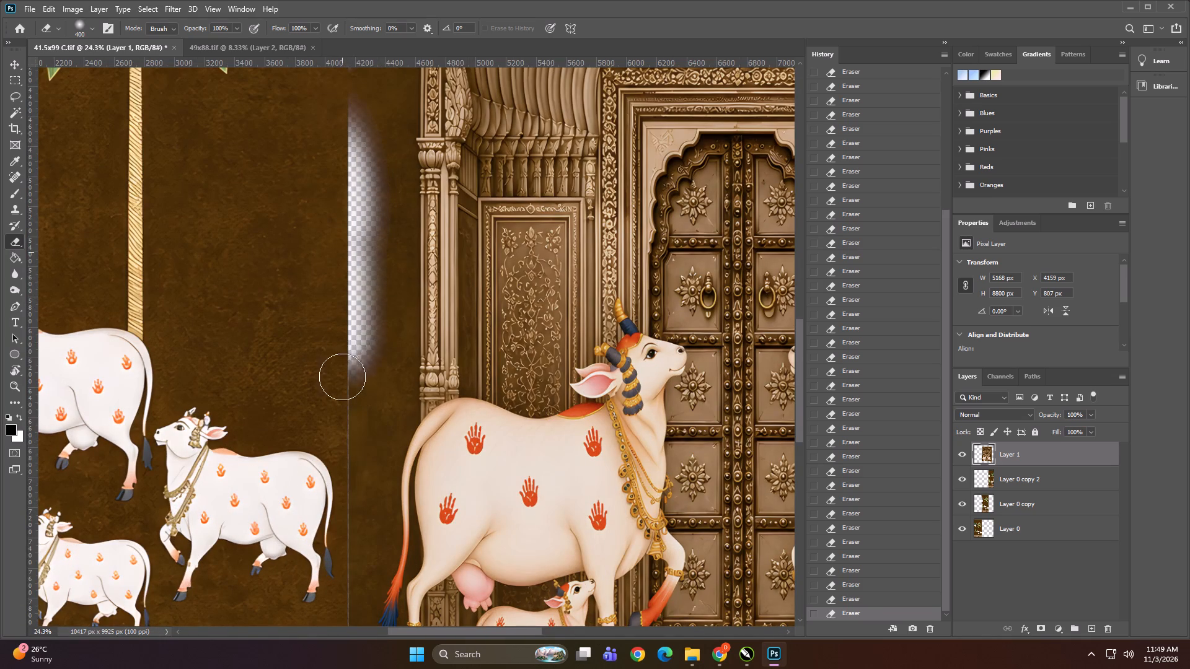
drag(342, 377, 341, 497)
key(space)
key(space)
key(space)
key(space)
key(space)
key(space)
key(space)
key(space)
key(space)
key(space)
drag(340, 457, 392, 196)
drag(390, 251, 390, 288)
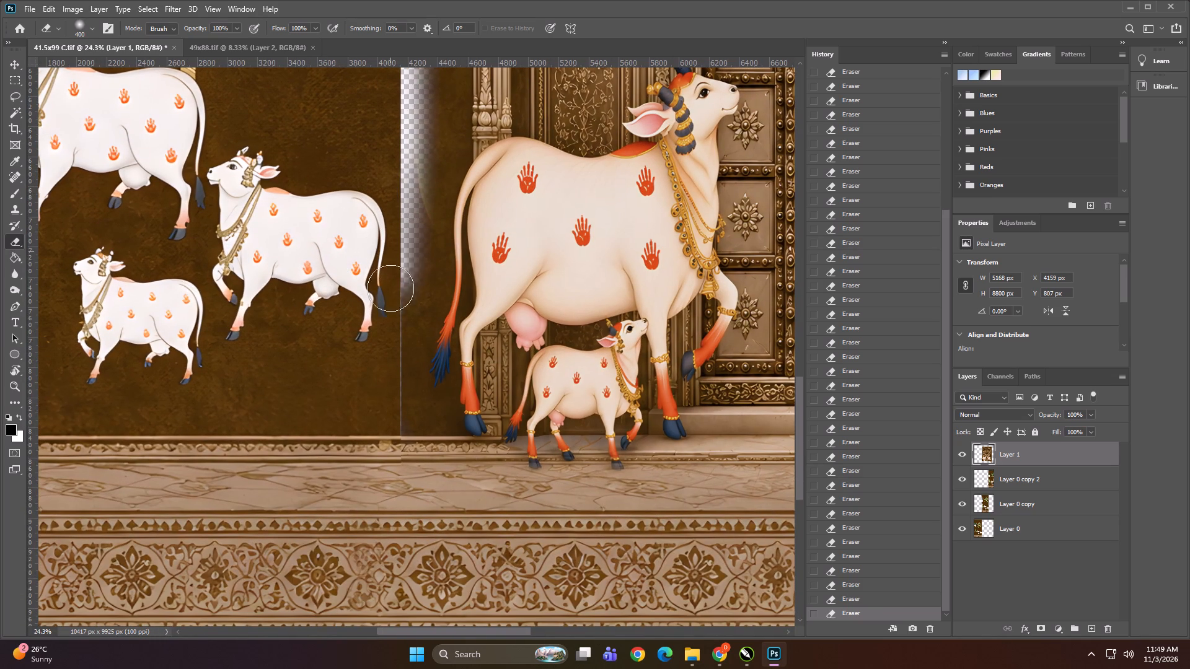
drag(390, 288, 393, 394)
Erase the bottom of the doorway layer's left edge down to the carved ledge with single dabs.
alt+scroll(395, 437, up, 8)
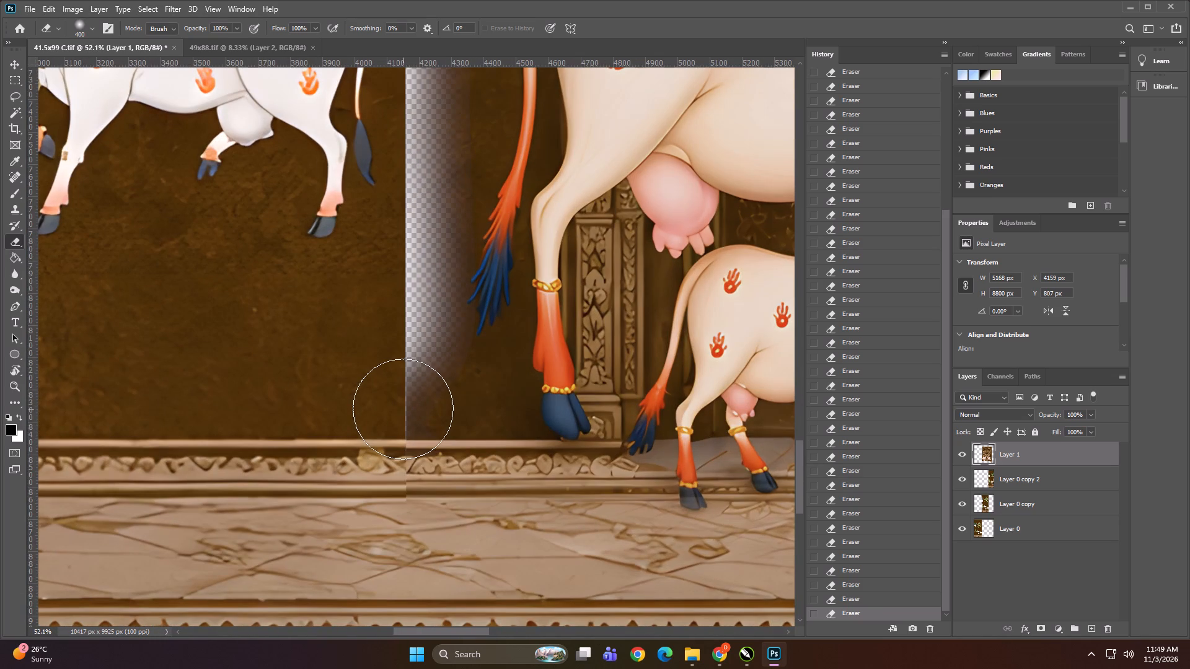
click(398, 412)
click(397, 432)
click(399, 457)
click(395, 471)
double_click(395, 476)
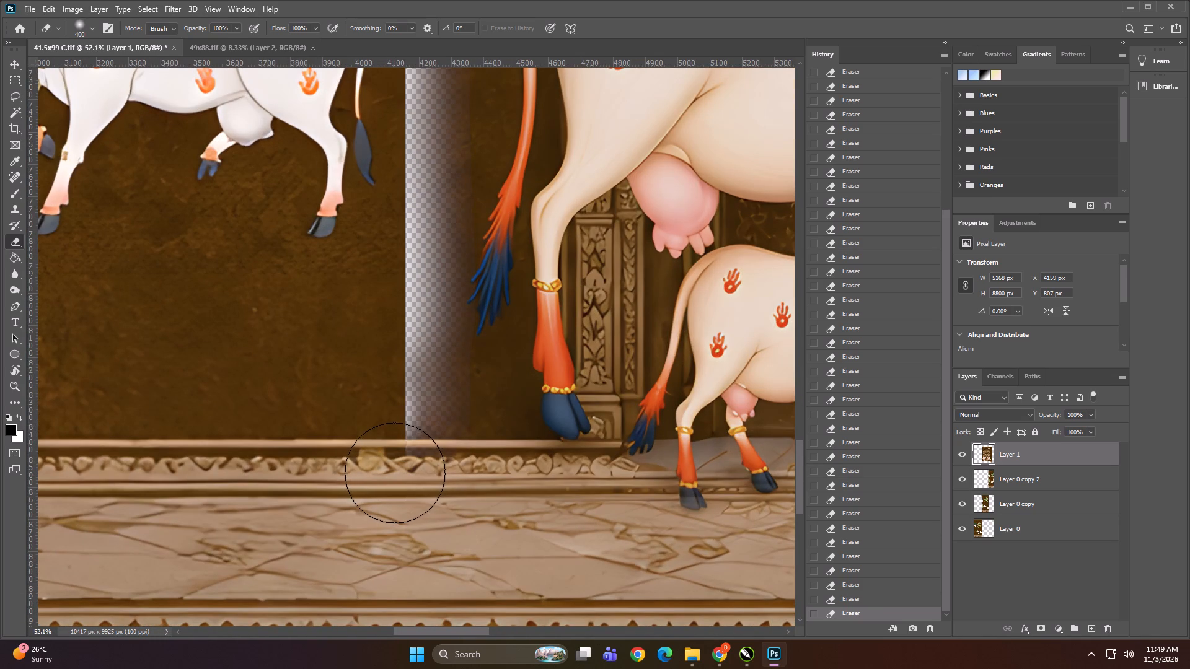
Erase the mismatched border pattern and floor ledge at the doorway layer's lower right corner.
alt+scroll(311, 353, down, 7)
alt+scroll(227, 260, down, 6)
alt+scroll(524, 419, up, 6)
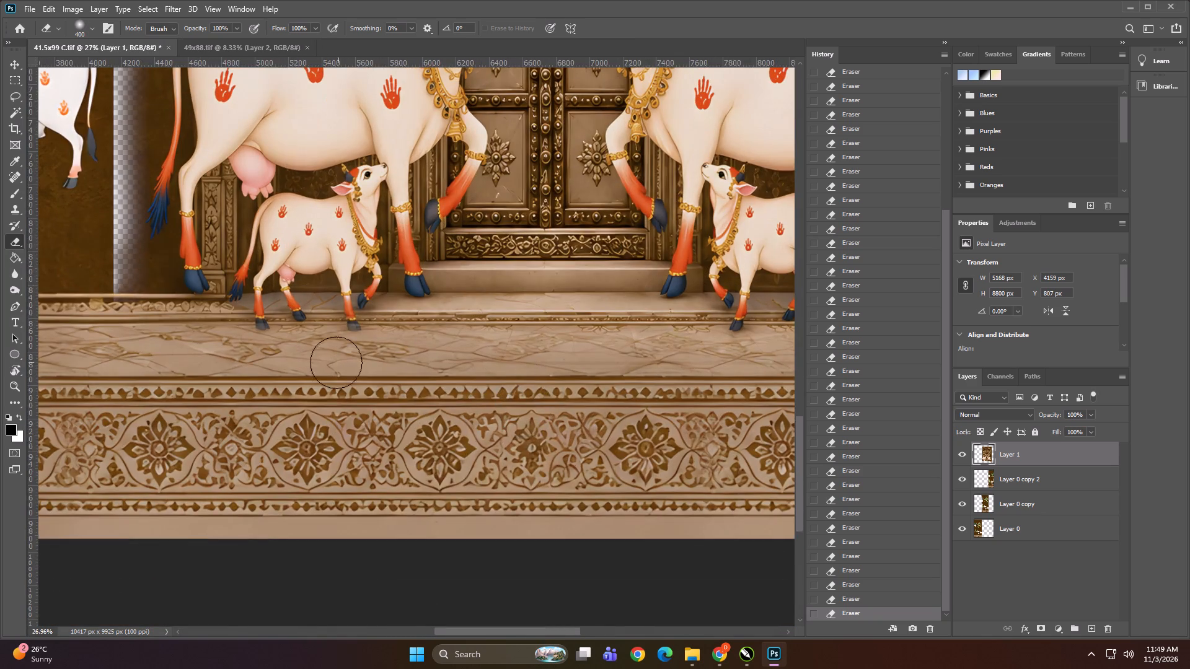
alt+scroll(308, 362, down, 10)
alt+scroll(431, 426, up, 14)
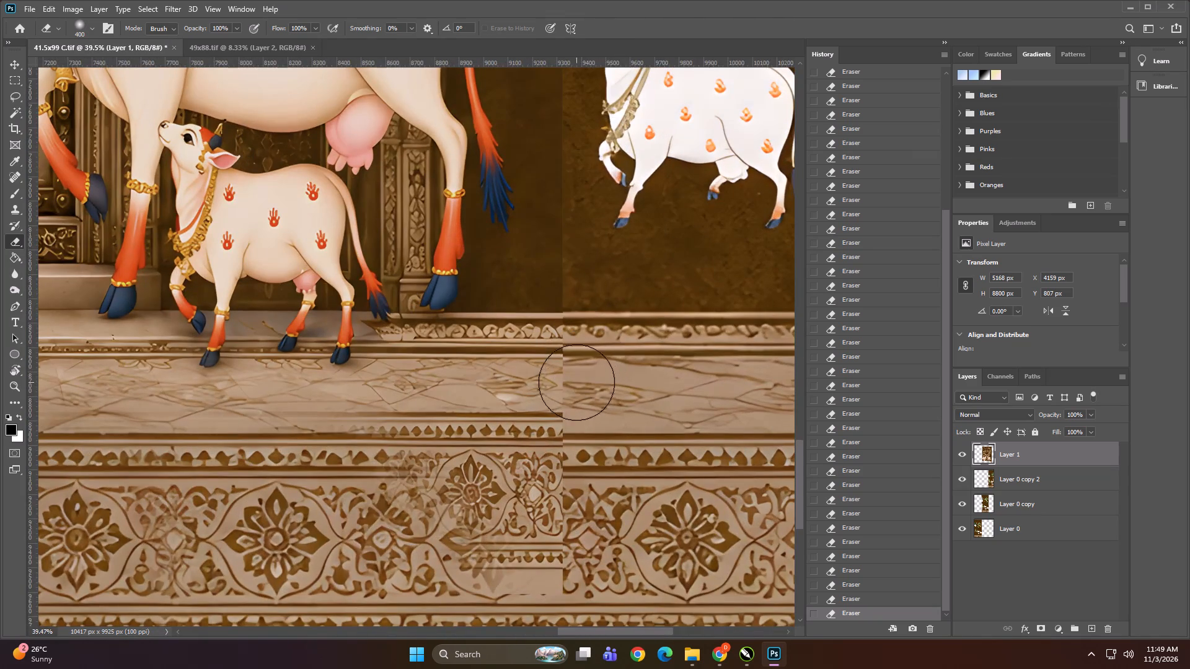
alt+scroll(599, 282, down, 6)
drag(587, 466, 575, 455)
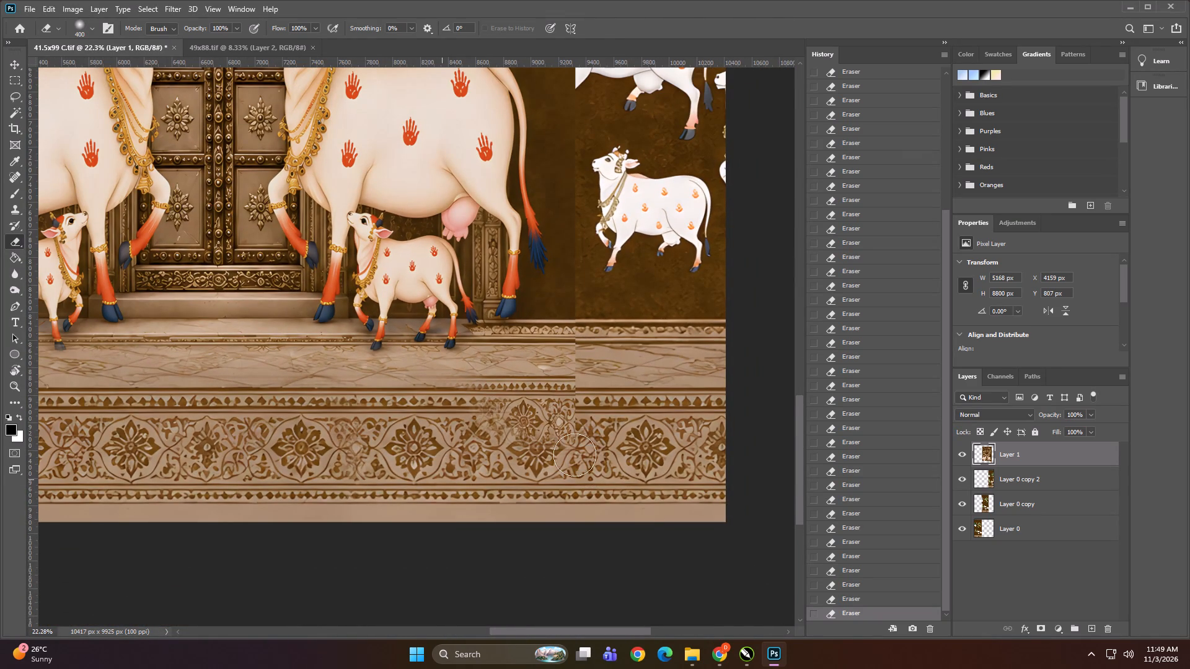
drag(575, 455, 408, 395)
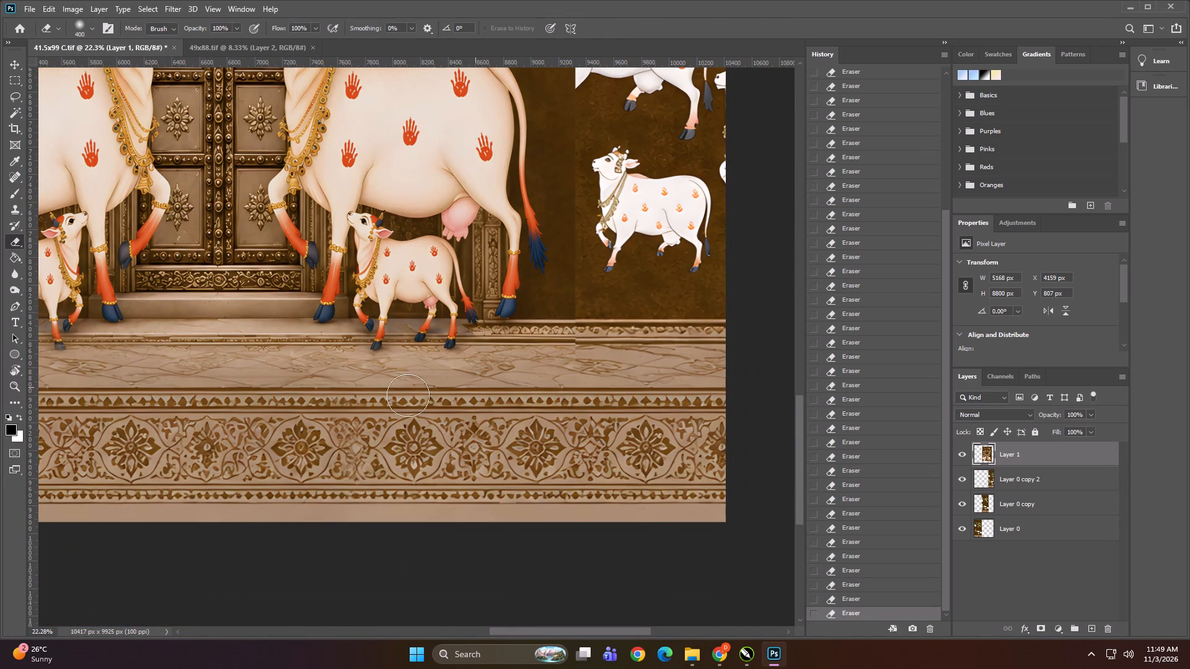
drag(408, 395, 583, 279)
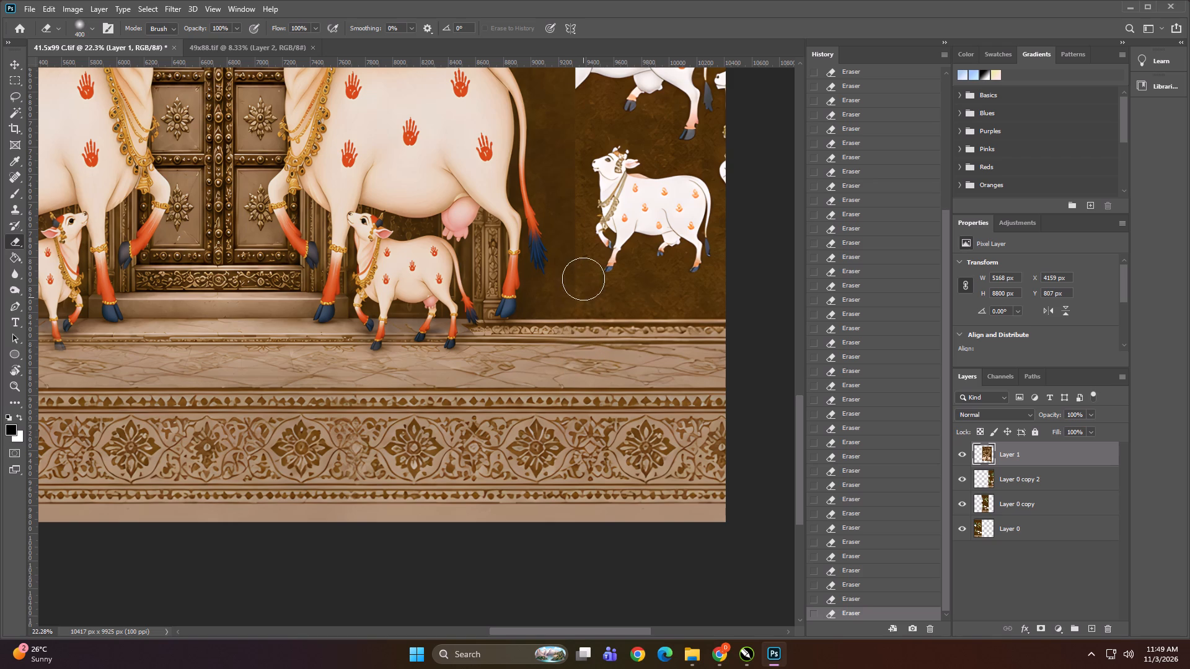
Erase up the doorway layer's right edge along the wall beside the small and large white cows.
drag(583, 279, 584, 240)
key(space)
key(space)
key(space)
key(space)
key(space)
key(space)
key(space)
drag(586, 284, 579, 522)
drag(579, 511, 574, 426)
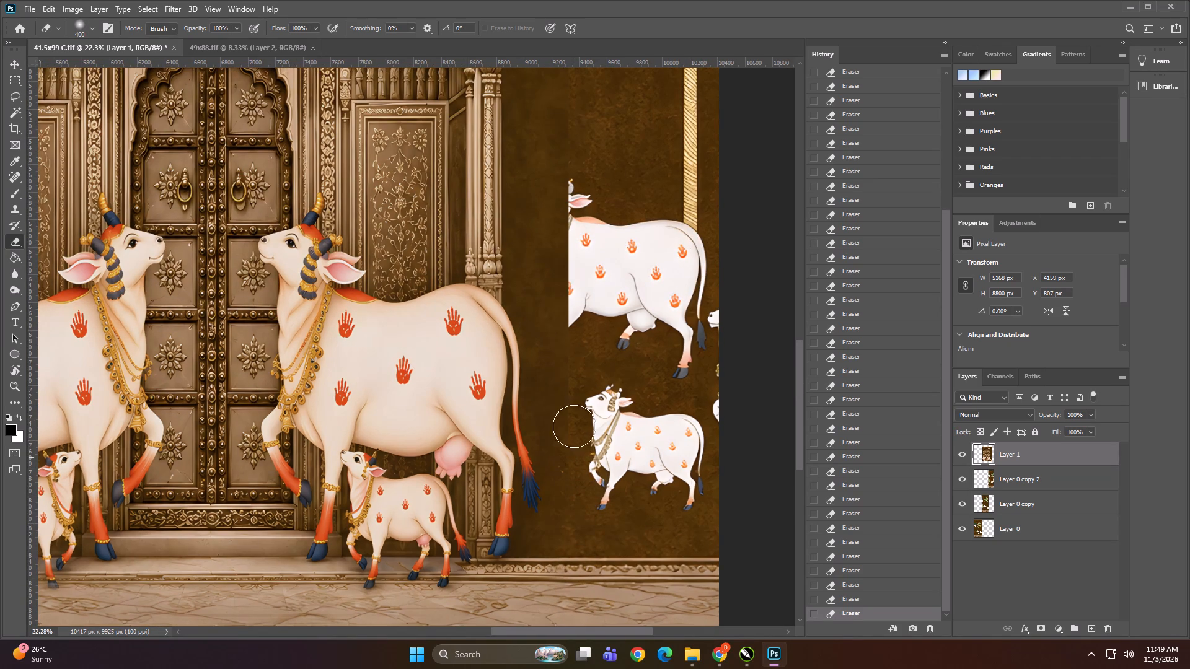
drag(574, 426, 570, 266)
Continue erasing the doorway layer's right edge upward from the cut-off white cow's body to the wall above it.
key(space)
key(space)
key(space)
key(space)
key(space)
key(space)
key(space)
key(space)
key(space)
key(space)
key(space)
key(space)
key(space)
drag(570, 301, 587, 523)
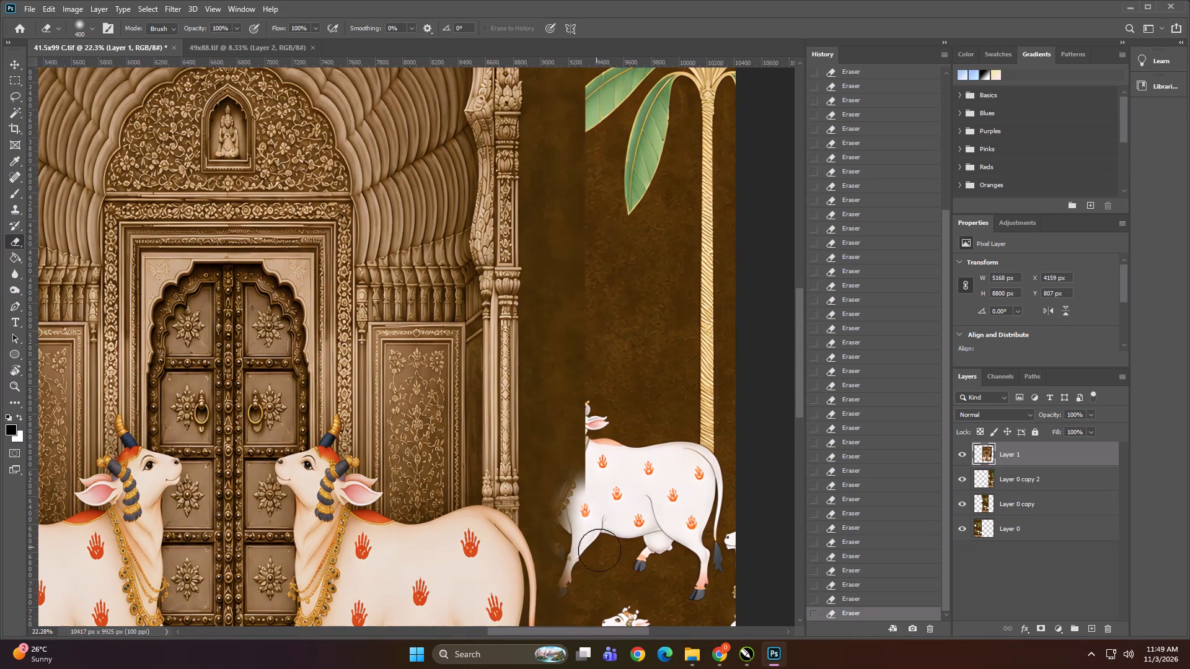
drag(600, 551, 578, 267)
Continue erasing up the doorway layer's right edge along the wall beside the tall palm.
key(space)
key(space)
key(space)
key(space)
key(space)
key(space)
key(space)
key(space)
key(space)
key(space)
drag(578, 324, 583, 566)
drag(591, 554, 589, 247)
Erase the remaining right edge of the doorway layer past the palm leaves up to its top corner.
key(space)
key(space)
key(space)
key(space)
key(space)
key(space)
key(space)
key(space)
key(space)
key(space)
key(space)
key(space)
key(space)
drag(589, 323, 604, 559)
drag(602, 545, 600, 197)
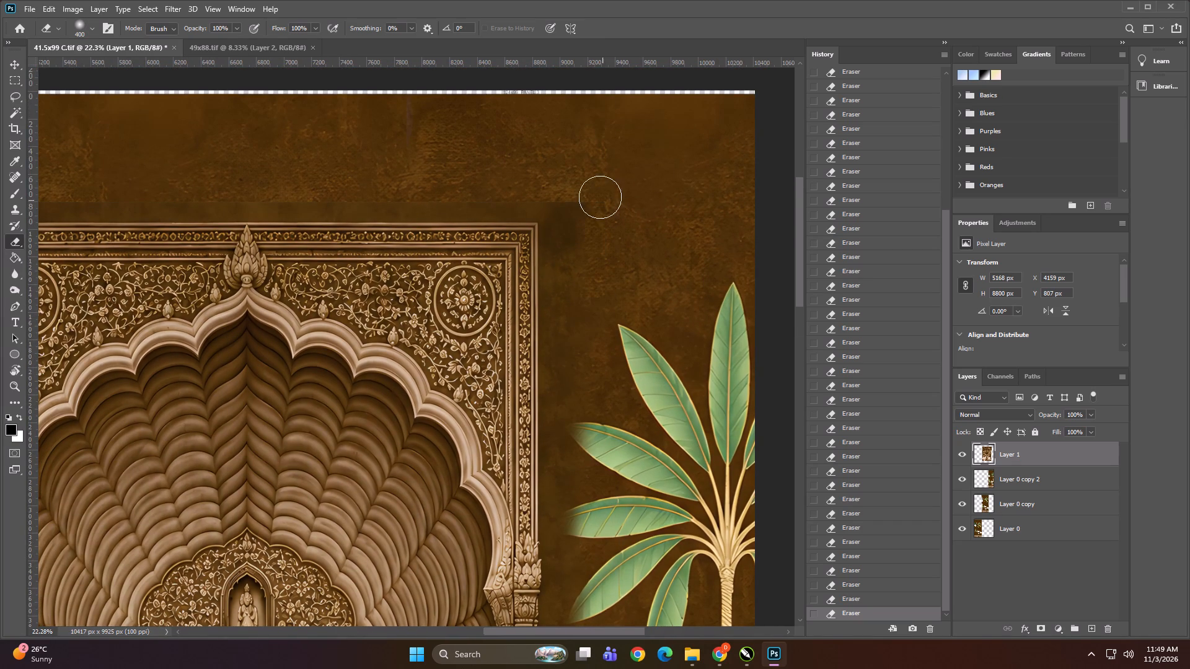
Erase the doorway layer's top-right corner around the carved frame to blend it into the brown wall.
drag(600, 197, 531, 179)
drag(573, 186, 583, 301)
Erase the start of the doorway layer's top edge on the wall above the carved frame's top-left corner.
key(space)
key(space)
key(space)
key(space)
key(space)
key(space)
key(space)
key(space)
key(space)
drag(583, 351, 589, 190)
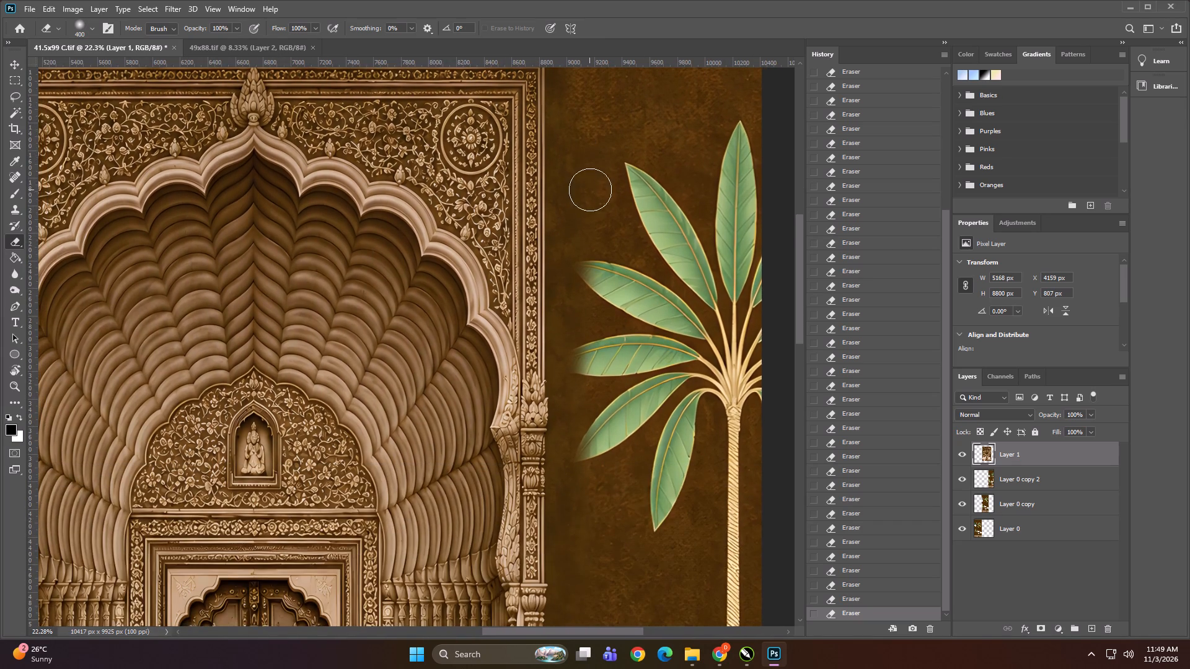
alt+scroll(608, 214, down, 7)
alt+scroll(348, 155, up, 9)
drag(219, 238, 315, 235)
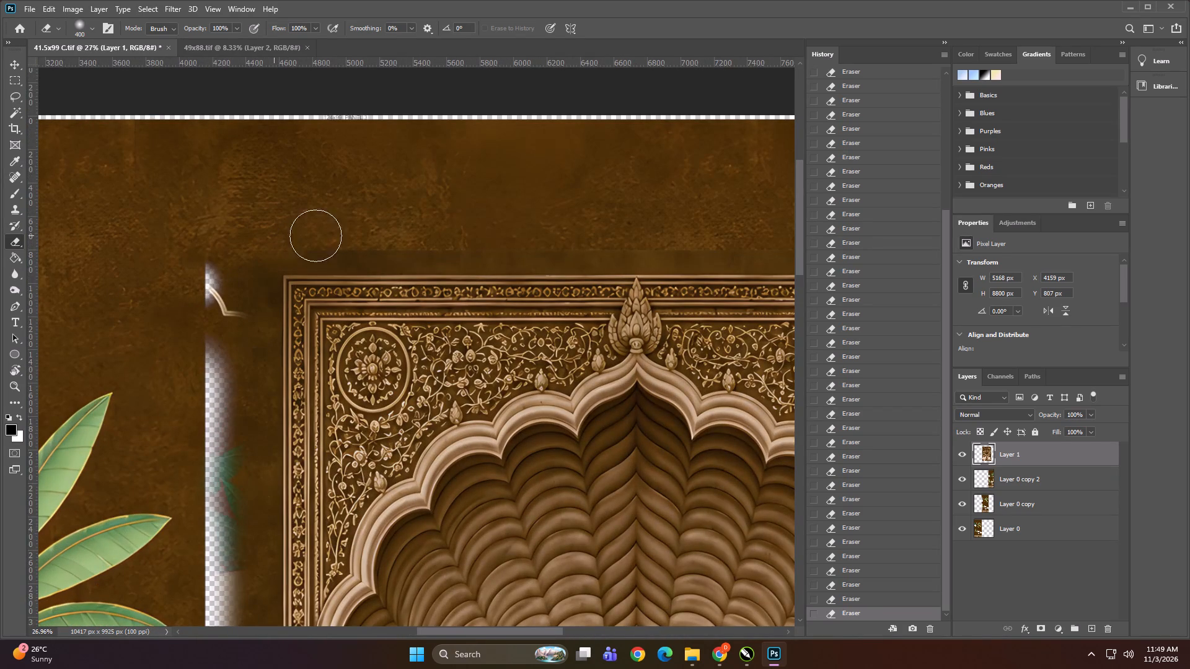
drag(315, 235, 397, 229)
drag(302, 230, 164, 245)
Erase the doorway layer's top edge along the wall above the middle of the carved frame.
key(space)
key(space)
key(space)
key(space)
key(space)
key(space)
key(space)
key(space)
key(space)
key(space)
key(space)
key(space)
key(space)
key(space)
key(space)
key(space)
key(space)
key(space)
key(space)
key(space)
drag(358, 232, 482, 232)
drag(645, 219, 311, 247)
drag(169, 256, 217, 261)
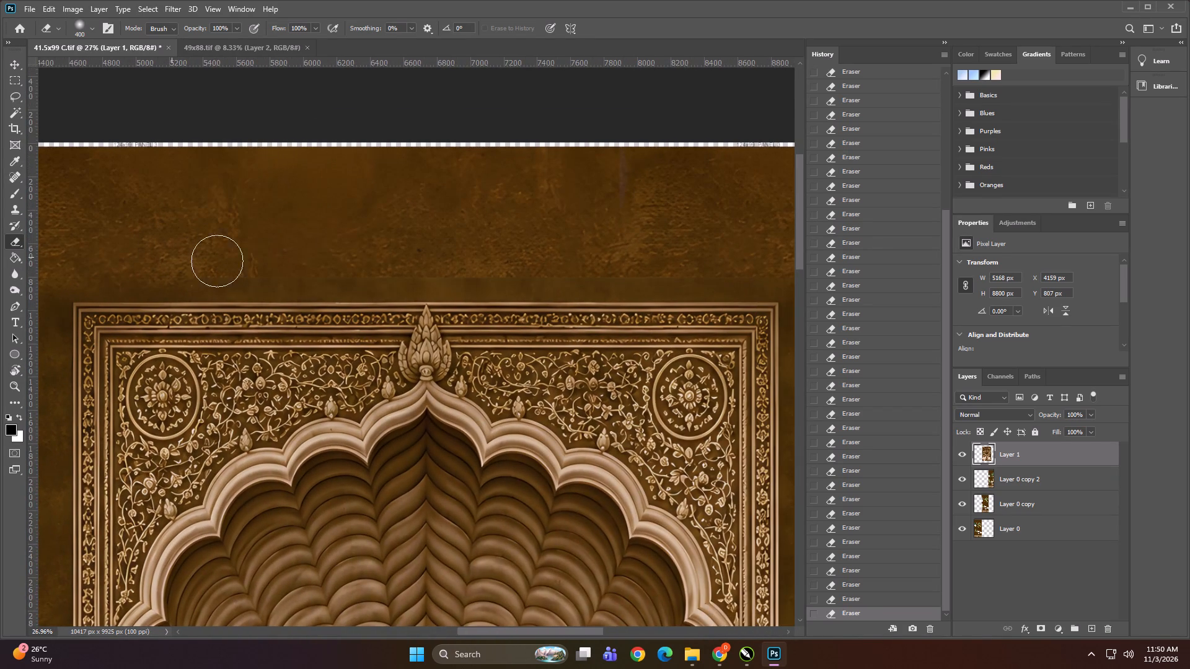
drag(217, 261, 541, 266)
drag(192, 261, 305, 261)
drag(305, 261, 682, 262)
Erase the rest of the doorway layer's top edge along the wall to beyond the frame's top-right corner.
key(space)
key(space)
key(space)
key(space)
key(space)
key(space)
key(space)
key(space)
key(space)
key(space)
key(space)
drag(695, 245, 435, 254)
drag(350, 265, 395, 271)
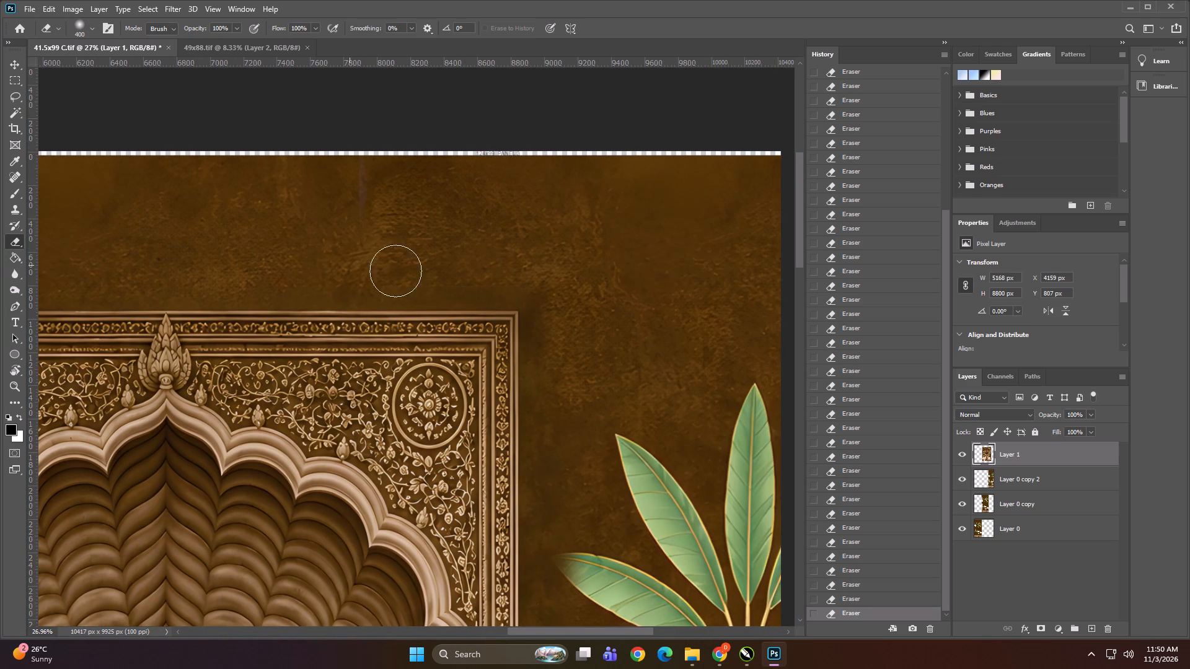
drag(395, 271, 562, 274)
drag(467, 269, 573, 275)
Examine the whole panel composition, checking the doorway layer's edges against the palm and cow artwork.
alt+scroll(574, 257, down, 13)
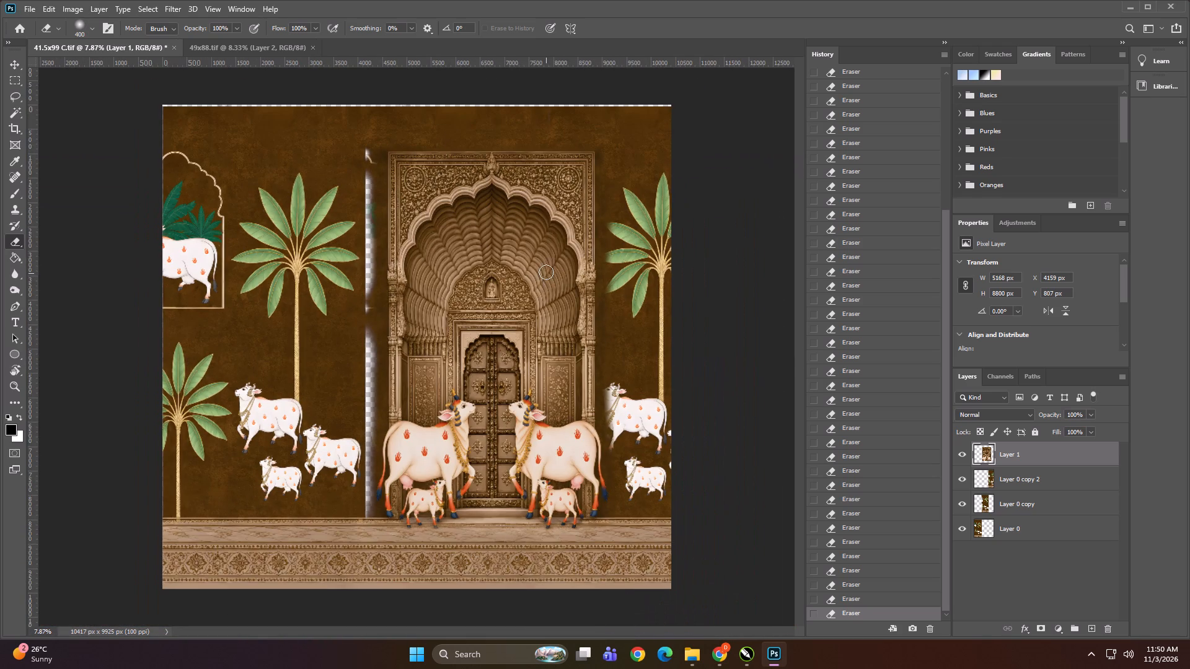
alt+scroll(417, 263, up, 1)
alt+scroll(412, 213, up, 1)
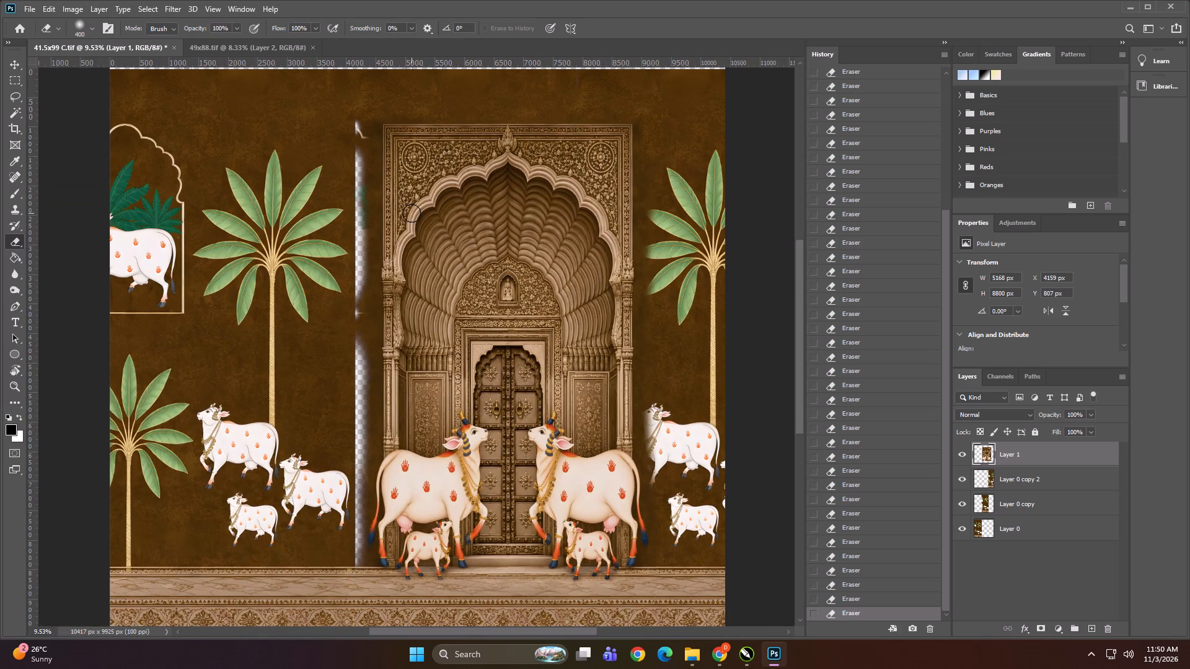
alt+scroll(405, 268, down, 1)
alt+scroll(387, 307, up, 1)
alt+scroll(387, 307, down, 1)
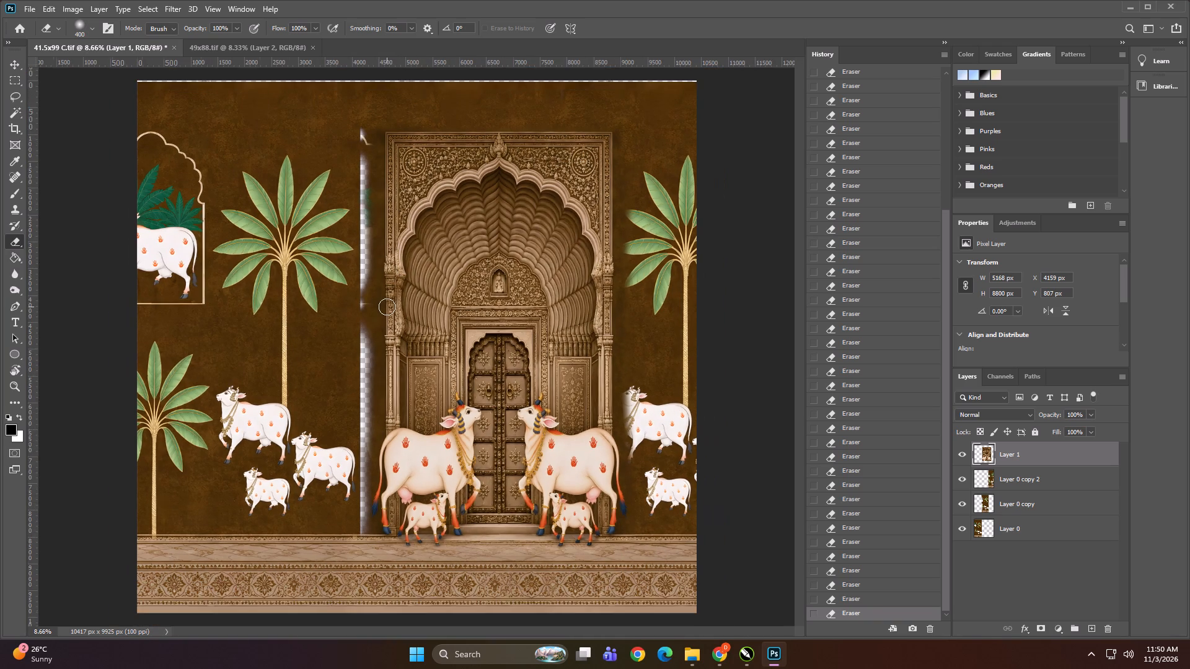
alt+scroll(387, 307, down, 1)
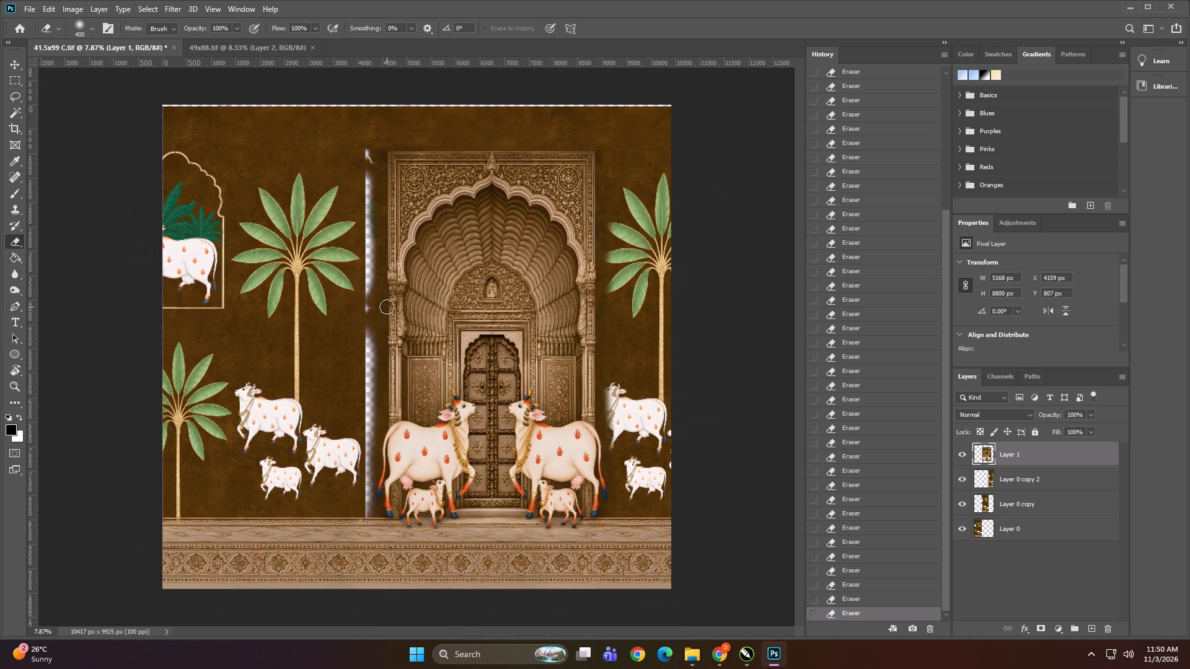
alt+scroll(380, 307, down, 1)
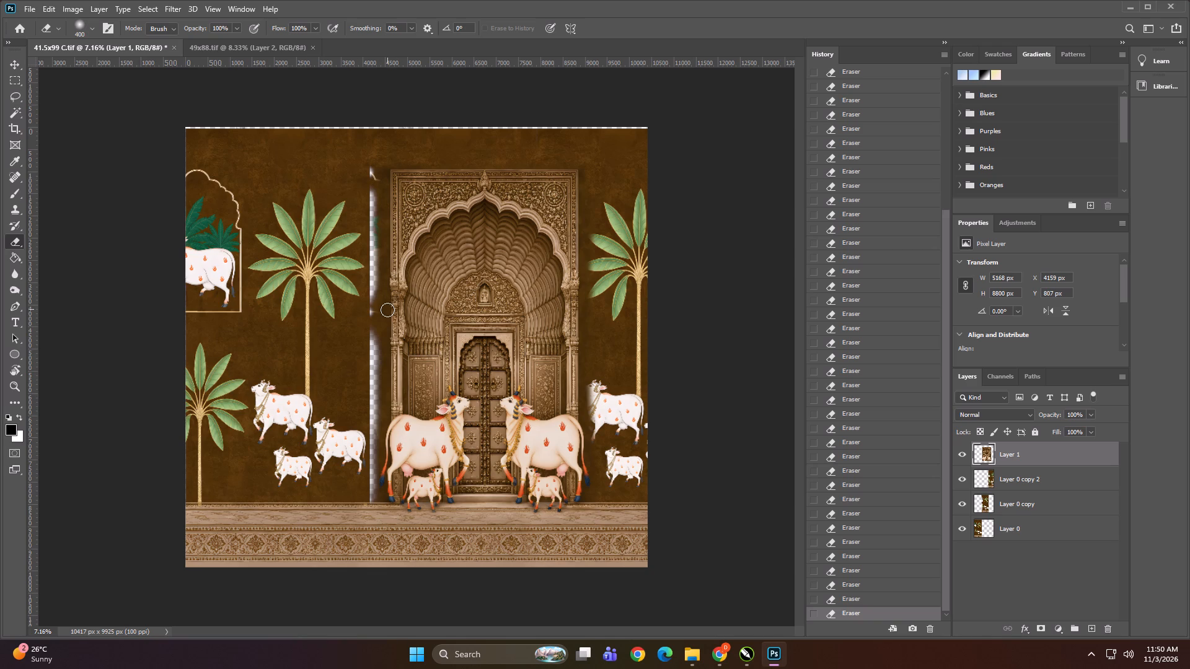
alt+scroll(357, 432, up, 6)
alt+scroll(393, 523, up, 5)
alt+scroll(441, 166, down, 13)
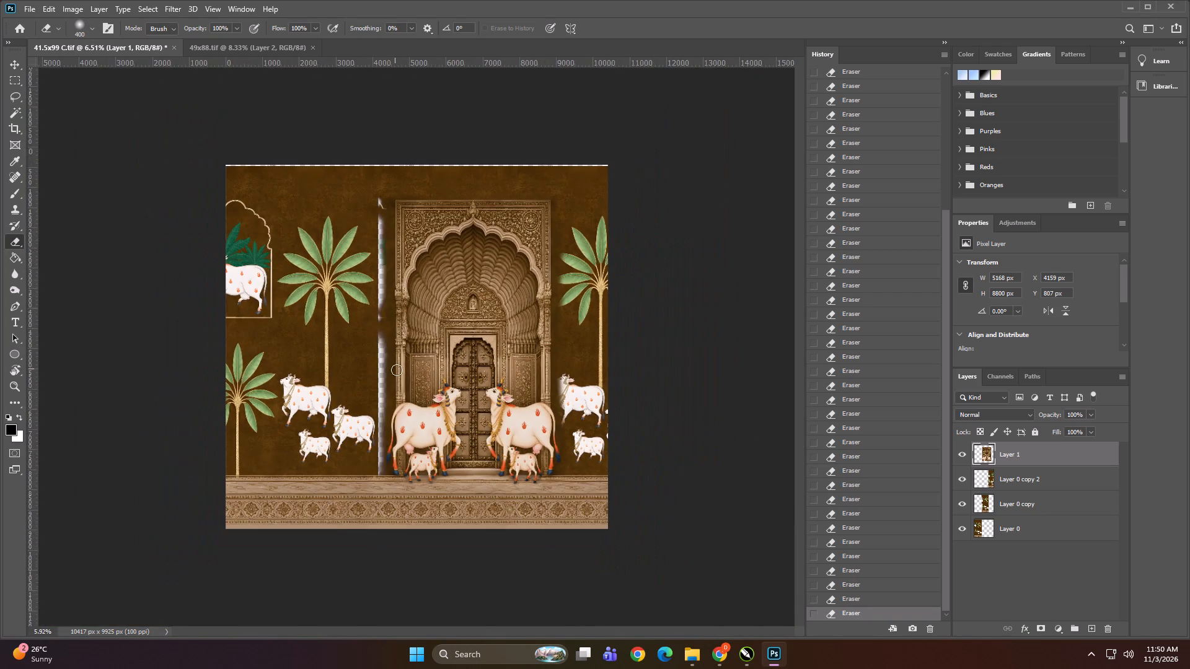
alt+scroll(394, 241, down, 1)
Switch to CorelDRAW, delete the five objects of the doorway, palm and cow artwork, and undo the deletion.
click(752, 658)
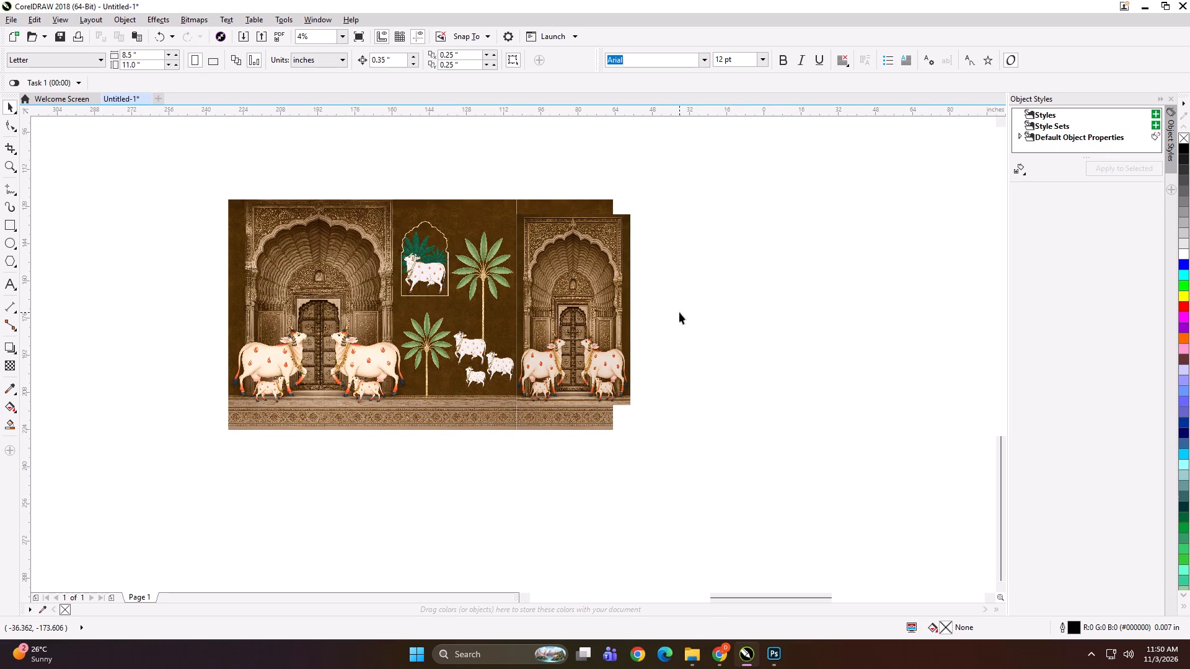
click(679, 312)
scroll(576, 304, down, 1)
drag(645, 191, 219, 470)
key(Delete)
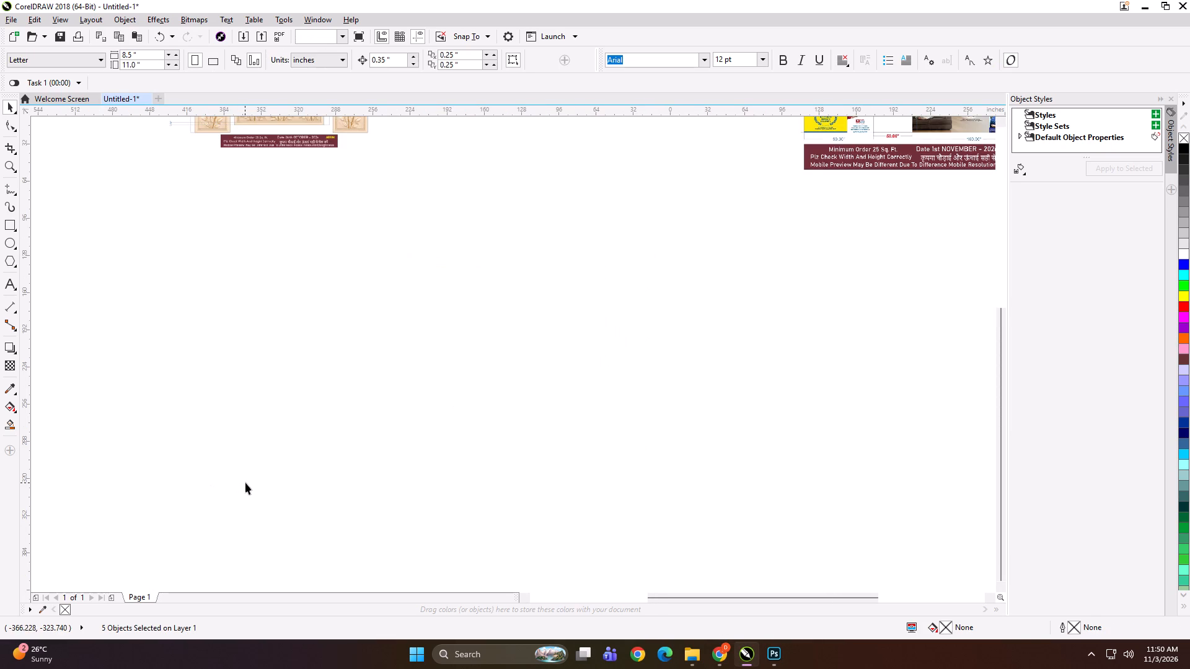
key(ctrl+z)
Move the doorway, palm and cow artwork into the empty area below and to the right of the other layouts.
scroll(310, 391, down, 1)
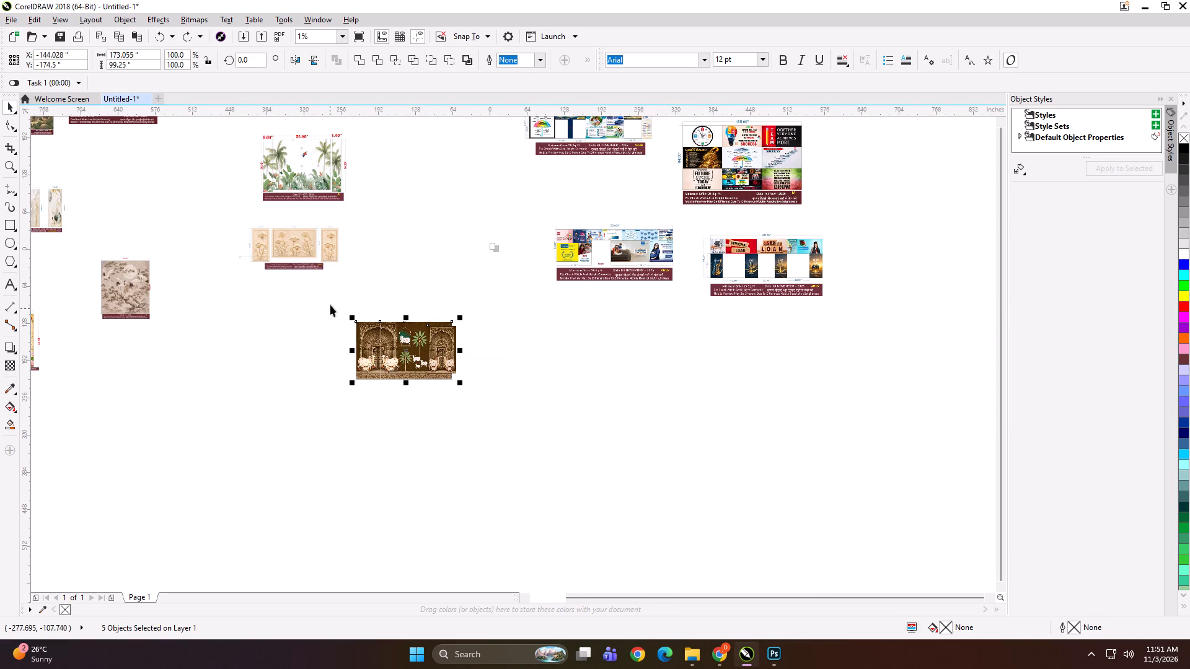
drag(330, 300, 539, 470)
drag(407, 344, 879, 509)
click(616, 437)
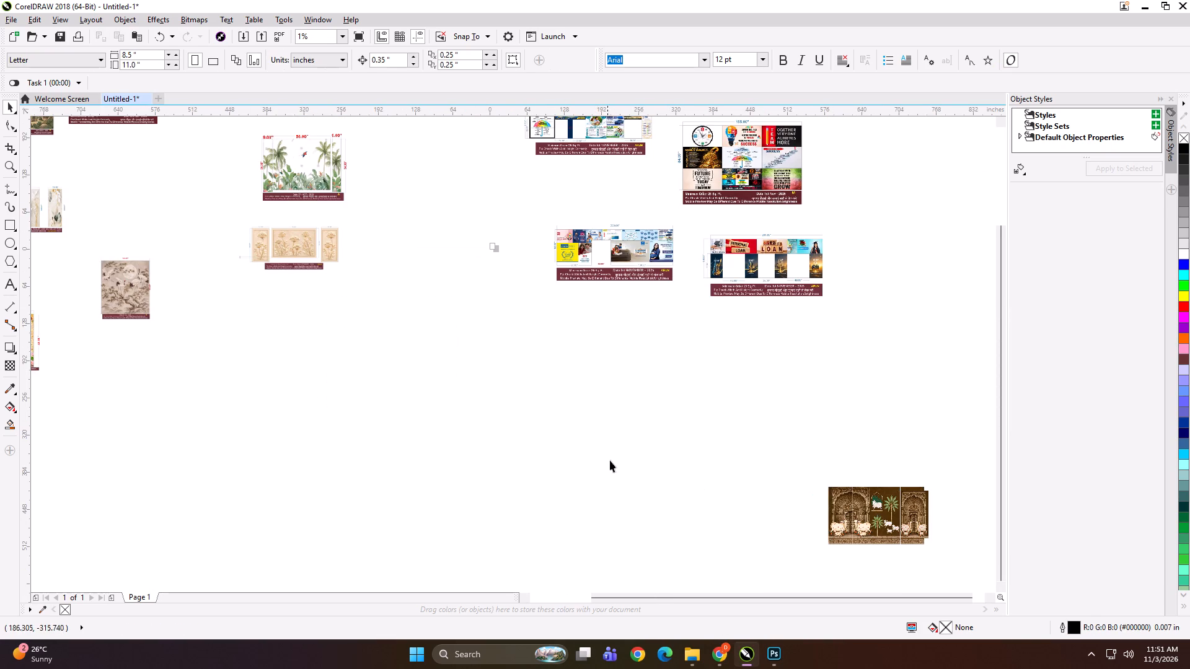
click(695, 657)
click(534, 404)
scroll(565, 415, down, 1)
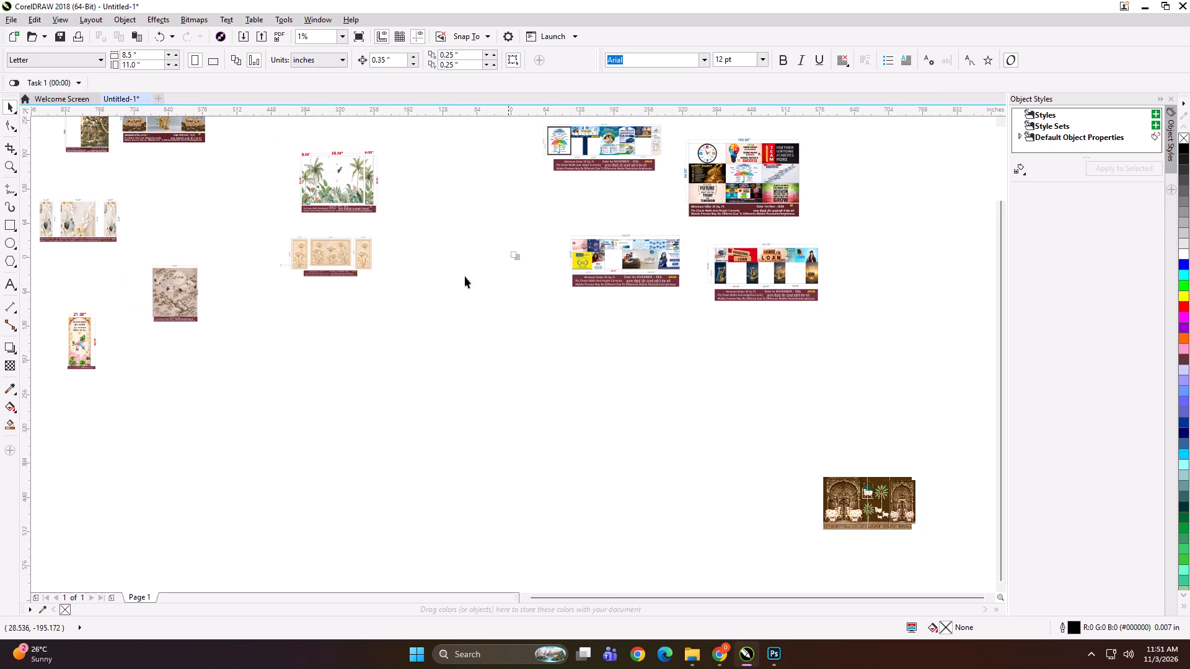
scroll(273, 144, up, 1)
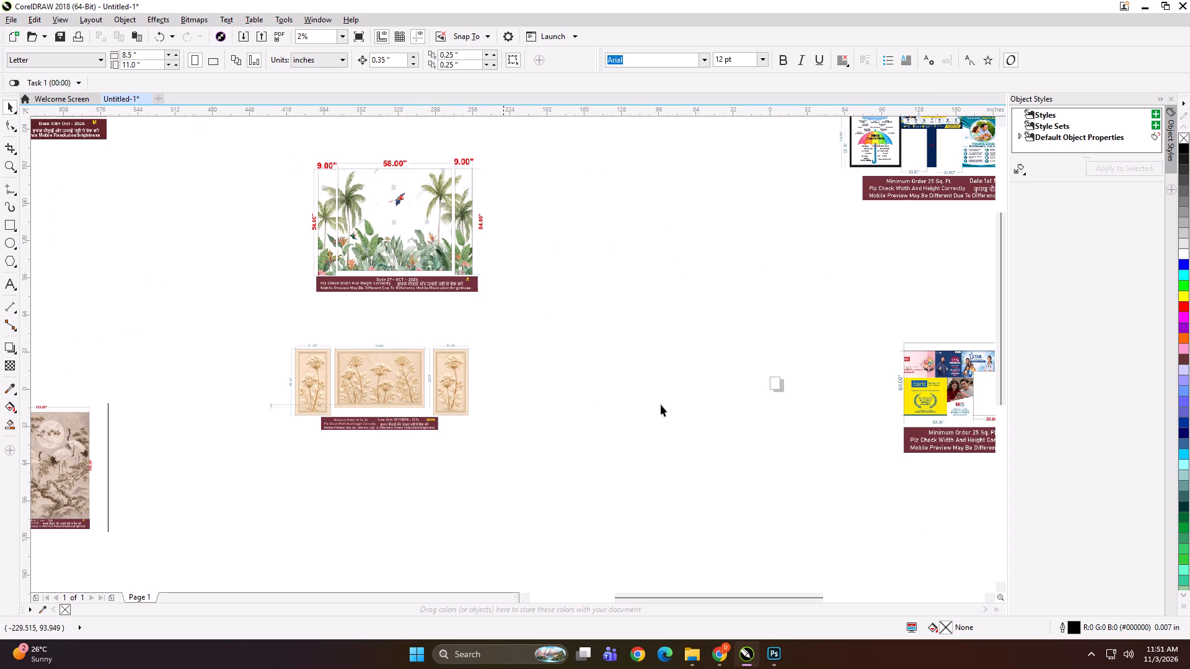